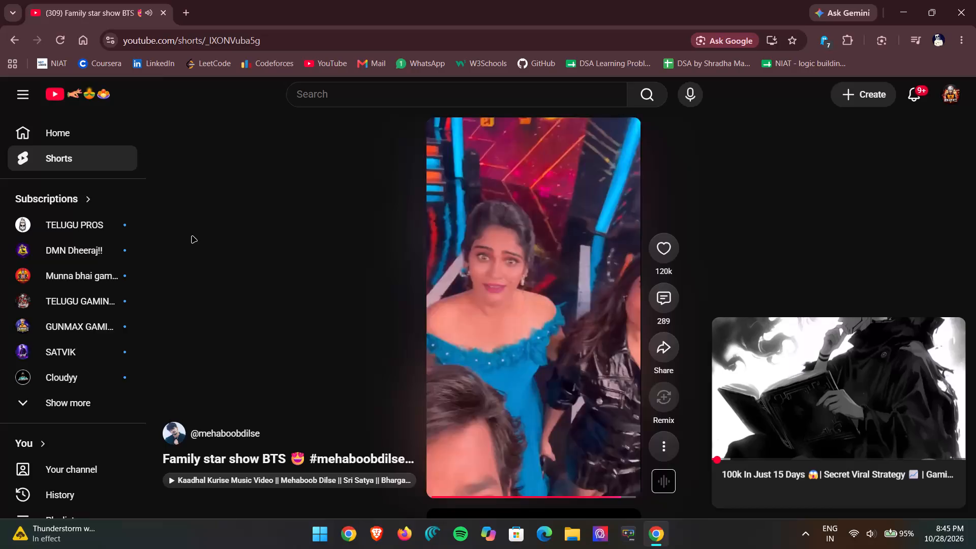
# Go back from the Short to the YouTube home feed and browse the recommended videos.
pyautogui.click(19, 39)
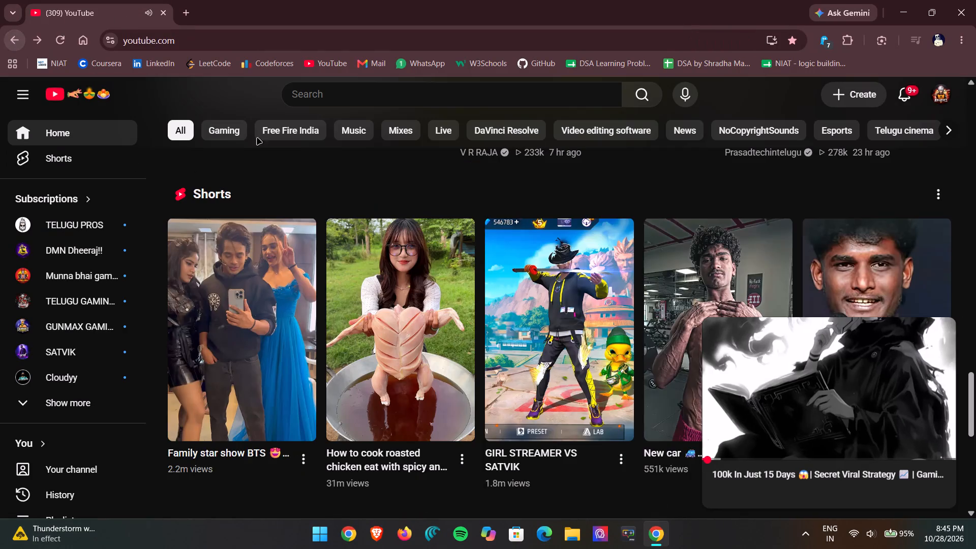
pyautogui.scroll(-4, 328, 181)
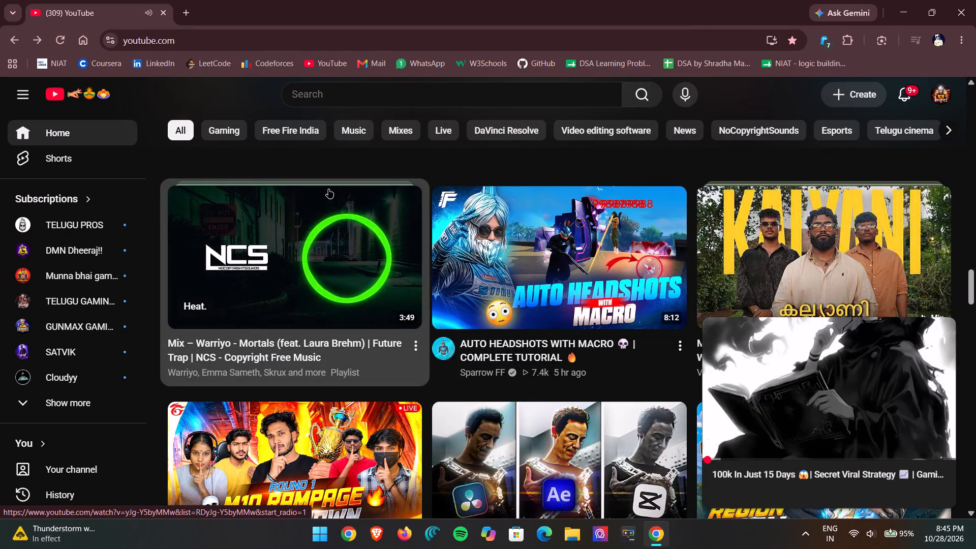
pyautogui.scroll(-3, 328, 189)
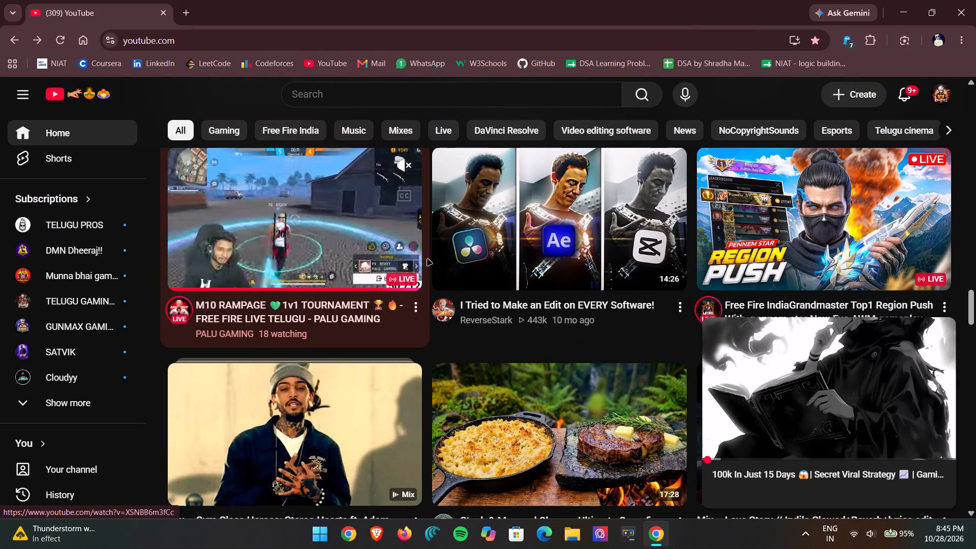
pyautogui.scroll(-4, 544, 280)
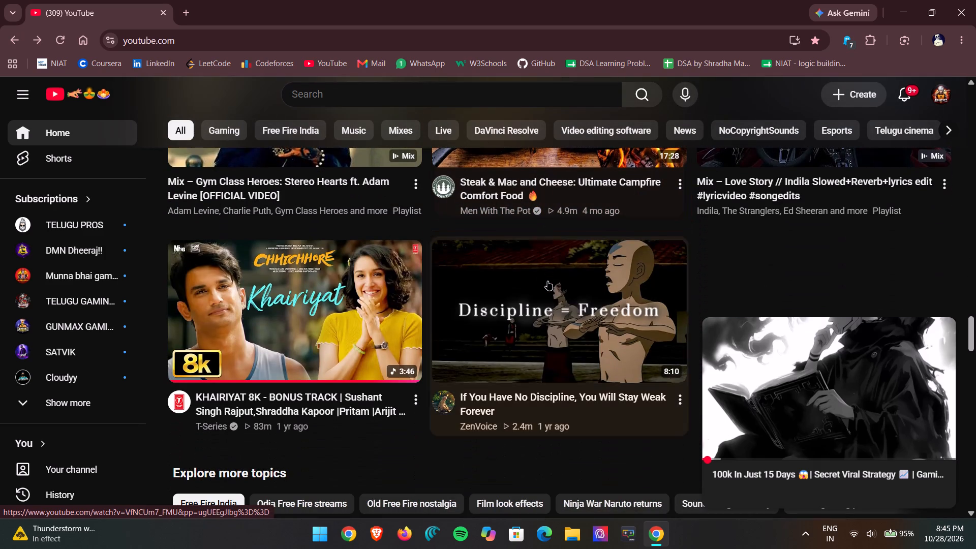
# Search YouTube for "davinci resolve video editing tutorial".
pyautogui.click(430, 98)
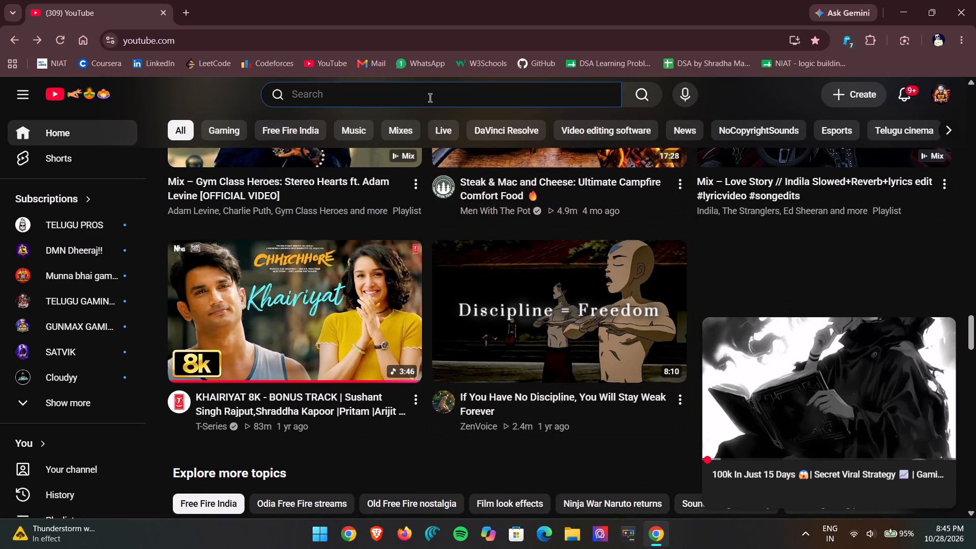
pyautogui.write('davi')
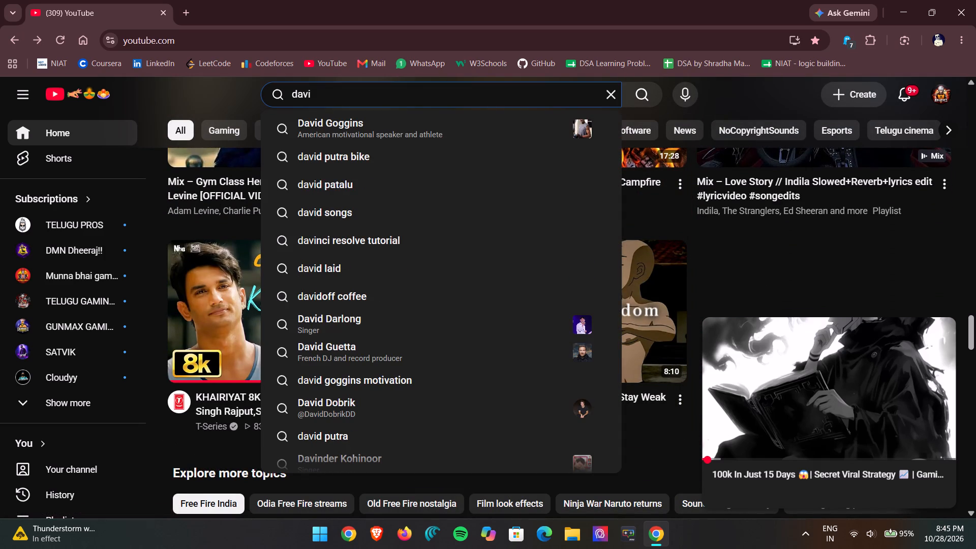
pyautogui.write('nc')
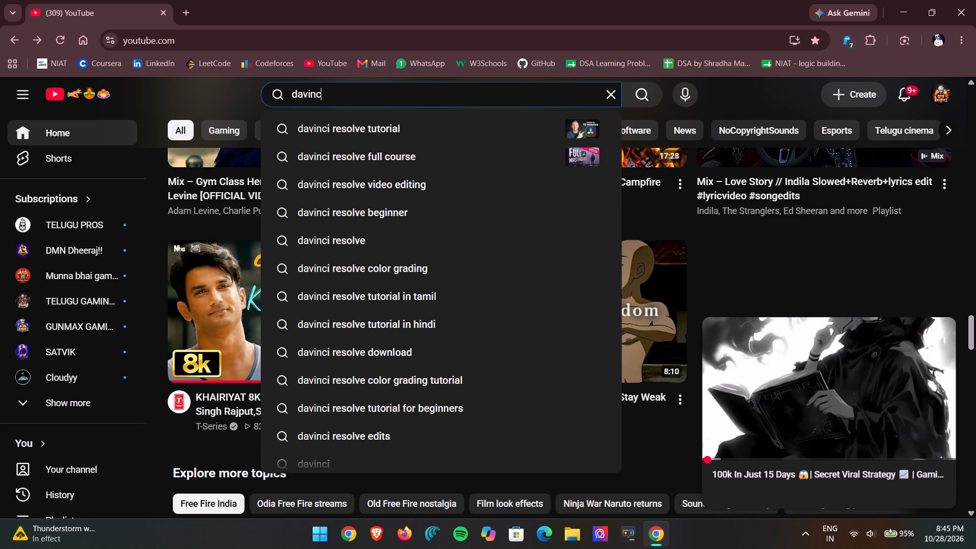
pyautogui.press('Down')
pyautogui.press('Down')
pyautogui.press('Down')
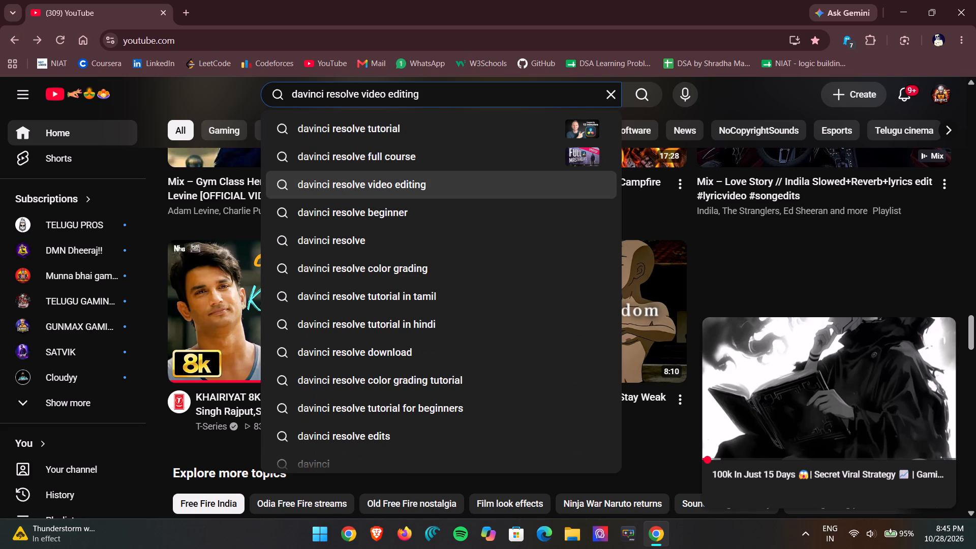
pyautogui.press('space')
pyautogui.write('tu')
pyautogui.press('Down')
pyautogui.press('Return')
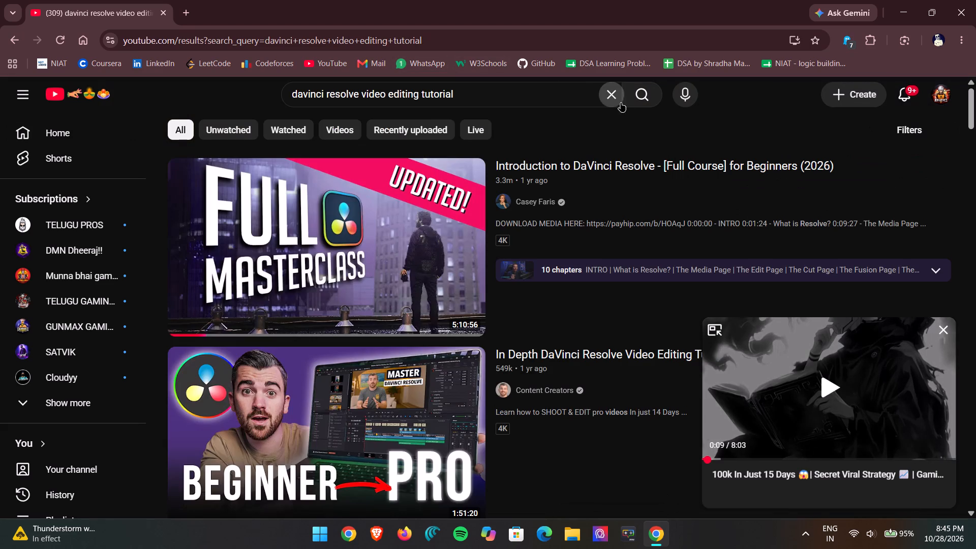
# Look through the search results for a suitable DaVinci Resolve editing tutorial.
pyautogui.scroll(-6, 651, 116)
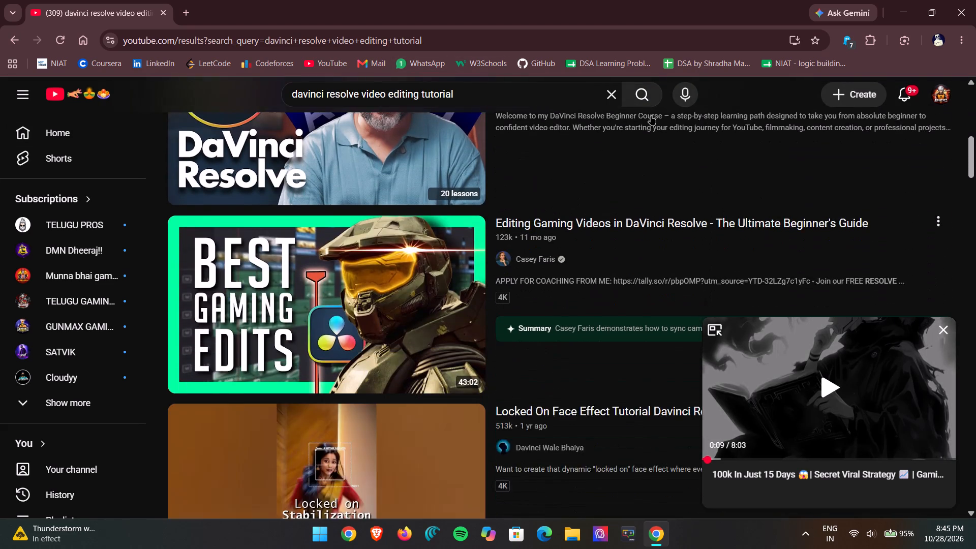
pyautogui.scroll(-6, 651, 116)
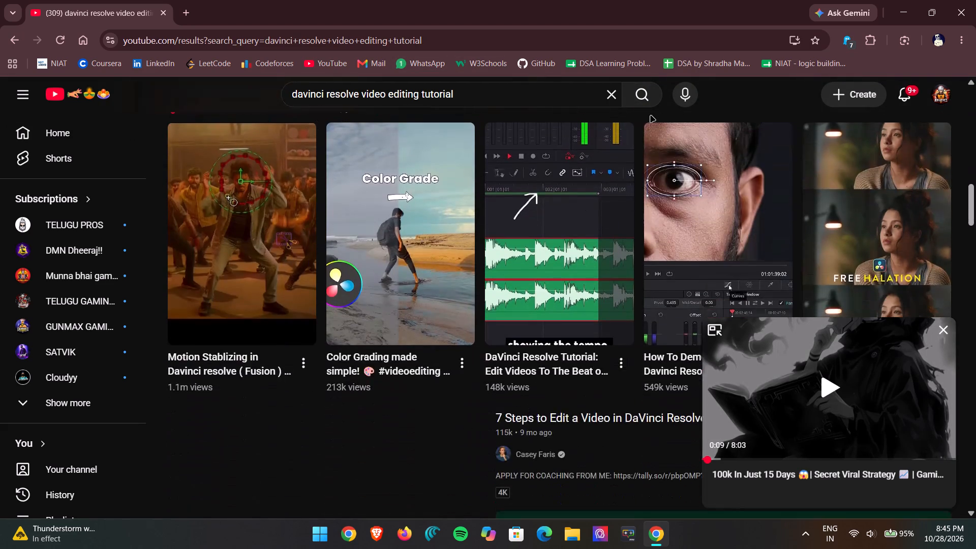
pyautogui.scroll(-1, 608, 130)
pyautogui.scroll(-2, 502, 137)
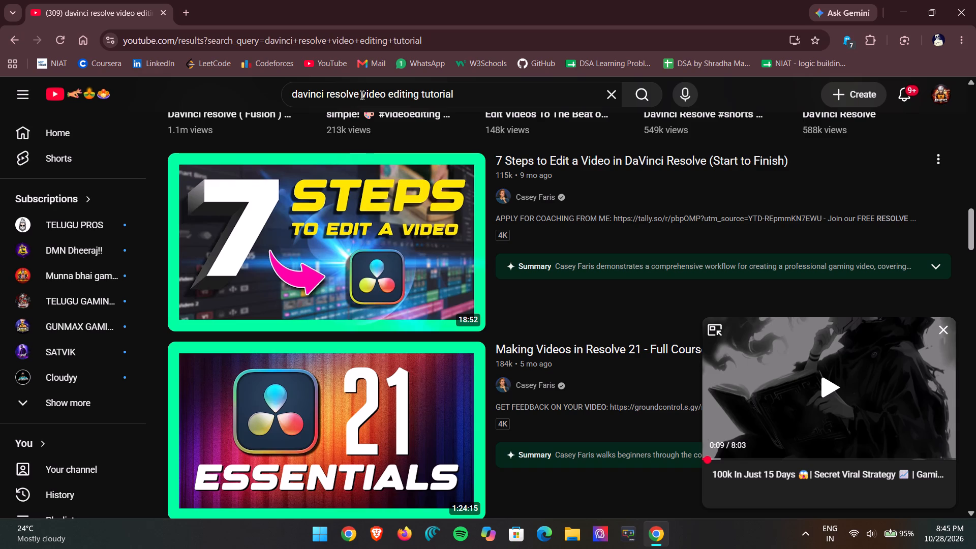
# Refine the search to "davinci resolve gaming video editing tutorial".
pyautogui.click(361, 96)
pyautogui.press('g')
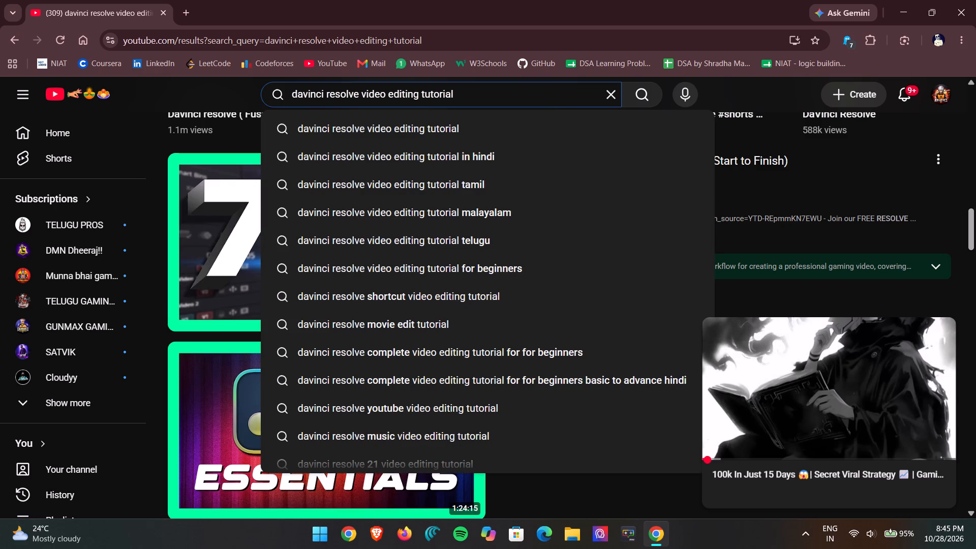
pyautogui.write('aming')
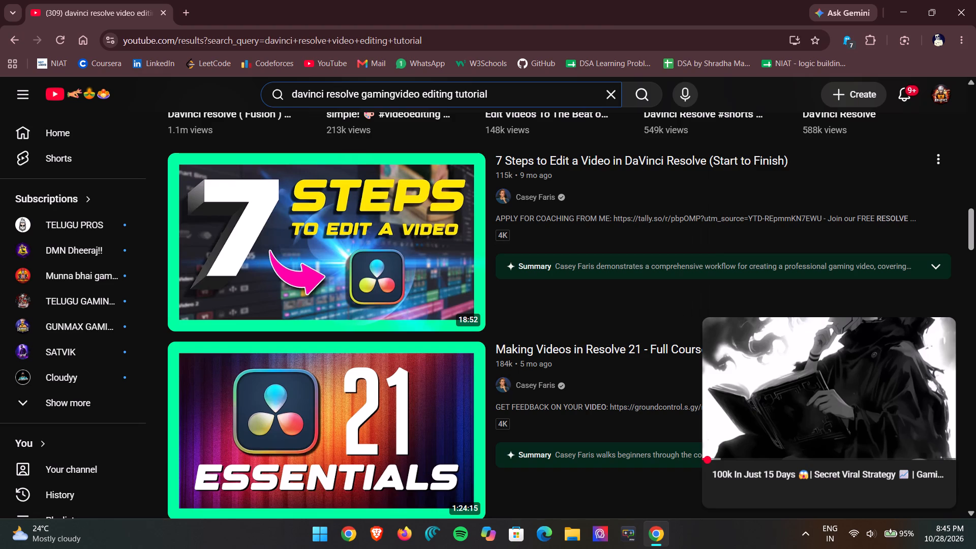
pyautogui.press('space')
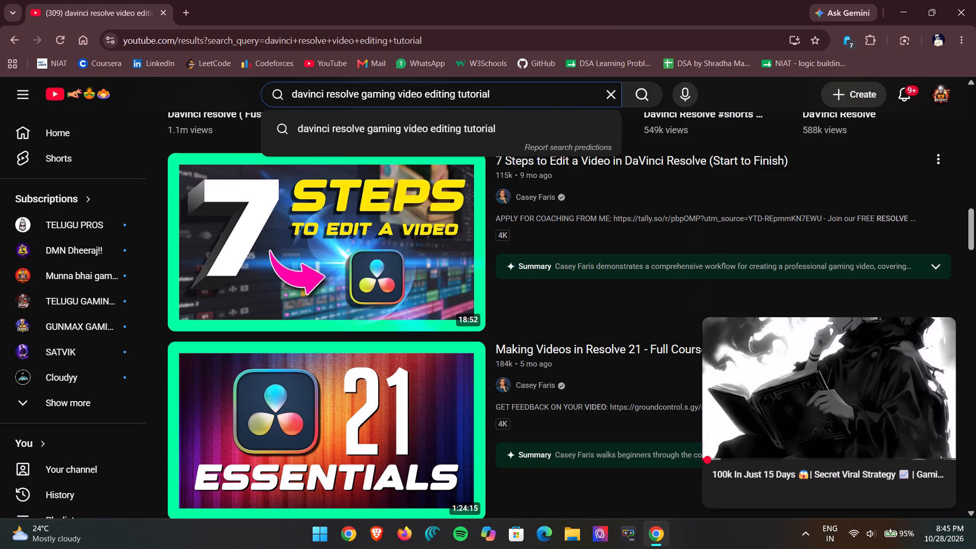
pyautogui.press('Down')
pyautogui.press('Return')
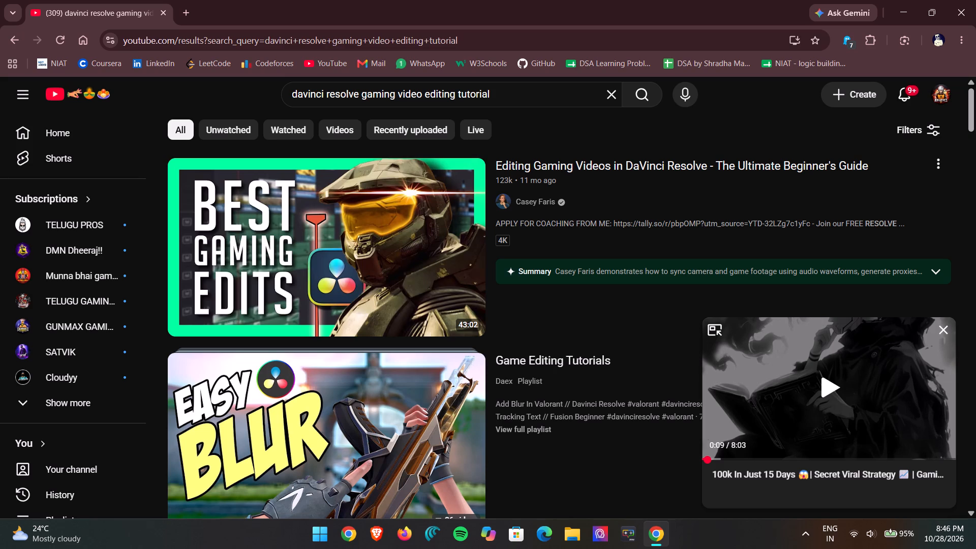
# Play the video "Editing Gaming Videos in DaVinci Resolve - The Ultimate Beginner's Guide" from the search results.
pyautogui.click(672, 185)
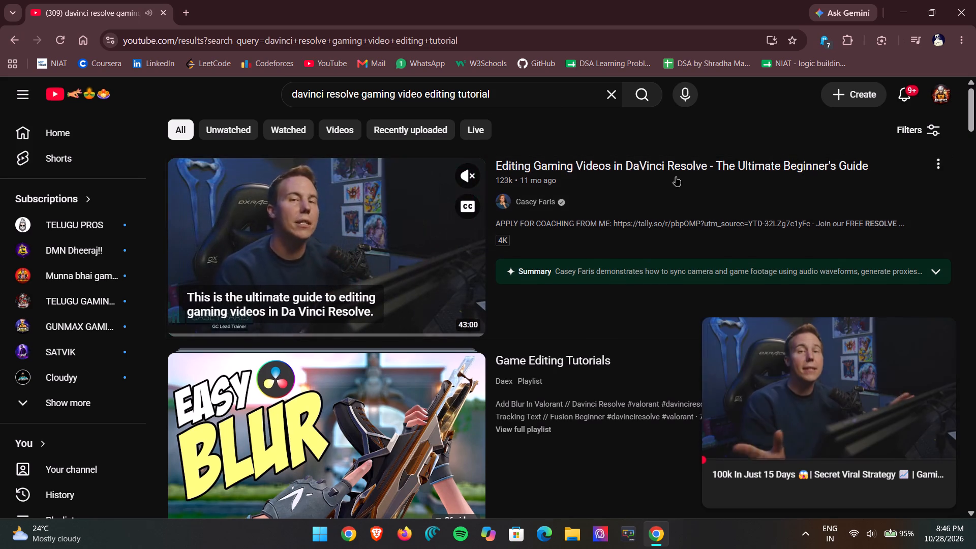
# Examine the rest of the search results for DaVinci Resolve gaming-edit tutorials while the video plays.
pyautogui.scroll(-3, 676, 177)
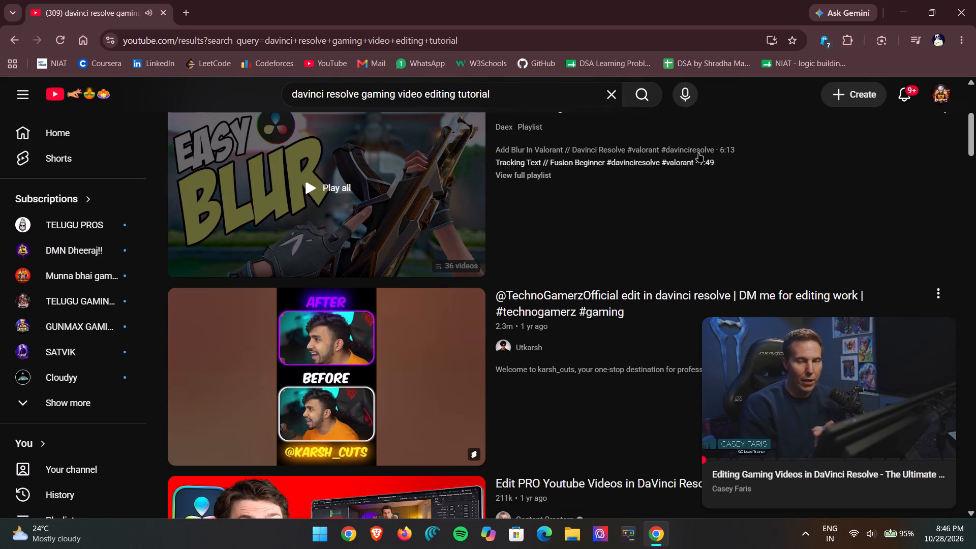
pyautogui.scroll(-1, 741, 147)
pyautogui.scroll(-4, 698, 158)
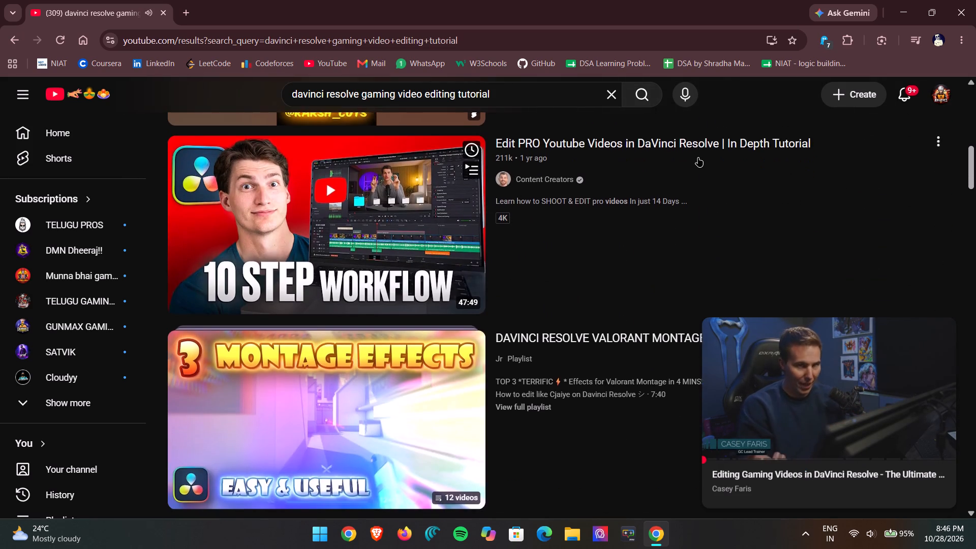
pyautogui.scroll(-5, 698, 158)
pyautogui.scroll(2, 698, 158)
pyautogui.scroll(-2, 698, 158)
pyautogui.scroll(1, 698, 158)
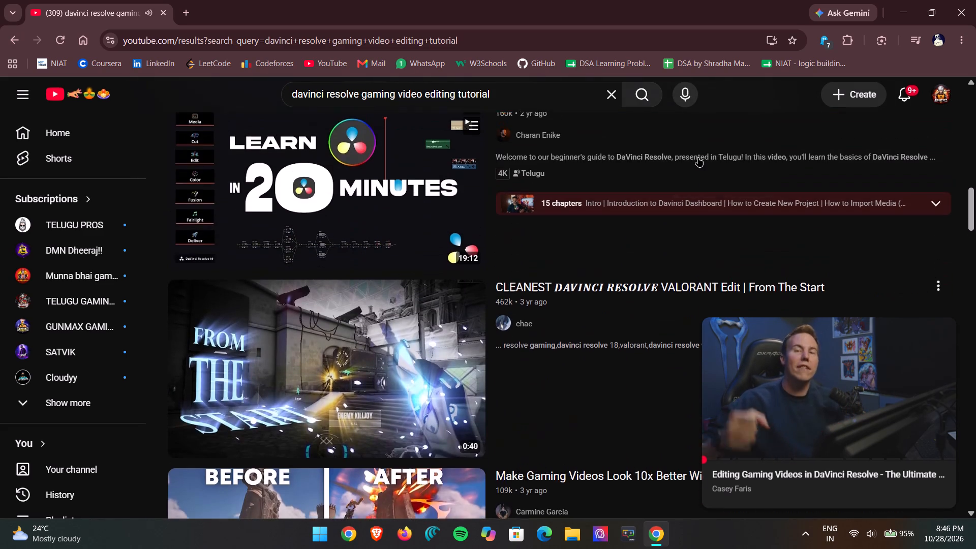
pyautogui.scroll(-3, 692, 160)
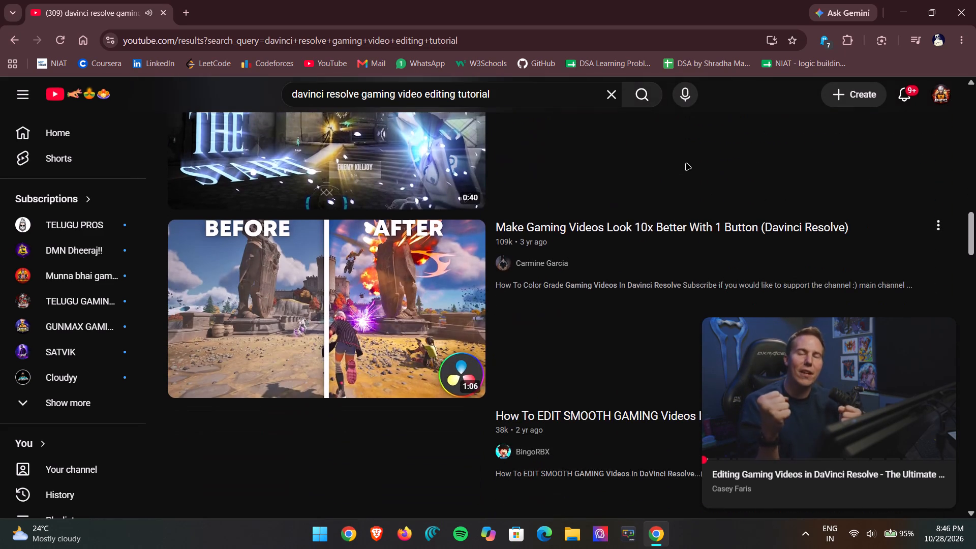
pyautogui.scroll(-2, 686, 164)
pyautogui.scroll(1, 686, 164)
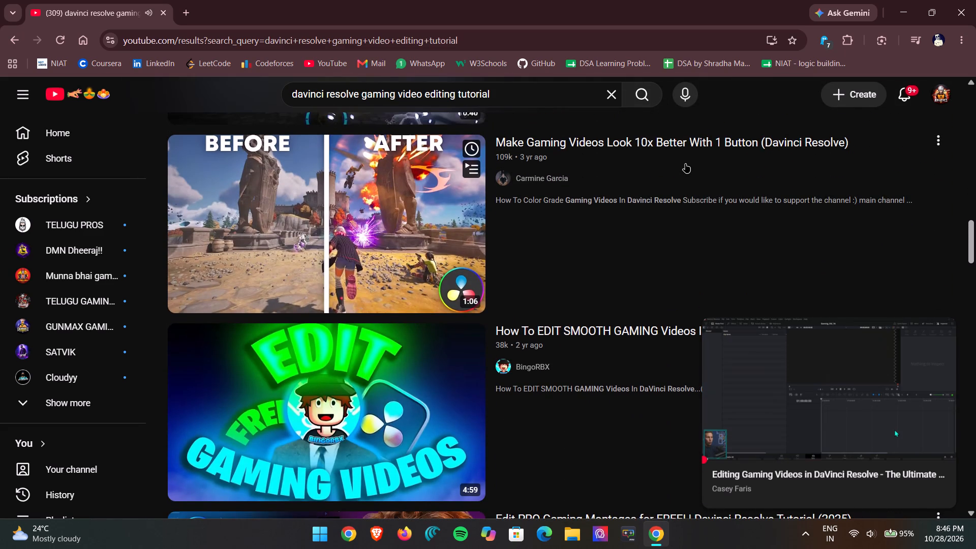
pyautogui.scroll(-1, 685, 164)
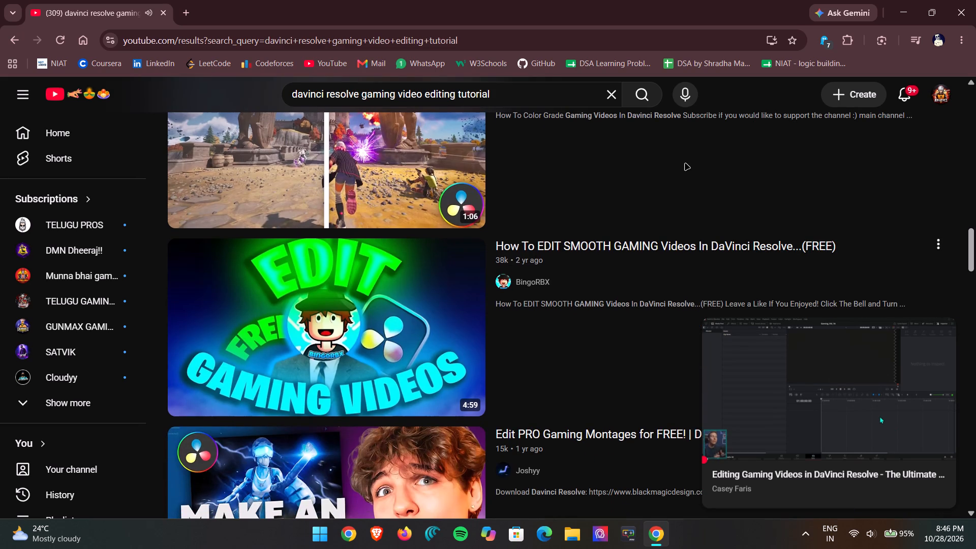
pyautogui.scroll(-2, 685, 164)
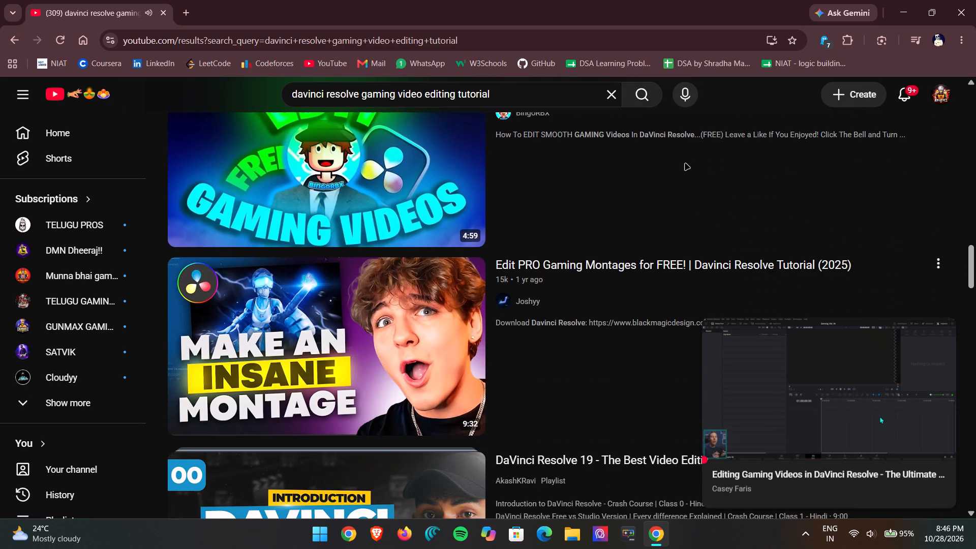
pyautogui.scroll(-5, 685, 164)
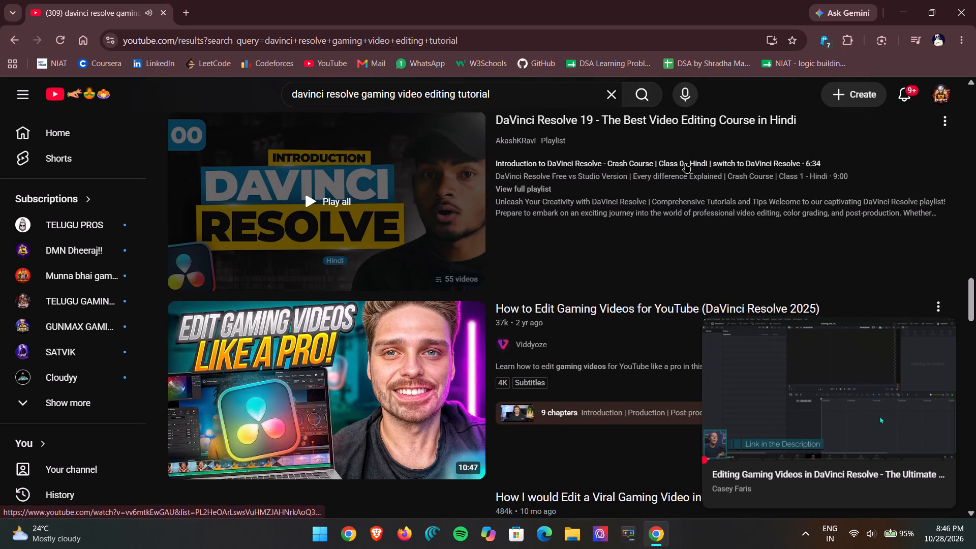
pyautogui.scroll(-3, 685, 164)
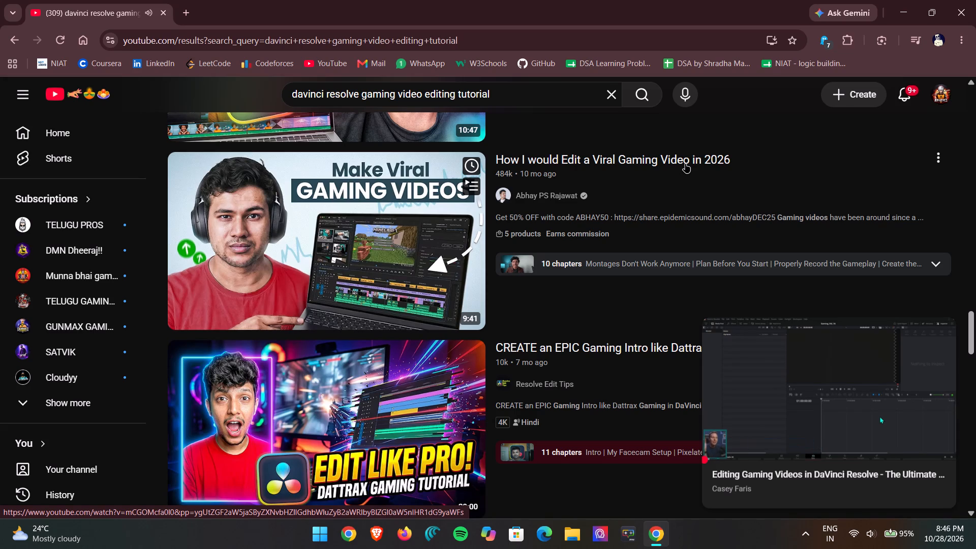
pyautogui.scroll(-1, 810, 190)
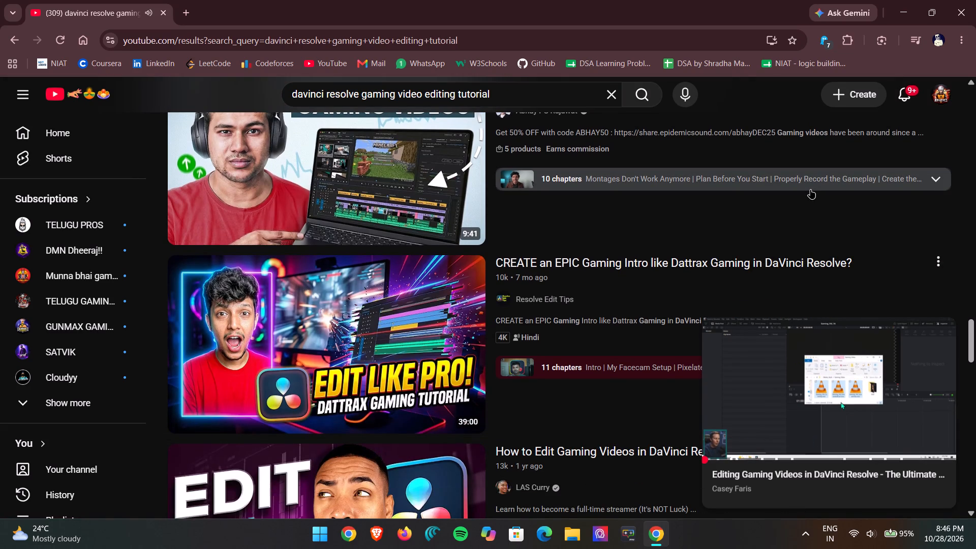
pyautogui.scroll(-2, 810, 190)
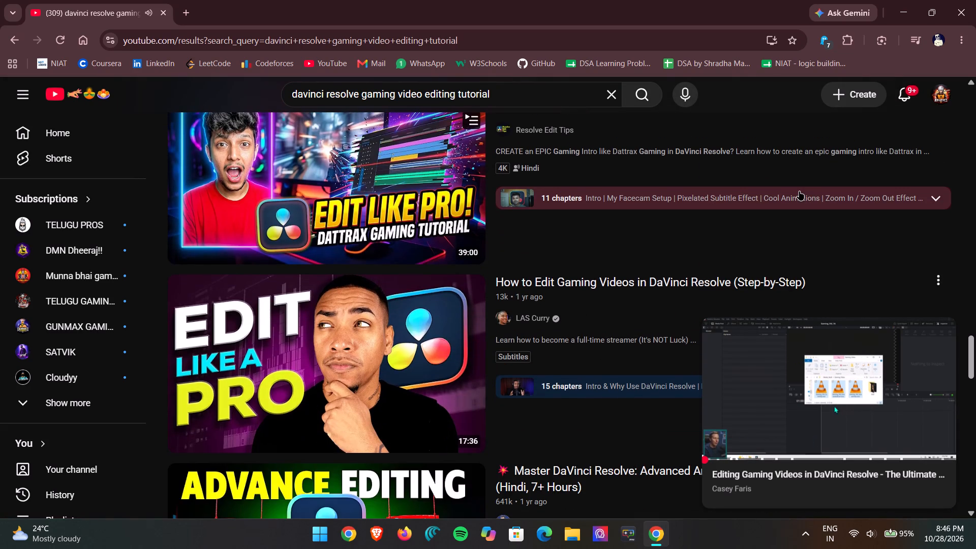
pyautogui.scroll(-1, 799, 191)
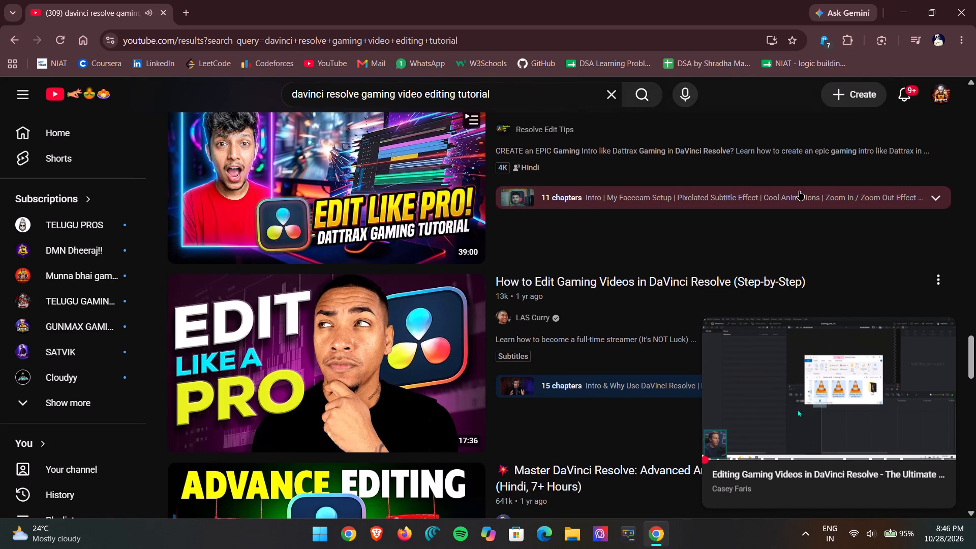
pyautogui.scroll(-4, 799, 191)
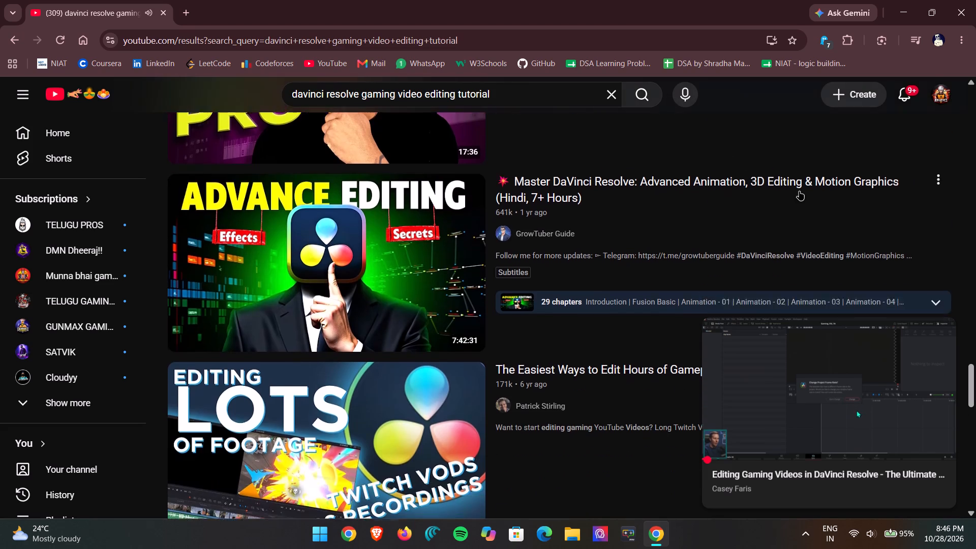
pyautogui.scroll(1, 799, 191)
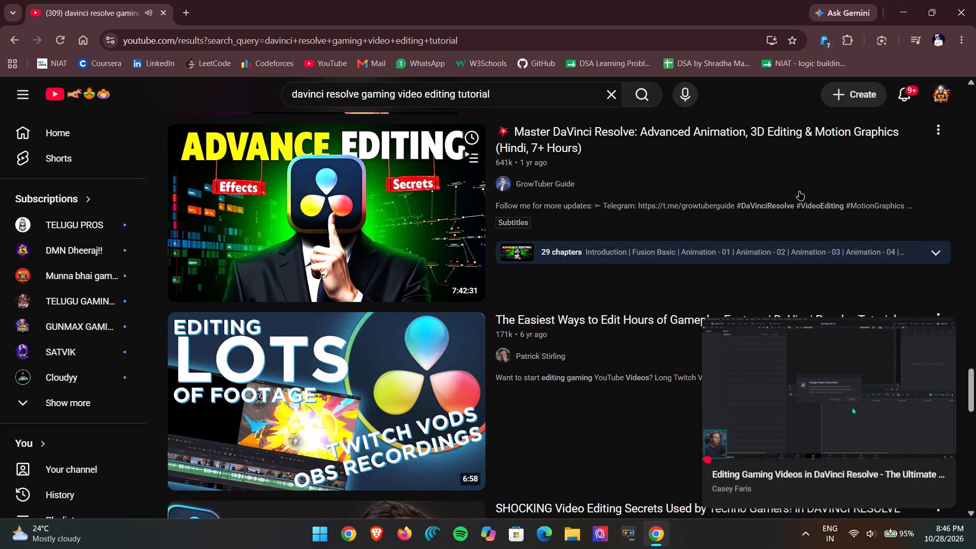
pyautogui.scroll(-1, 799, 191)
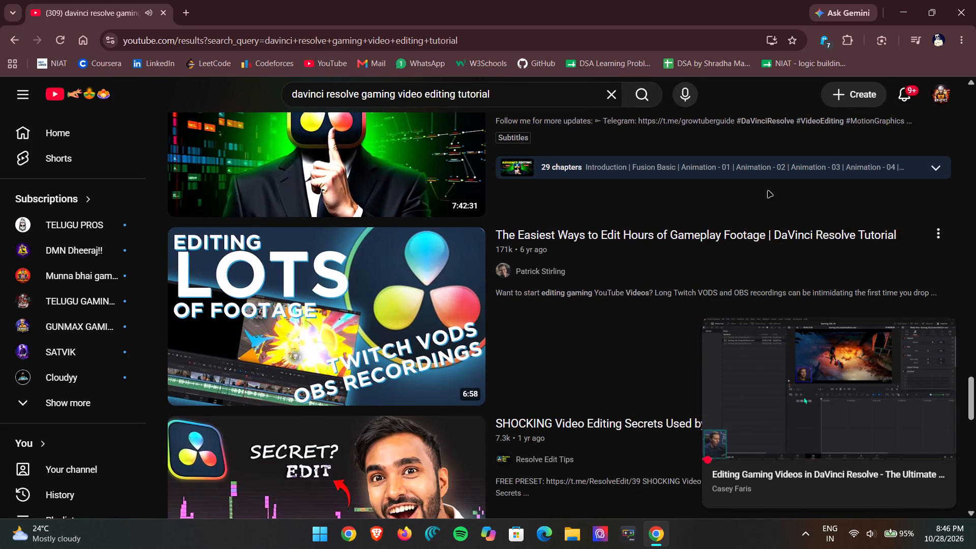
pyautogui.scroll(-6, 768, 191)
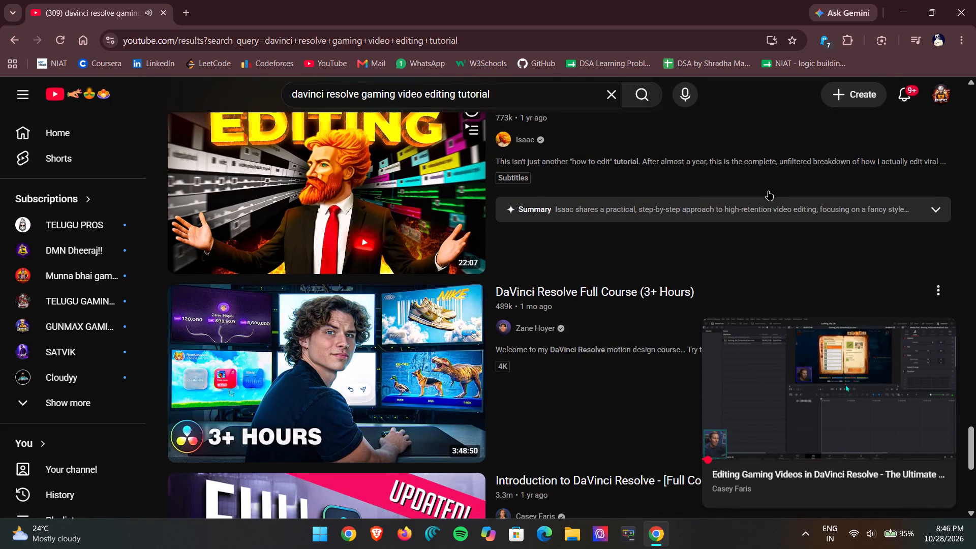
pyautogui.scroll(-4, 768, 191)
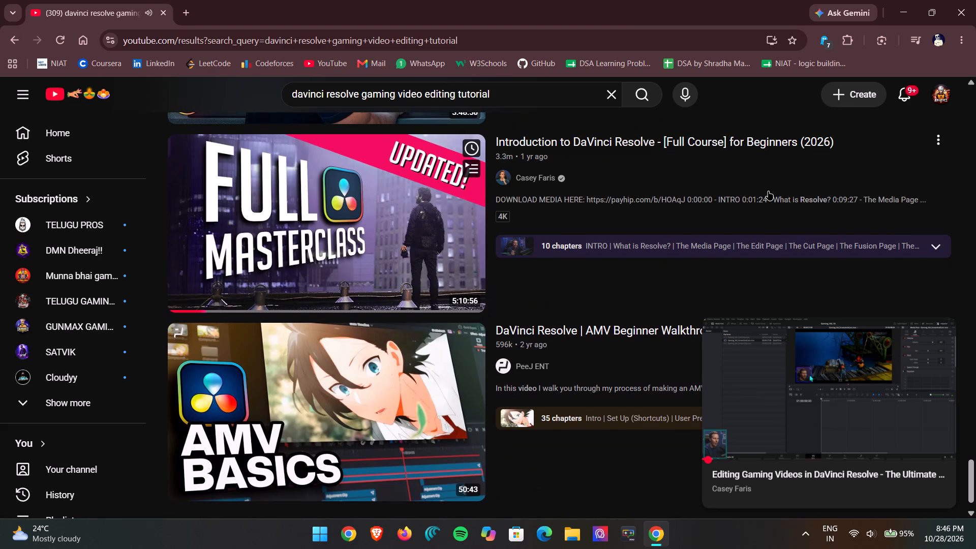
pyautogui.scroll(-2, 768, 191)
# Expand the mini-player's gaming editing guide to its full watch page and pause the video.
pyautogui.press('f')
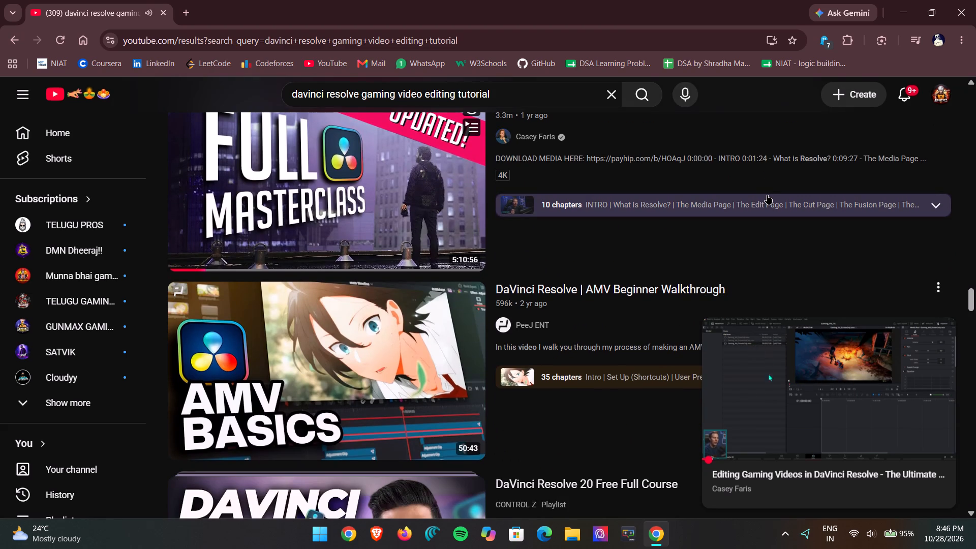
pyautogui.press('i')
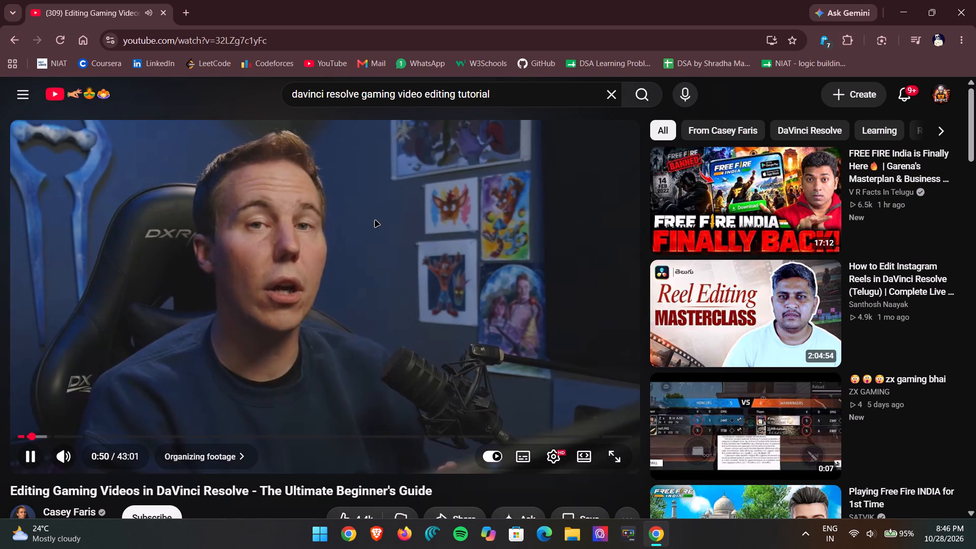
pyautogui.click(375, 221)
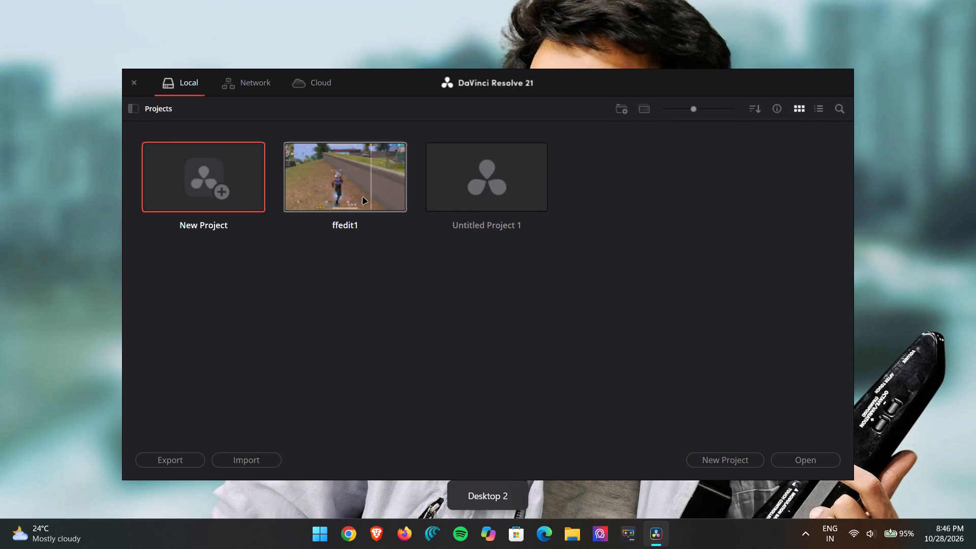
# Switch to DaVinci Resolve and open the project ffedit1.
pyautogui.click(334, 193)
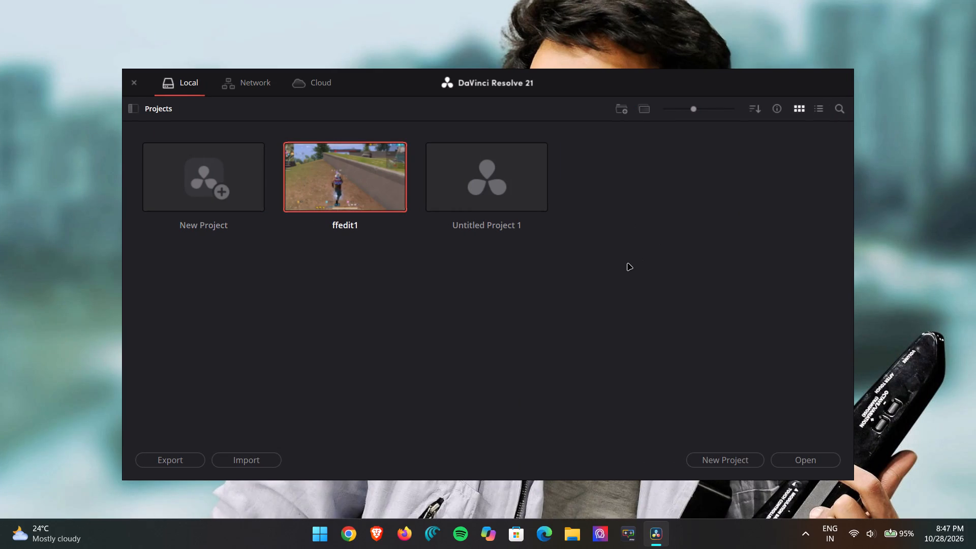
pyautogui.click(788, 461)
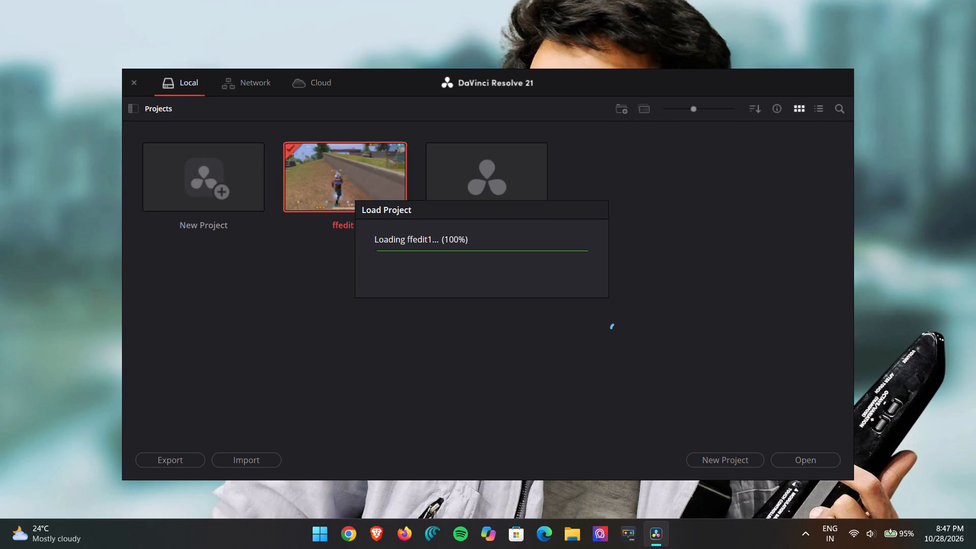
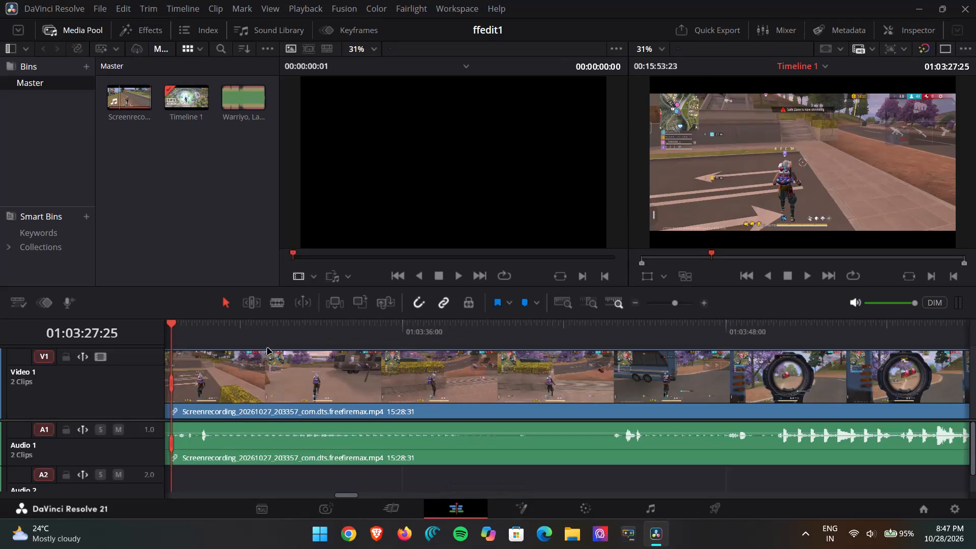
# Close the gap after the first gameplay clip by moving the second clip, with its audio, to start at 01:00:18:48.
pyautogui.moveTo(172, 333); pyautogui.dragTo(216, 333)
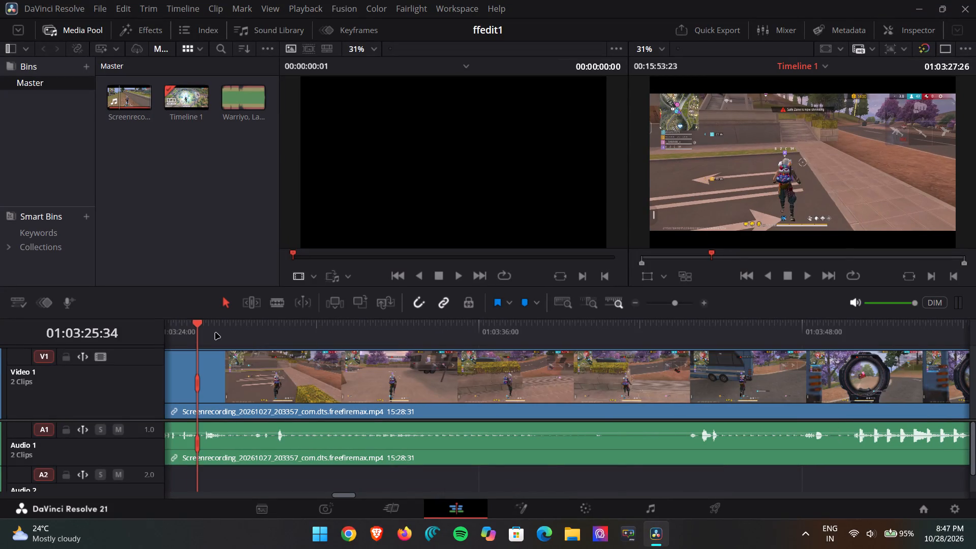
pyautogui.moveTo(216, 333); pyautogui.dragTo(208, 326)
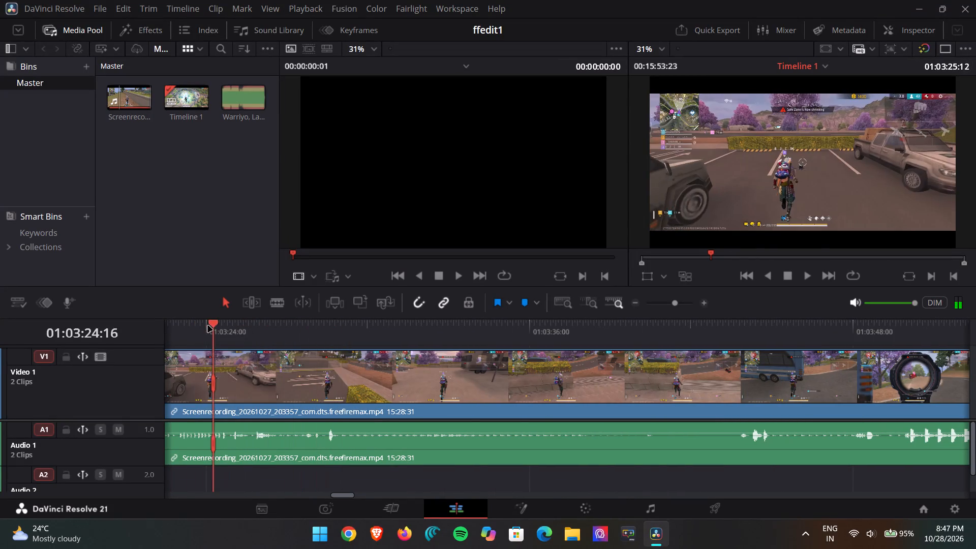
pyautogui.moveTo(208, 326); pyautogui.dragTo(170, 340)
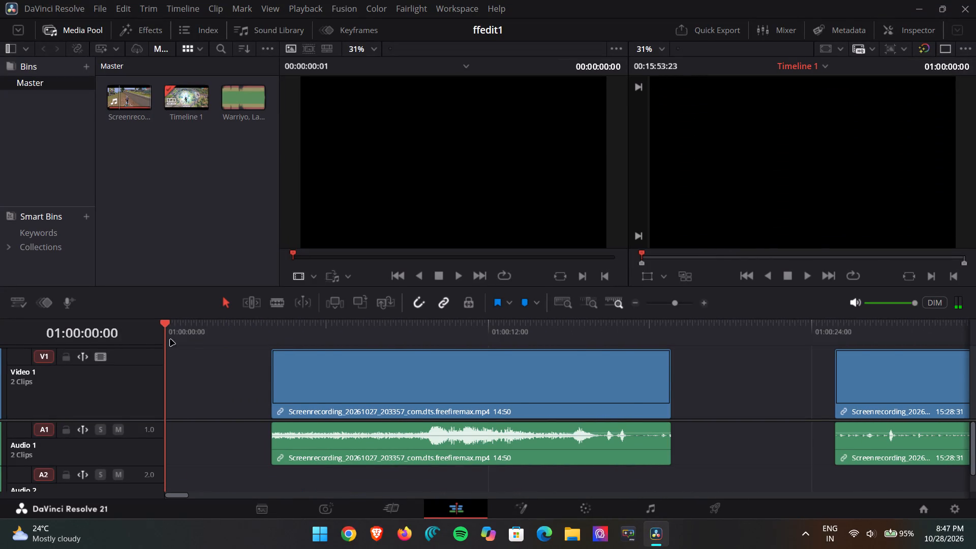
pyautogui.moveTo(170, 340); pyautogui.dragTo(372, 336)
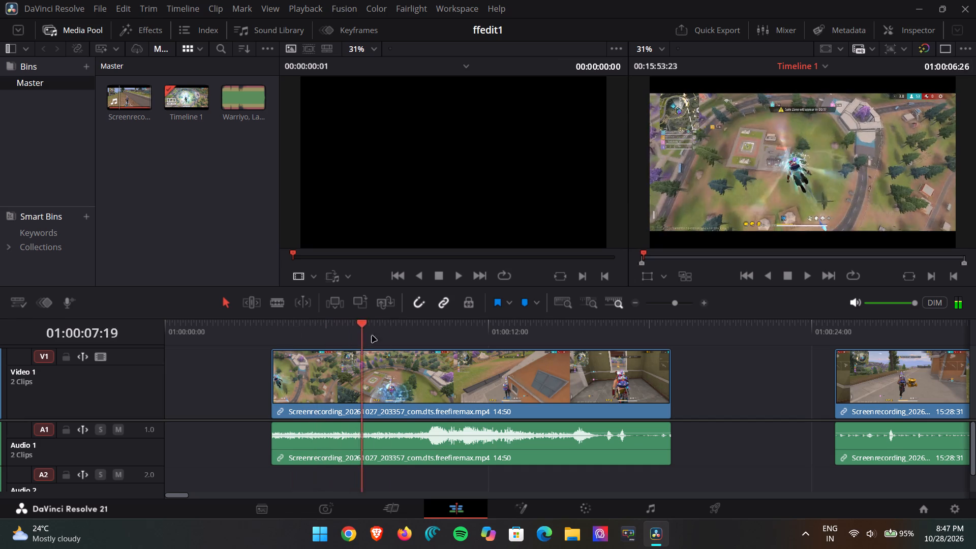
pyautogui.moveTo(372, 336); pyautogui.dragTo(606, 328)
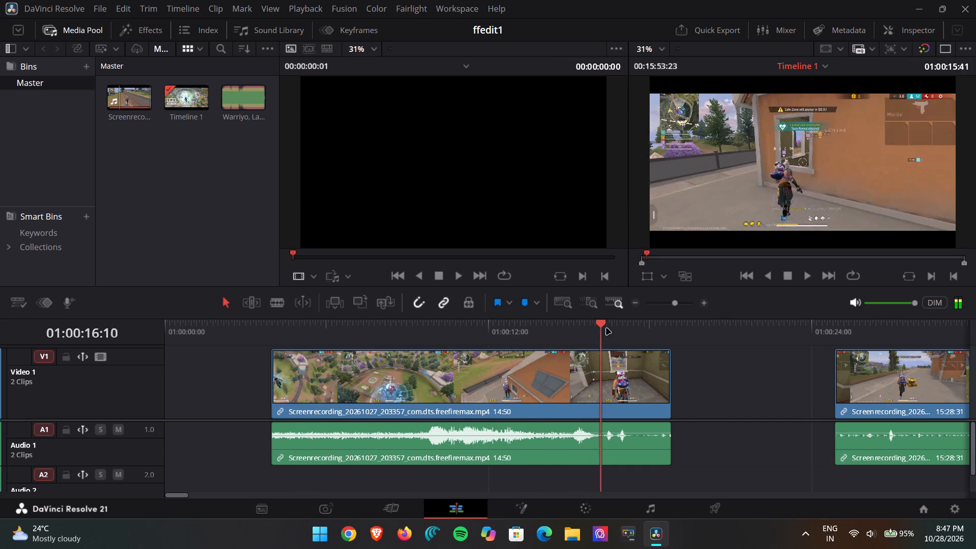
pyautogui.moveTo(606, 328); pyautogui.dragTo(674, 316)
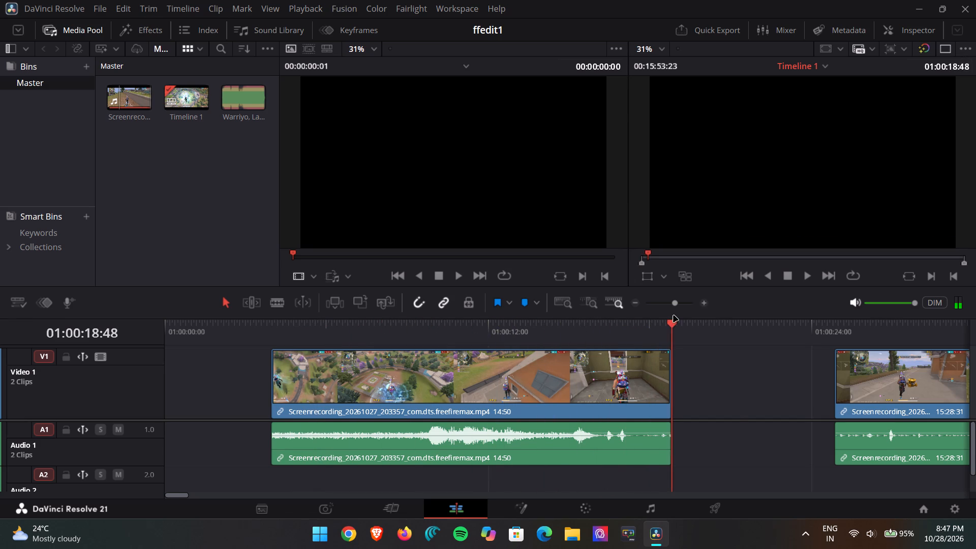
pyautogui.hscroll(-1, 628, 339)
pyautogui.moveTo(606, 374); pyautogui.dragTo(493, 374)
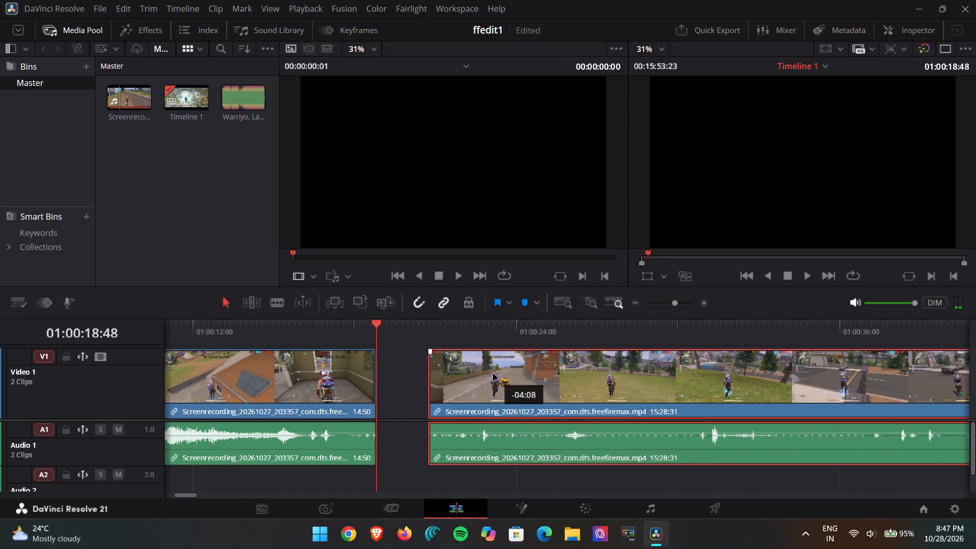
pyautogui.moveTo(493, 374); pyautogui.dragTo(444, 379)
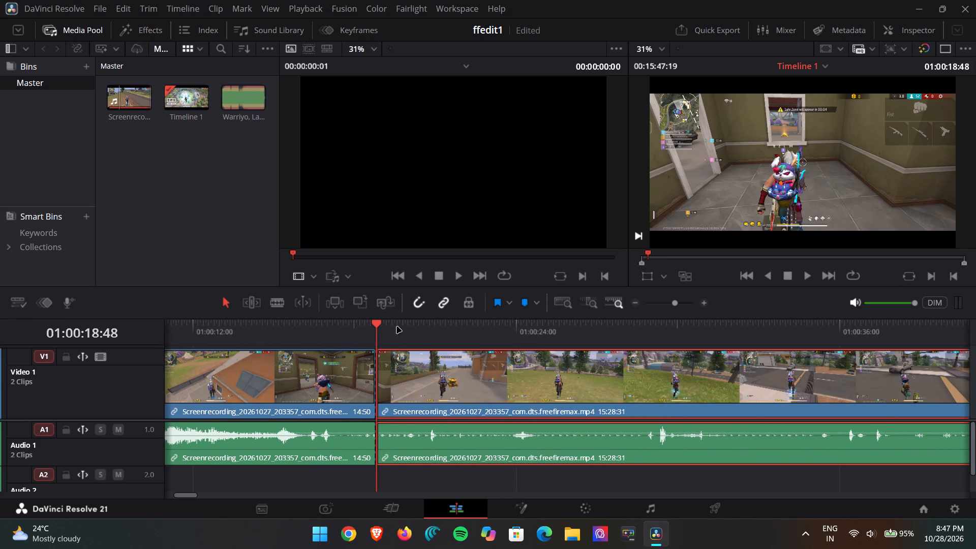
# Scrub through the second gameplay clip from its start to about 01:03:14, examining the footage.
pyautogui.moveTo(397, 327); pyautogui.dragTo(675, 320)
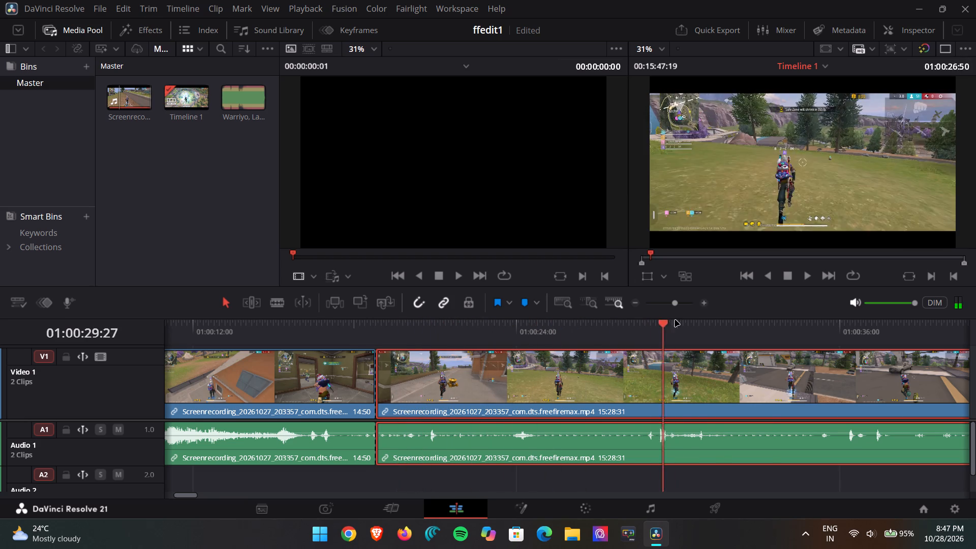
pyautogui.moveTo(675, 320); pyautogui.dragTo(574, 322)
pyautogui.hscroll(-3, 539, 331)
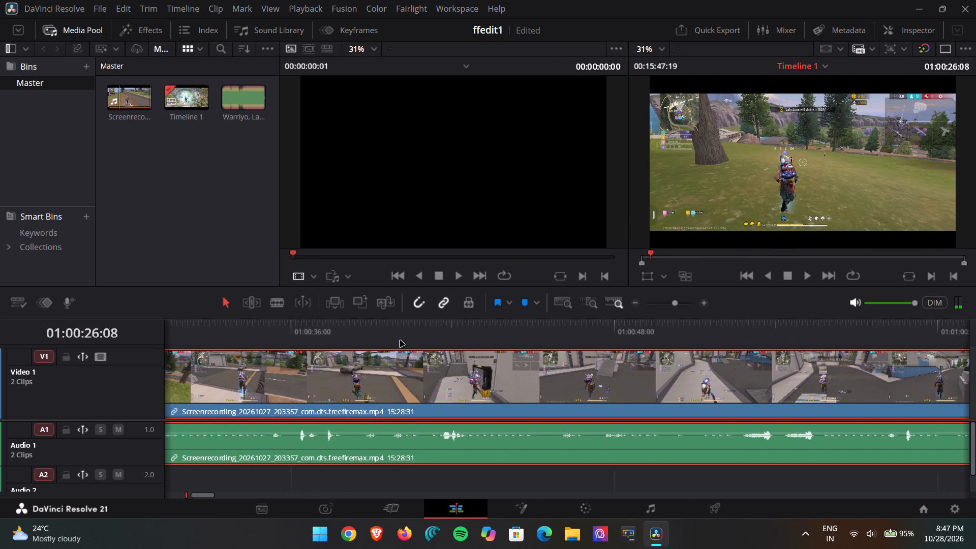
pyautogui.hscroll(-1, 400, 341)
pyautogui.click(402, 339)
pyautogui.moveTo(402, 339); pyautogui.dragTo(508, 337)
pyautogui.moveTo(547, 329); pyautogui.dragTo(567, 328)
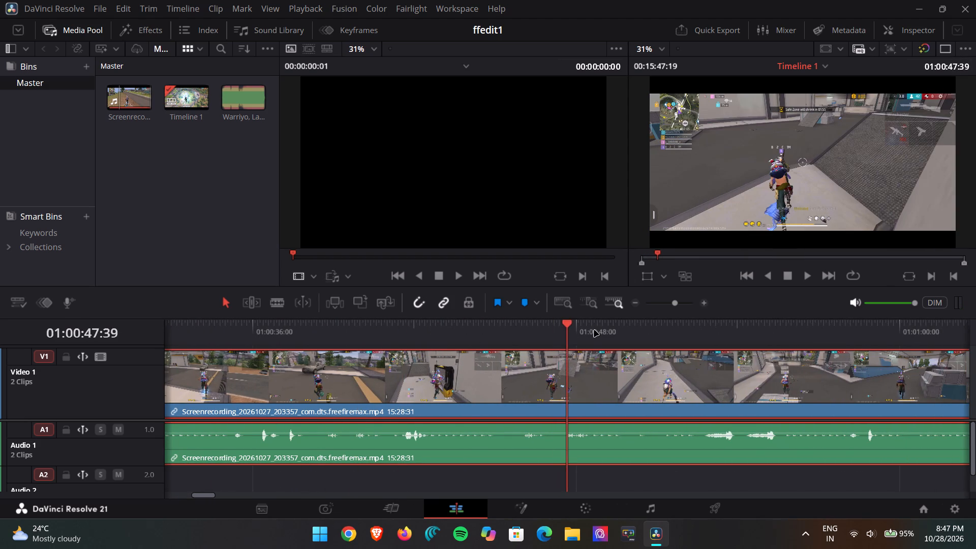
pyautogui.hscroll(-5, 547, 331)
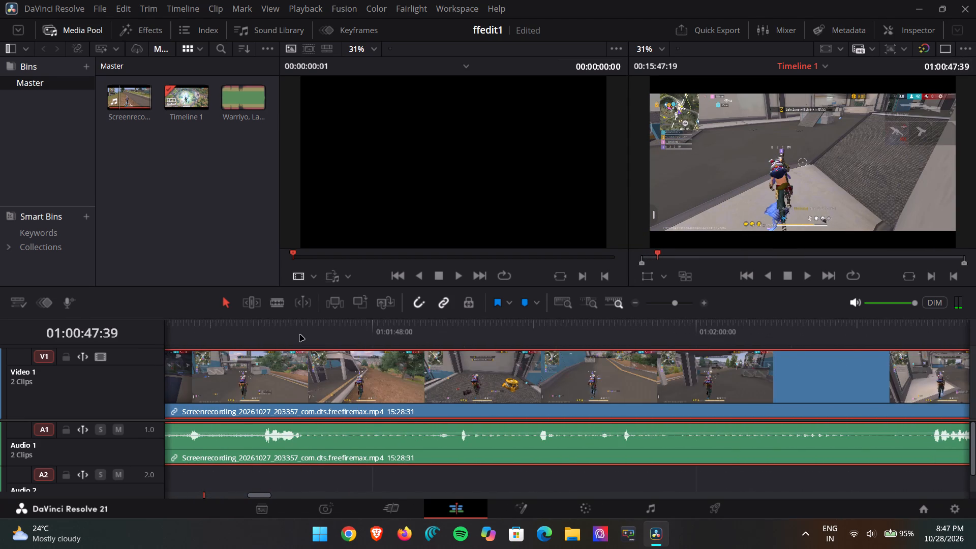
pyautogui.hscroll(1, 300, 335)
pyautogui.moveTo(384, 335); pyautogui.dragTo(613, 334)
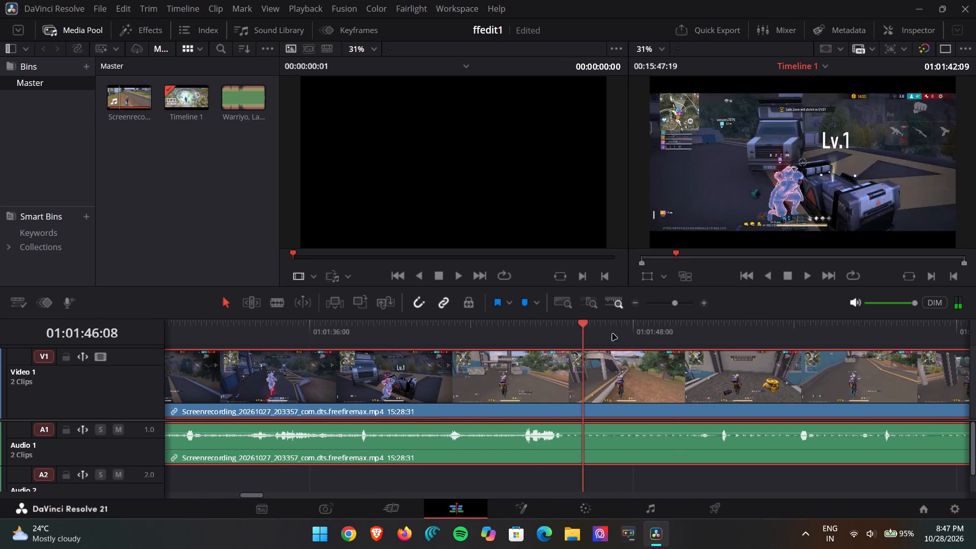
pyautogui.moveTo(613, 334); pyautogui.dragTo(675, 333)
pyautogui.hscroll(-2, 606, 340)
pyautogui.moveTo(362, 332); pyautogui.dragTo(648, 332)
pyautogui.hscroll(-1, 597, 336)
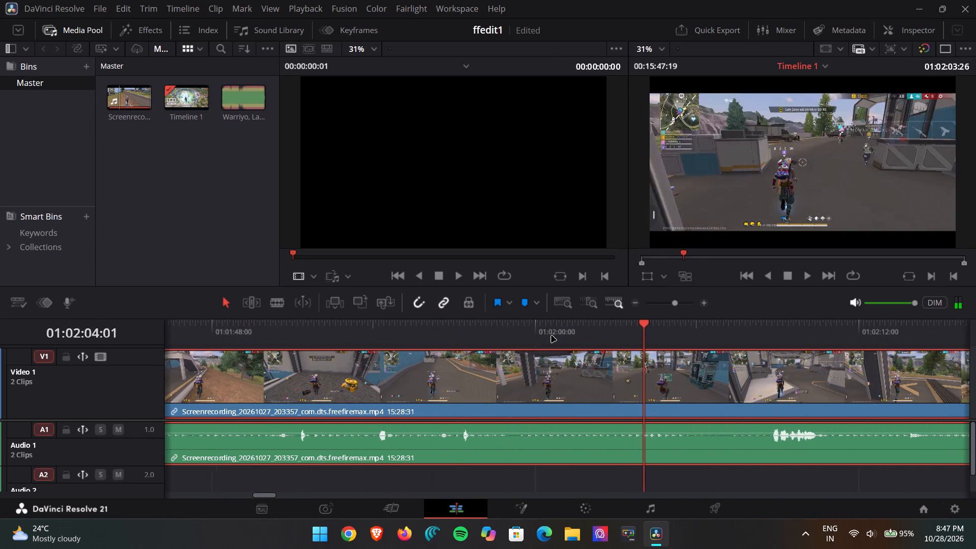
pyautogui.hscroll(-1, 552, 336)
pyautogui.moveTo(415, 332); pyautogui.dragTo(663, 328)
pyautogui.hscroll(-2, 659, 329)
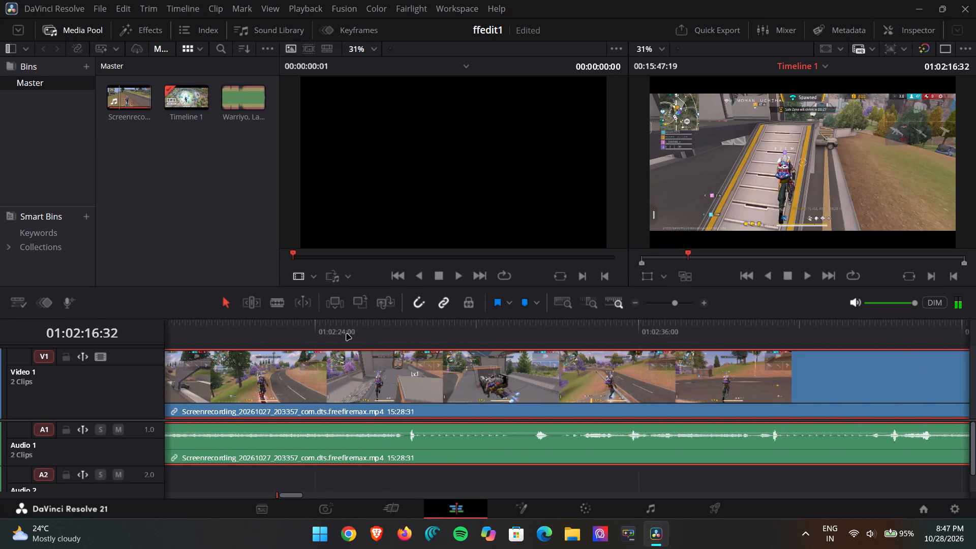
pyautogui.hscroll(-1, 347, 334)
pyautogui.moveTo(340, 334); pyautogui.dragTo(694, 330)
pyautogui.hscroll(-3, 690, 331)
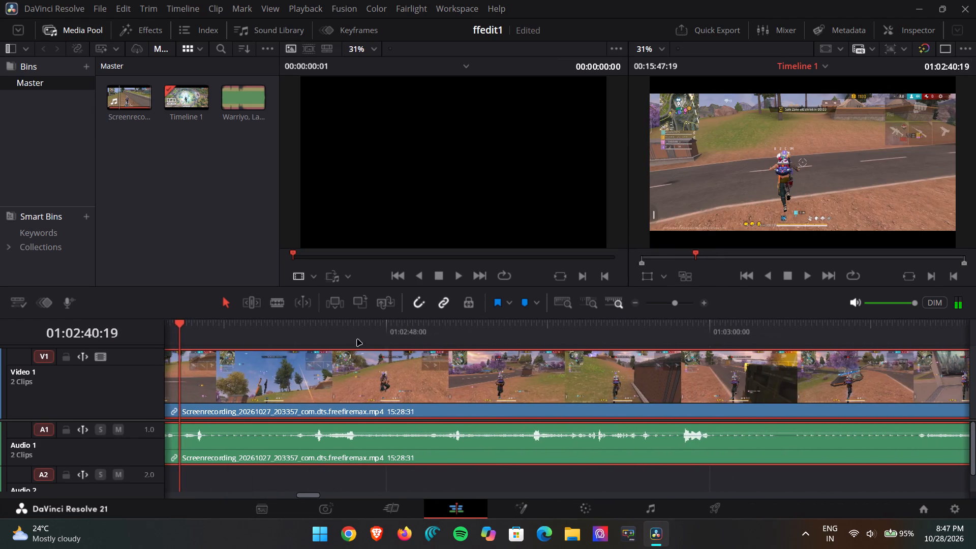
pyautogui.moveTo(364, 337); pyautogui.dragTo(708, 333)
pyautogui.hscroll(-2, 701, 334)
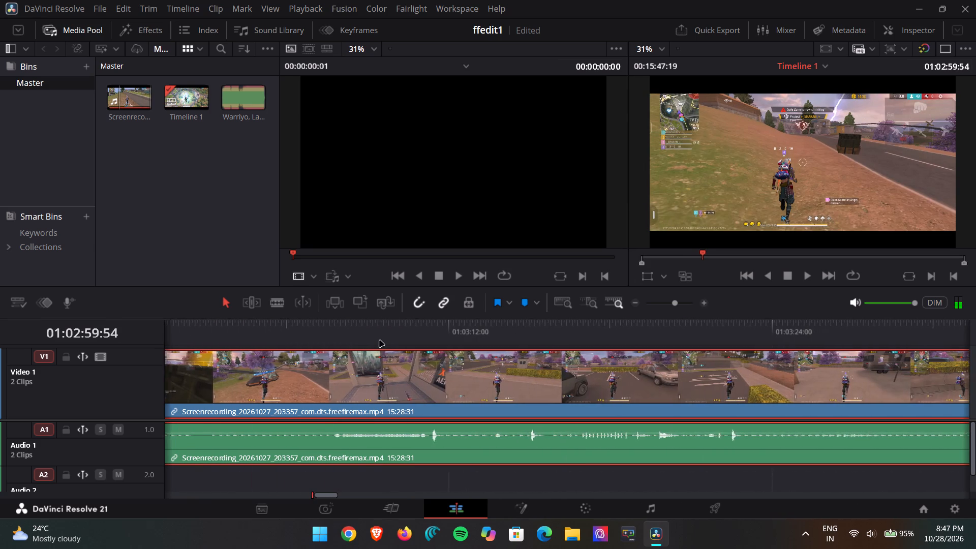
pyautogui.hscroll(-1, 380, 341)
pyautogui.moveTo(349, 341); pyautogui.dragTo(473, 339)
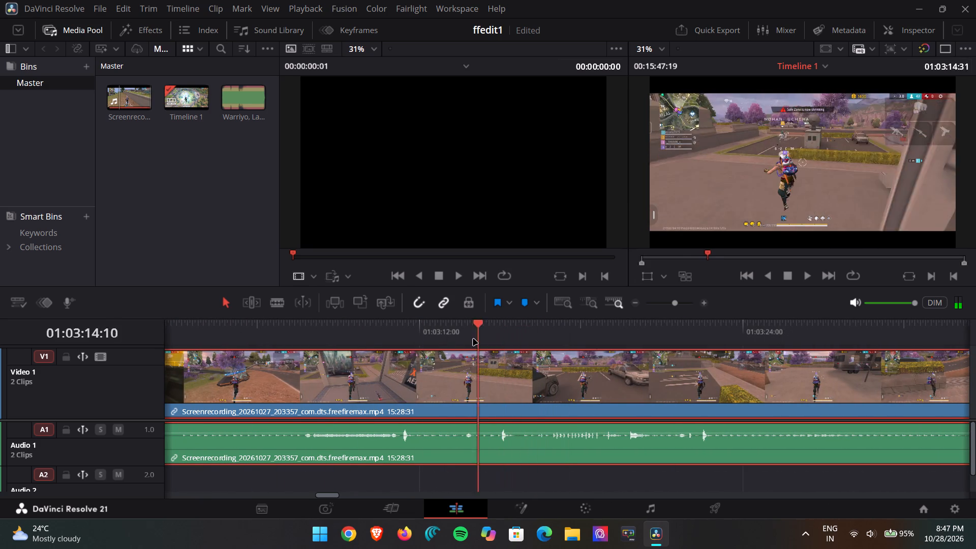
# Go back to the first clip and review the gameplay footage again up to about 01:03:20.
pyautogui.moveTo(473, 339); pyautogui.dragTo(251, 346)
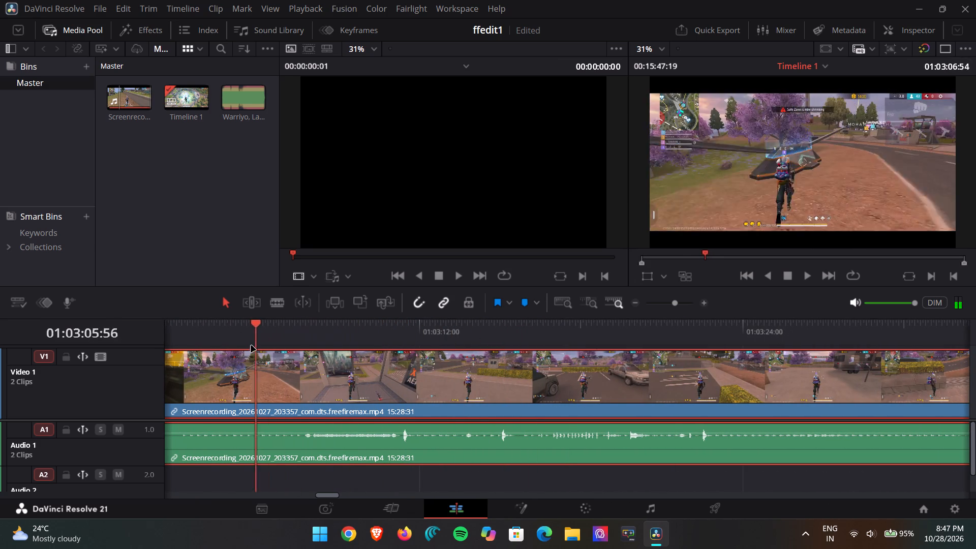
pyautogui.moveTo(251, 346); pyautogui.dragTo(614, 341)
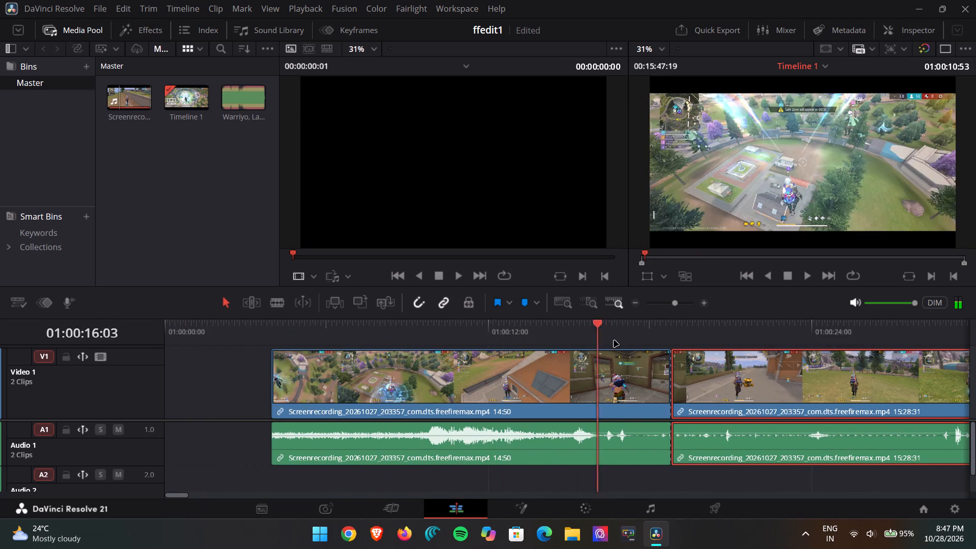
pyautogui.moveTo(614, 341); pyautogui.dragTo(975, 344)
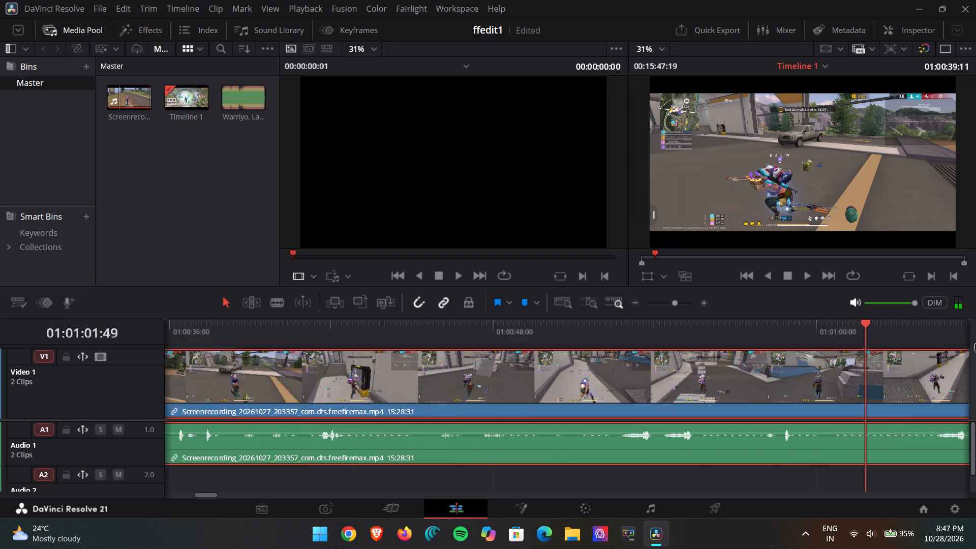
pyautogui.moveTo(975, 344); pyautogui.dragTo(907, 349)
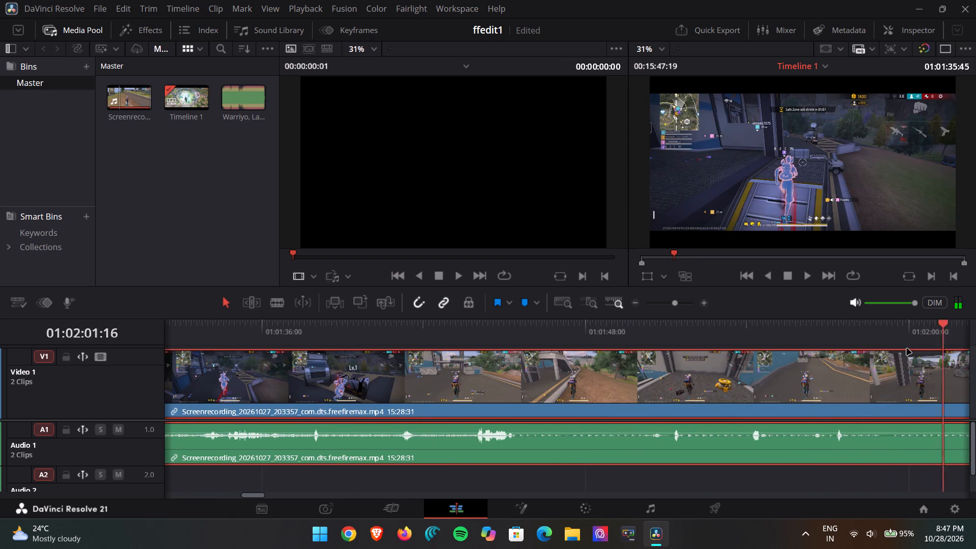
pyautogui.moveTo(907, 349); pyautogui.dragTo(422, 351)
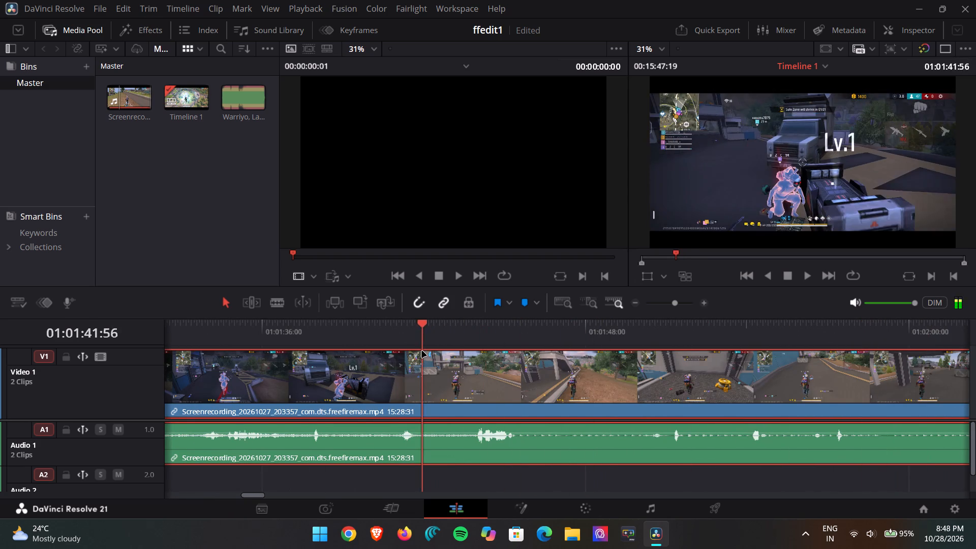
pyautogui.moveTo(422, 351); pyautogui.dragTo(833, 347)
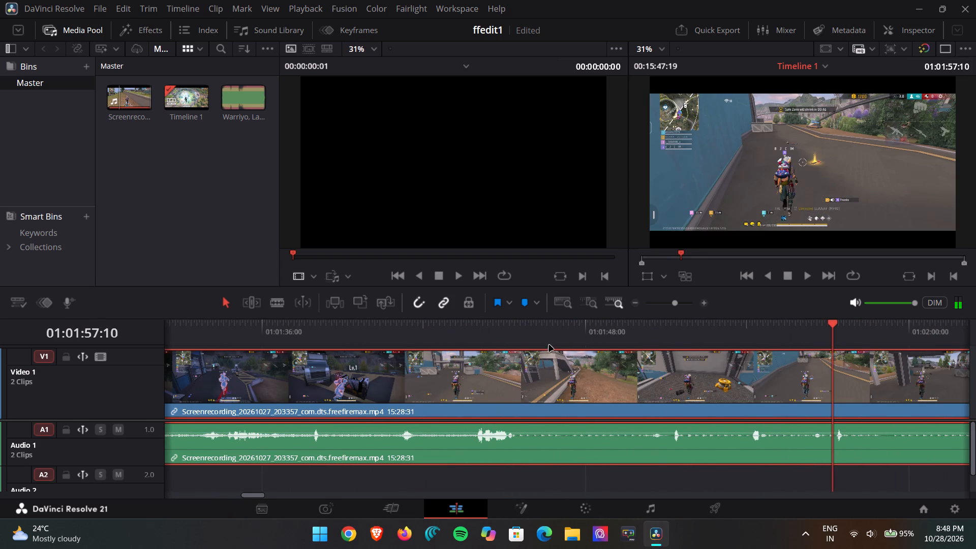
pyautogui.hscroll(-4, 507, 345)
pyautogui.moveTo(436, 322); pyautogui.dragTo(456, 322)
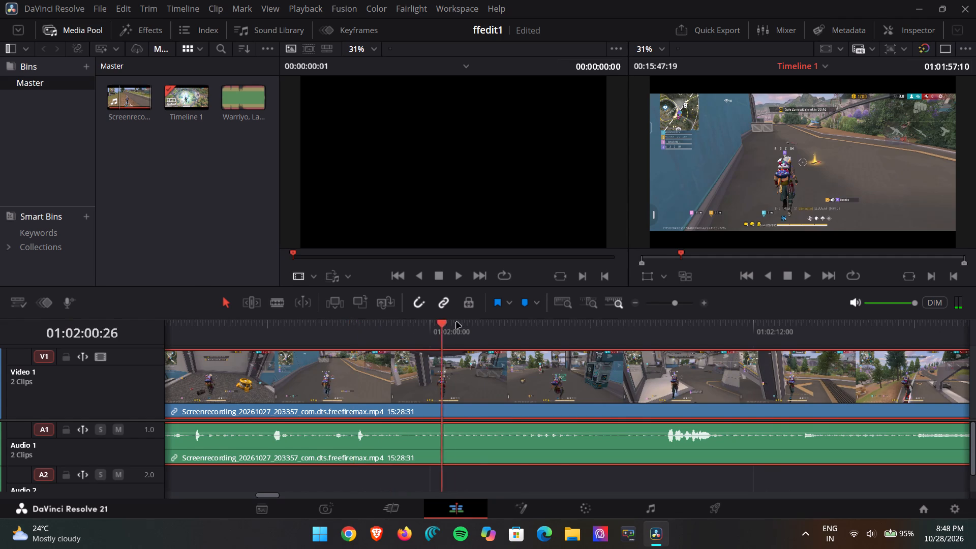
pyautogui.moveTo(456, 322); pyautogui.dragTo(821, 322)
pyautogui.hscroll(-3, 624, 329)
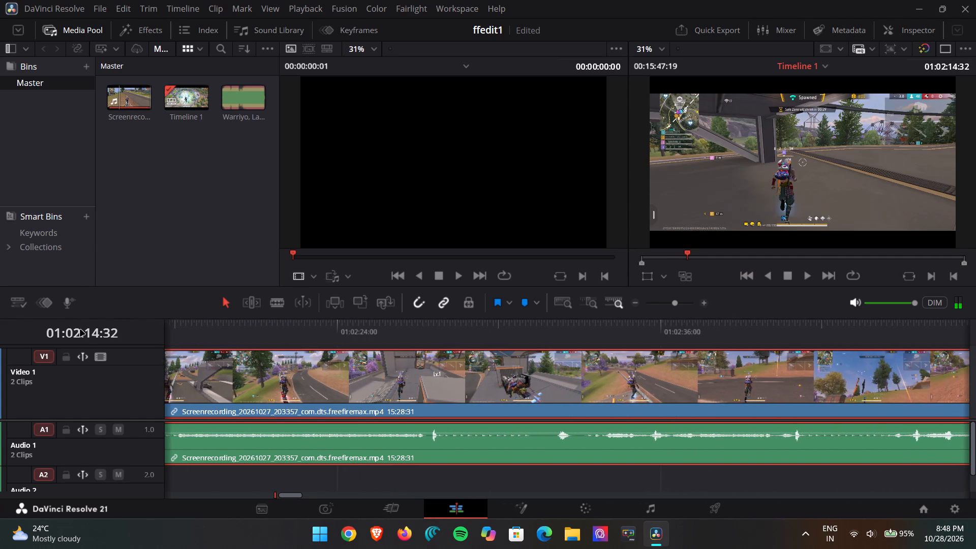
pyautogui.hscroll(-1, 80, 330)
pyautogui.moveTo(346, 330); pyautogui.dragTo(781, 332)
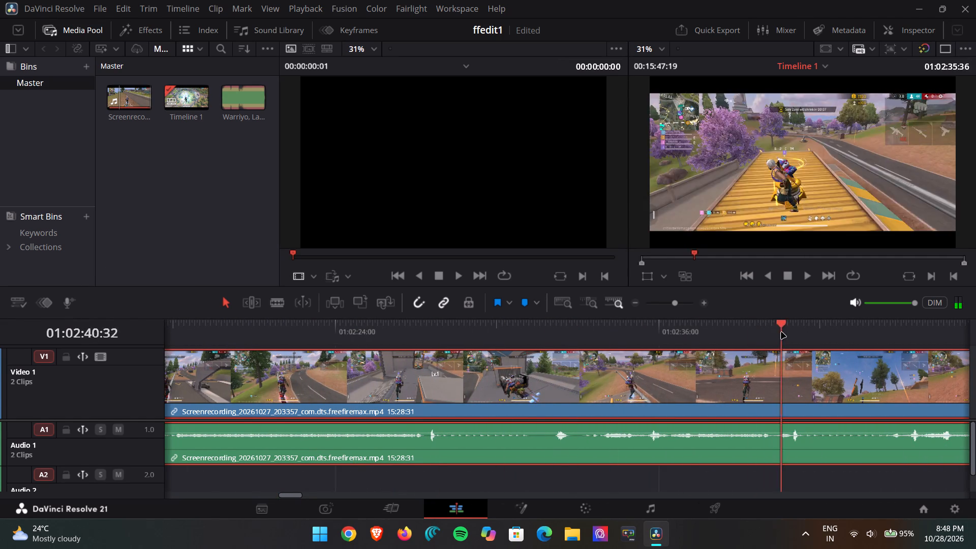
pyautogui.moveTo(781, 332); pyautogui.dragTo(878, 321)
pyautogui.hscroll(-2, 804, 335)
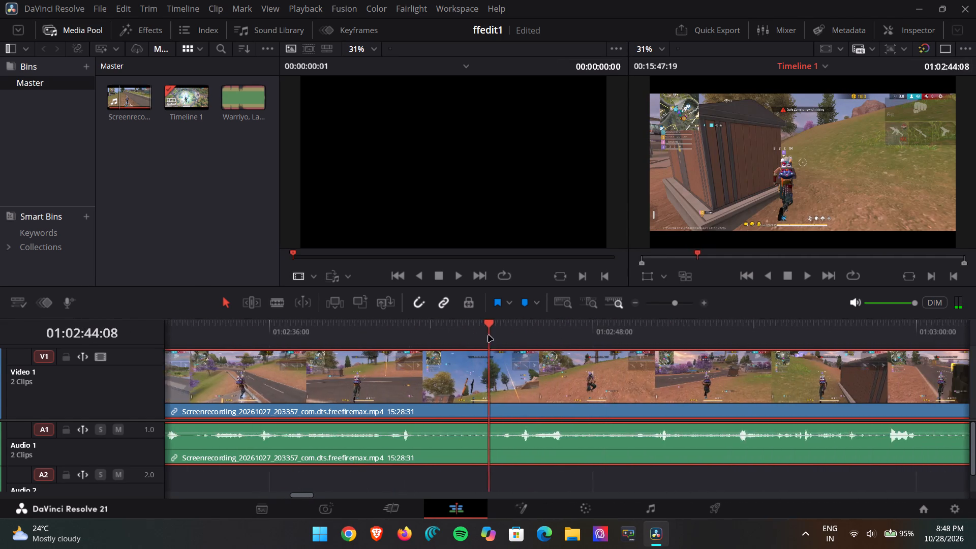
pyautogui.hscroll(-2, 489, 335)
pyautogui.moveTo(364, 330); pyautogui.dragTo(706, 325)
pyautogui.hscroll(-1, 706, 325)
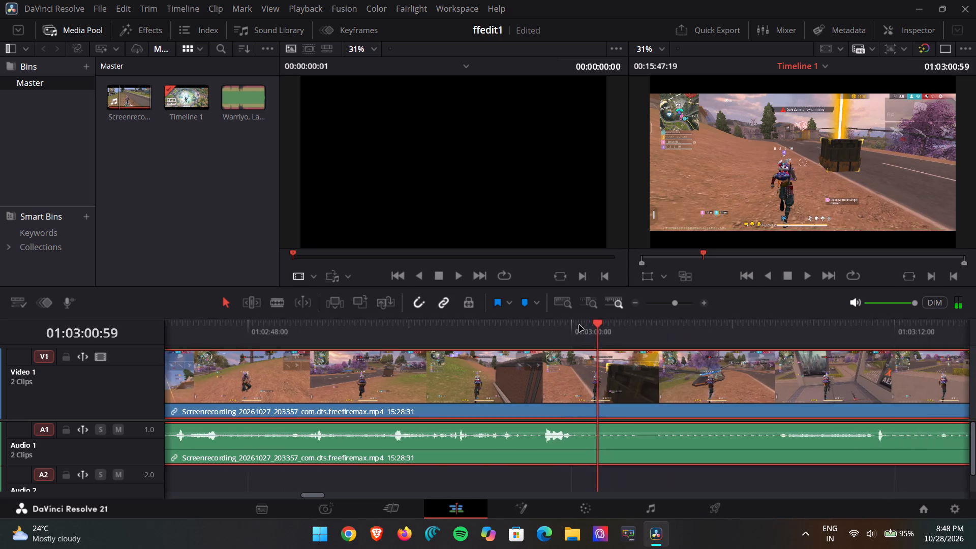
pyautogui.hscroll(-2, 579, 325)
pyautogui.moveTo(341, 328); pyautogui.dragTo(680, 322)
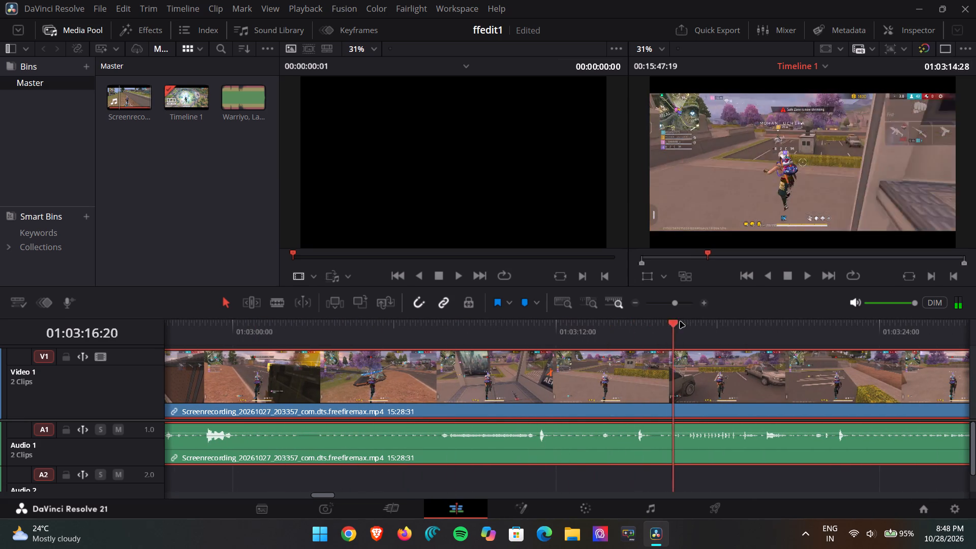
pyautogui.moveTo(680, 322); pyautogui.dragTo(689, 321)
pyautogui.hscroll(-2, 653, 324)
pyautogui.moveTo(442, 326); pyautogui.dragTo(508, 327)
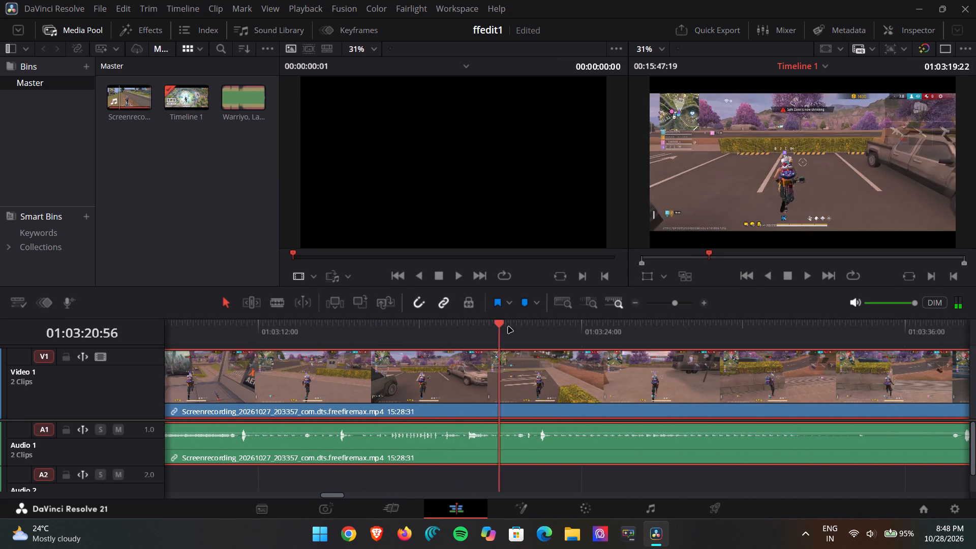
# Split the second gameplay clip, with its audio, at 01:03:28:34.
pyautogui.moveTo(508, 327); pyautogui.dragTo(707, 319)
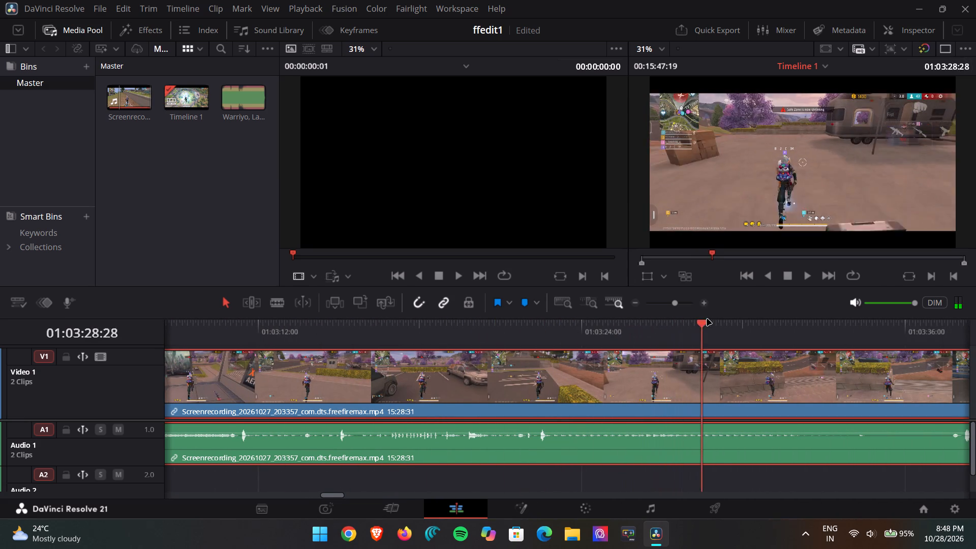
pyautogui.moveTo(707, 319); pyautogui.dragTo(696, 311)
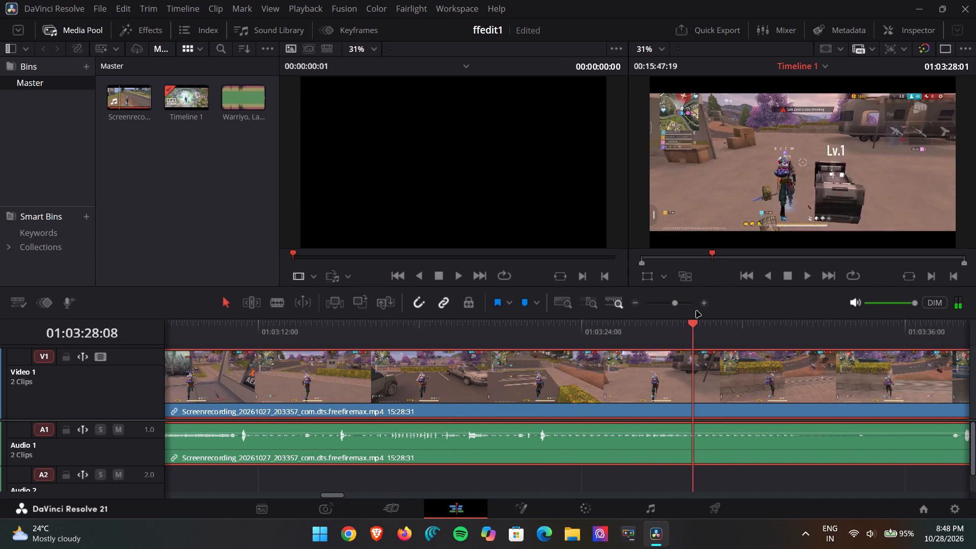
pyautogui.moveTo(696, 311); pyautogui.dragTo(705, 313)
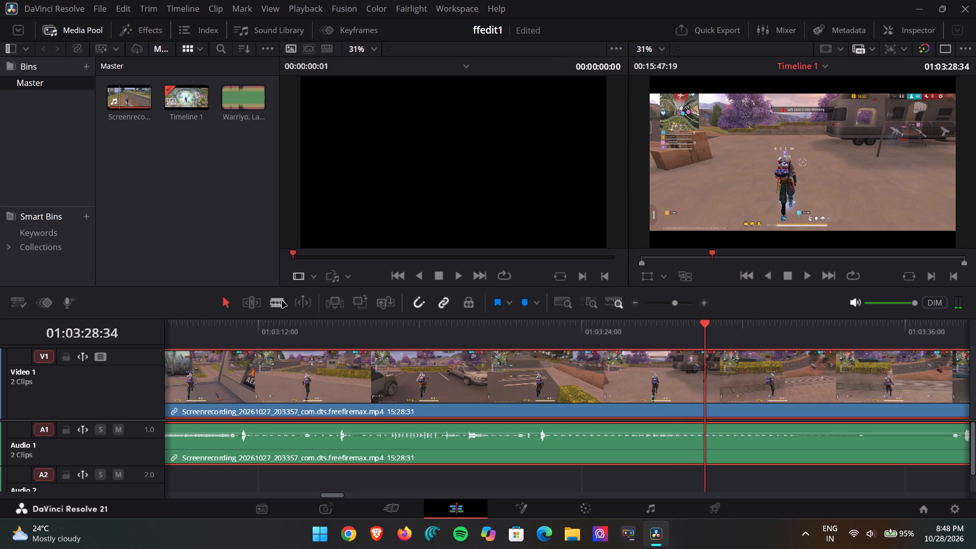
pyautogui.click(282, 301)
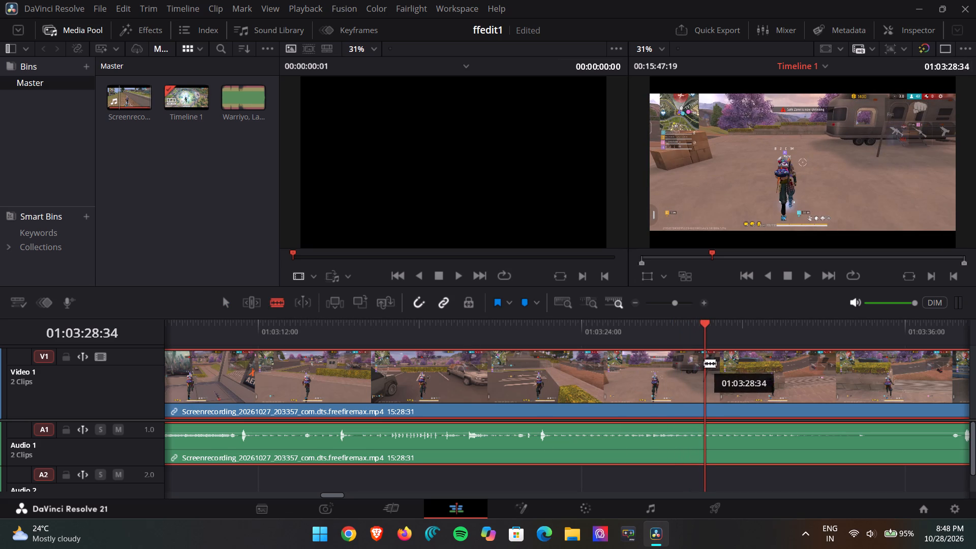
pyautogui.click(704, 363)
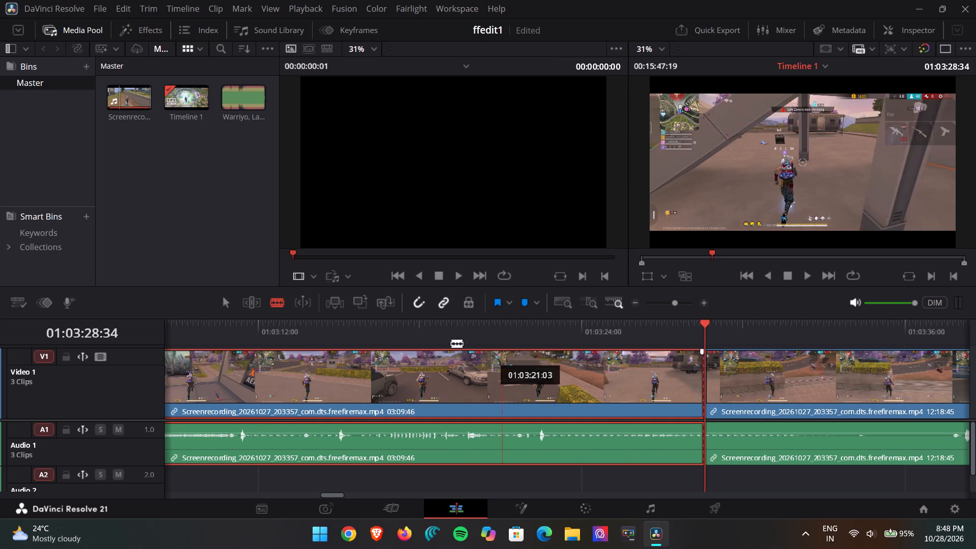
pyautogui.click(227, 305)
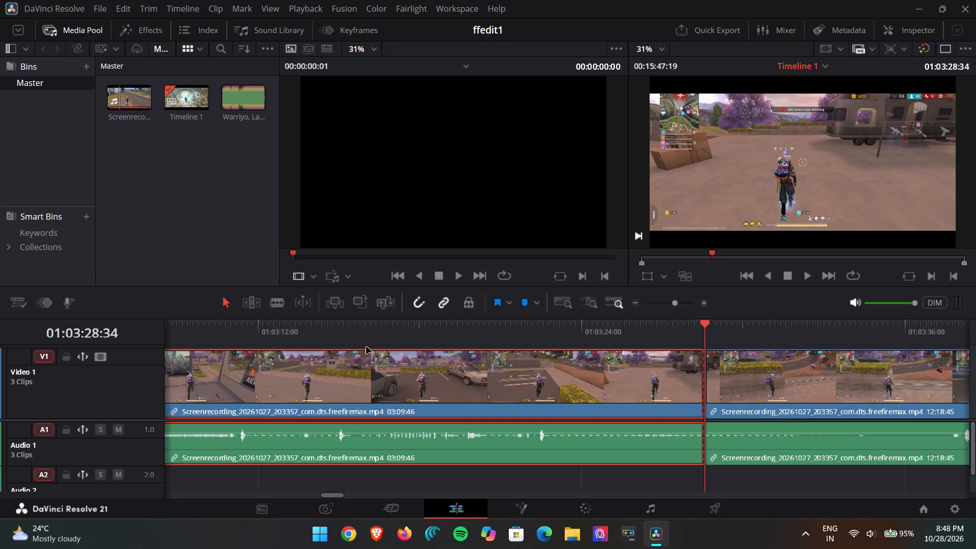
# Ripple-delete the part of the second gameplay clip before the cut, video and audio, closing the gap.
pyautogui.click(479, 487)
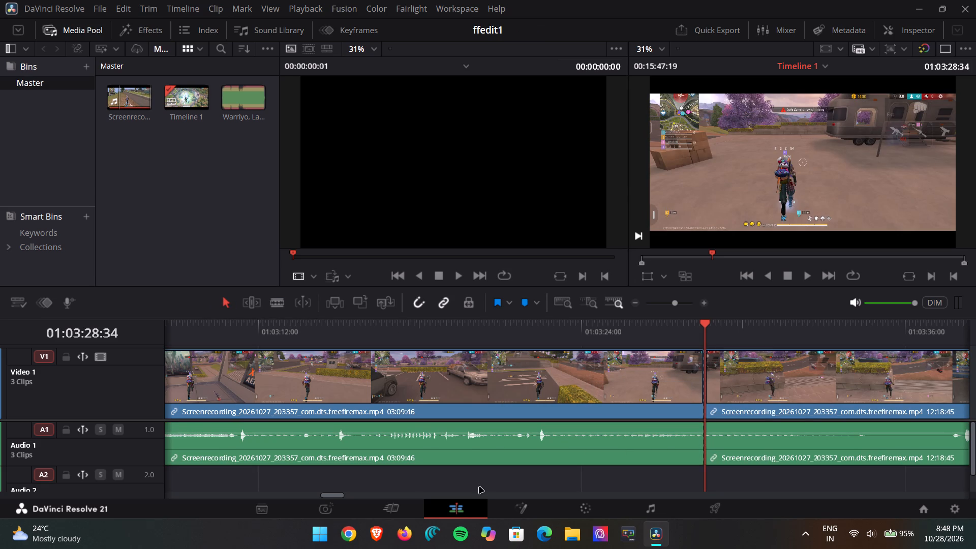
pyautogui.moveTo(479, 487); pyautogui.dragTo(485, 398)
pyautogui.moveTo(487, 478); pyautogui.dragTo(492, 387)
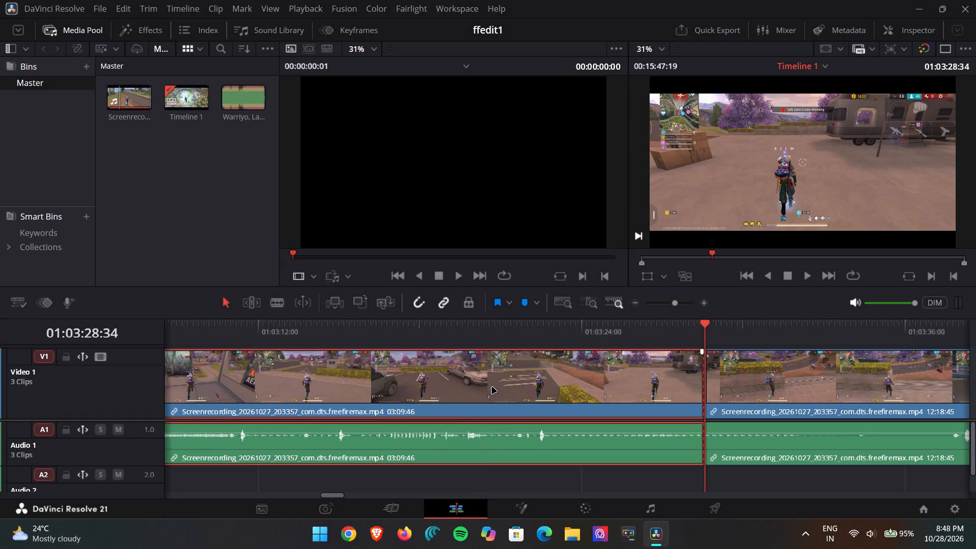
pyautogui.press('Delete')
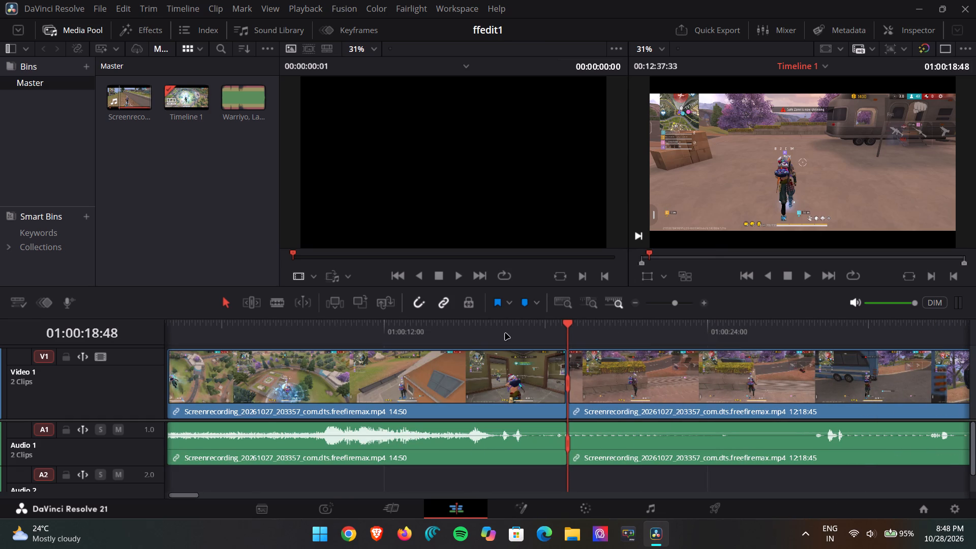
# Scrub around the join and the start of the second clip, between about 01:00:16 and 01:00:28, to look for the next cut point.
pyautogui.moveTo(569, 332); pyautogui.dragTo(494, 342)
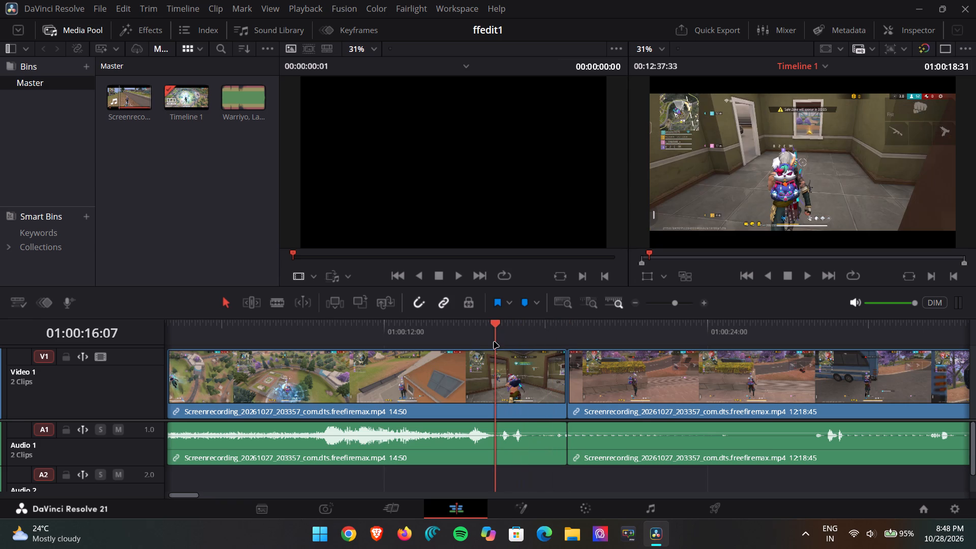
pyautogui.moveTo(494, 342); pyautogui.dragTo(583, 332)
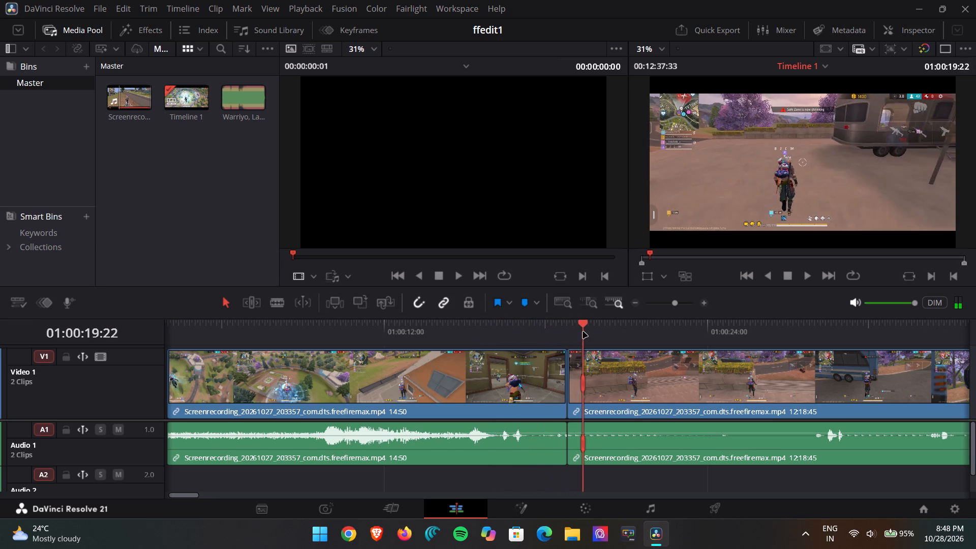
pyautogui.moveTo(583, 332); pyautogui.dragTo(767, 308)
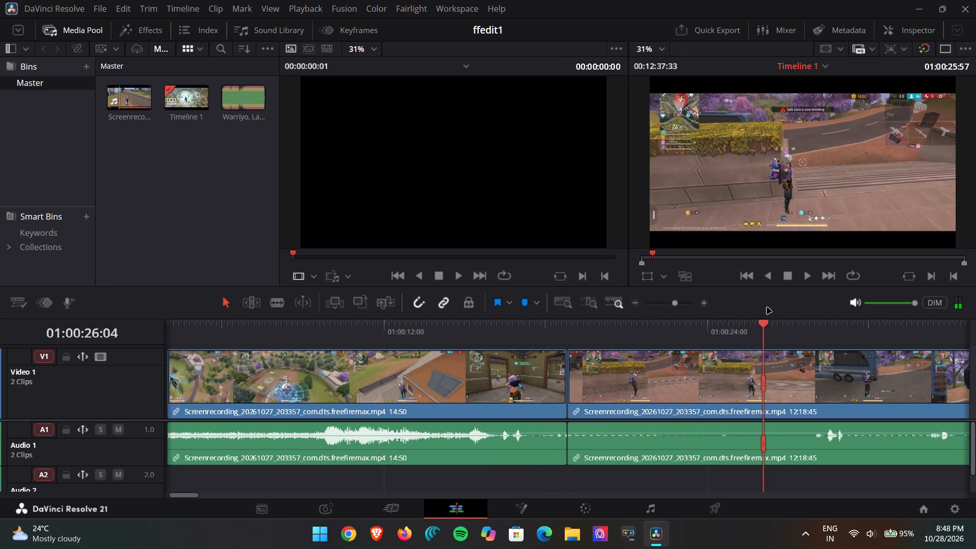
pyautogui.moveTo(767, 308); pyautogui.dragTo(772, 305)
pyautogui.hscroll(-1, 621, 326)
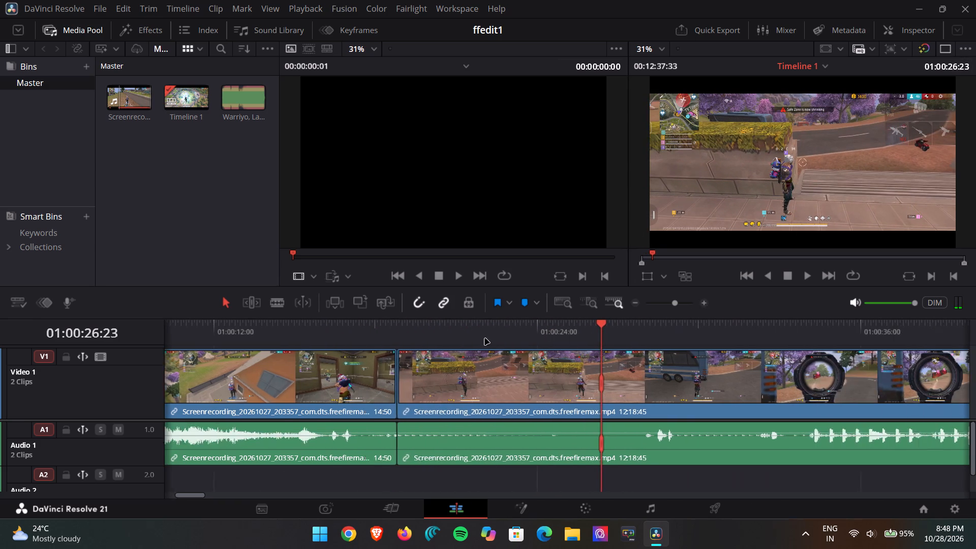
pyautogui.hscroll(-1, 485, 339)
pyautogui.moveTo(452, 330); pyautogui.dragTo(519, 327)
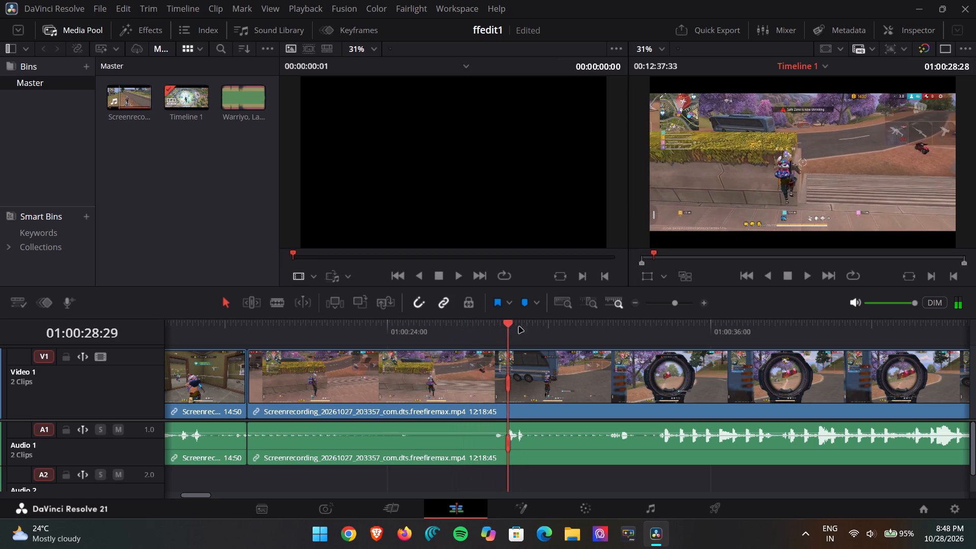
pyautogui.moveTo(519, 327); pyautogui.dragTo(391, 319)
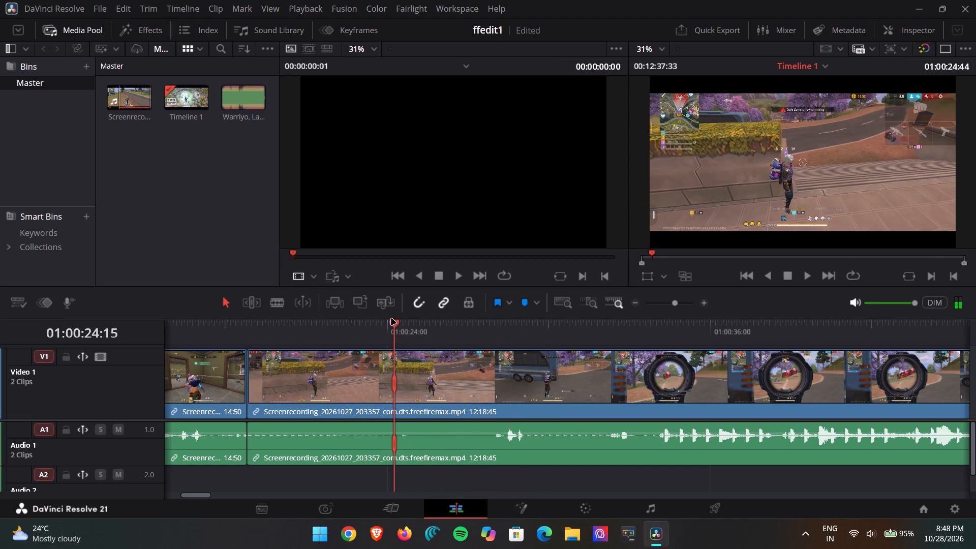
pyautogui.moveTo(391, 319); pyautogui.dragTo(288, 312)
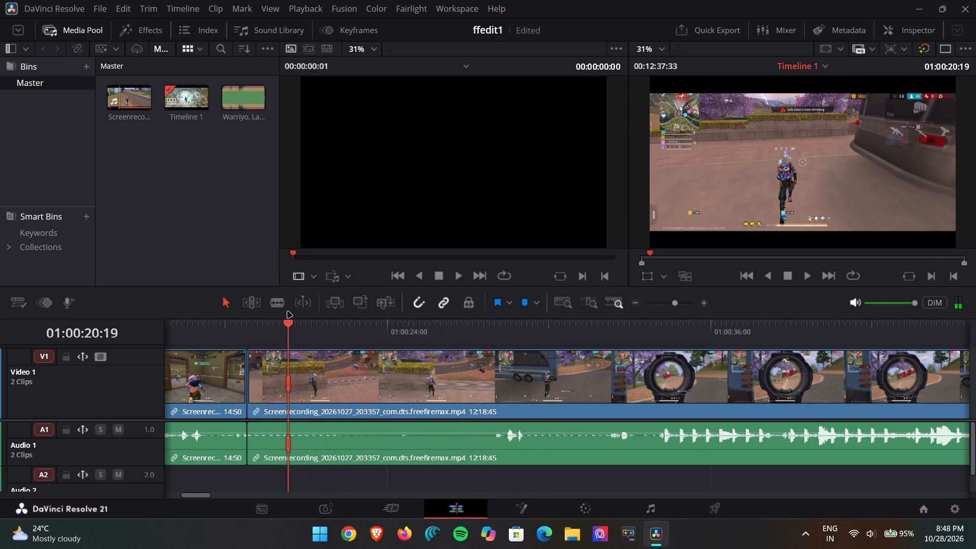
pyautogui.moveTo(288, 312); pyautogui.dragTo(356, 310)
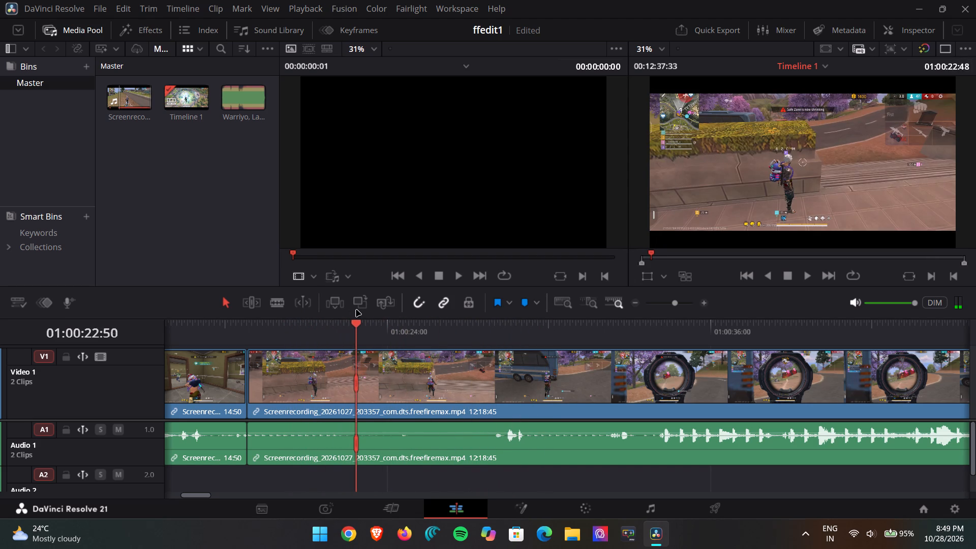
pyautogui.moveTo(356, 310); pyautogui.dragTo(348, 308)
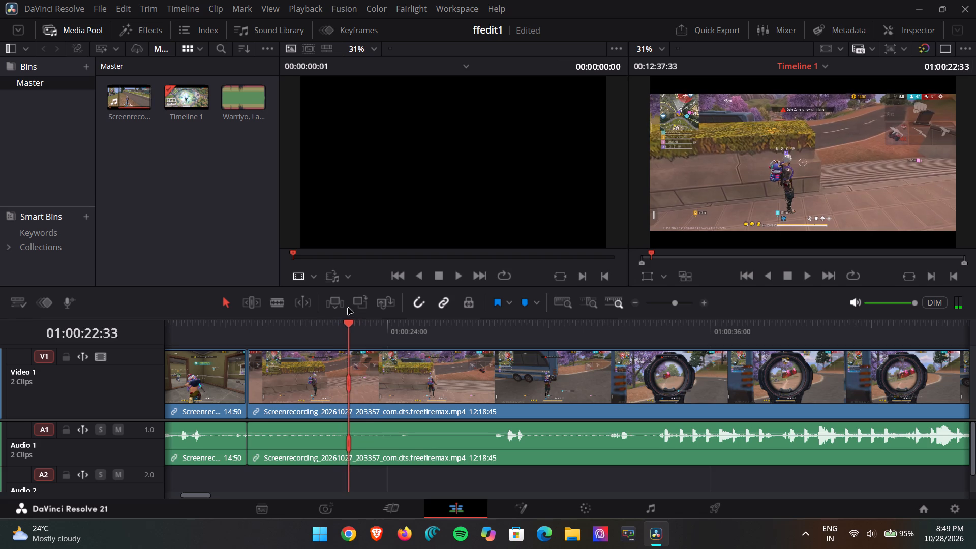
pyautogui.moveTo(348, 308); pyautogui.dragTo(324, 310)
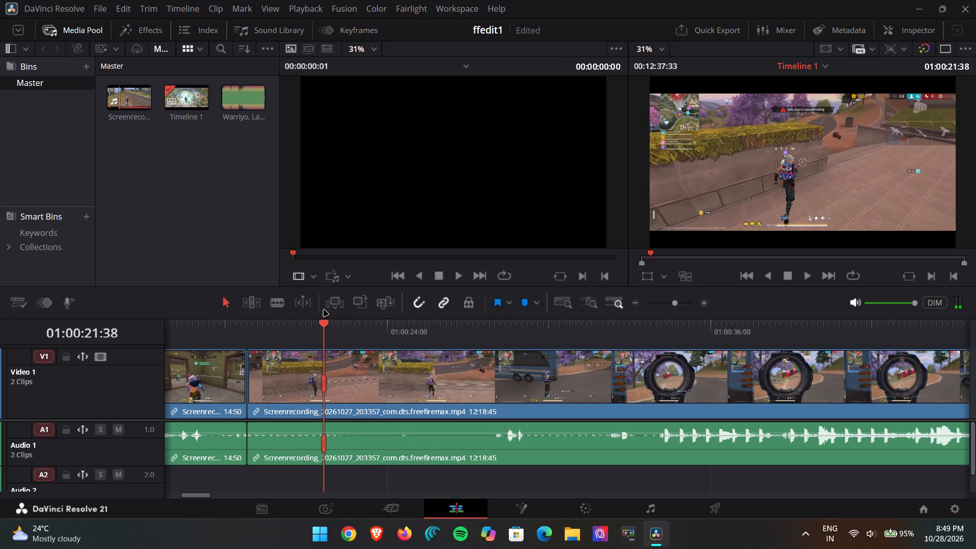
pyautogui.moveTo(324, 310); pyautogui.dragTo(439, 304)
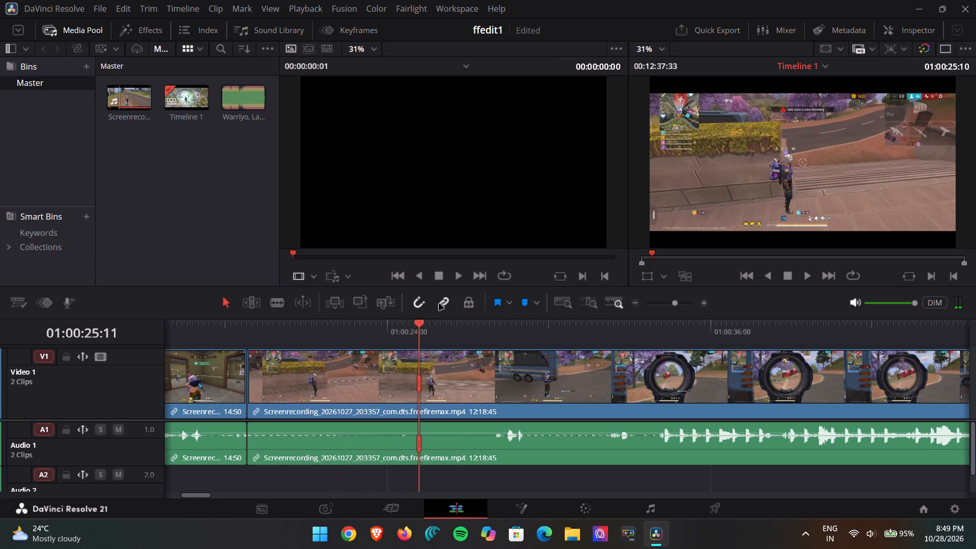
# Split the second gameplay clip, with its audio, at 01:00:30:27.
pyautogui.moveTo(439, 304); pyautogui.dragTo(547, 298)
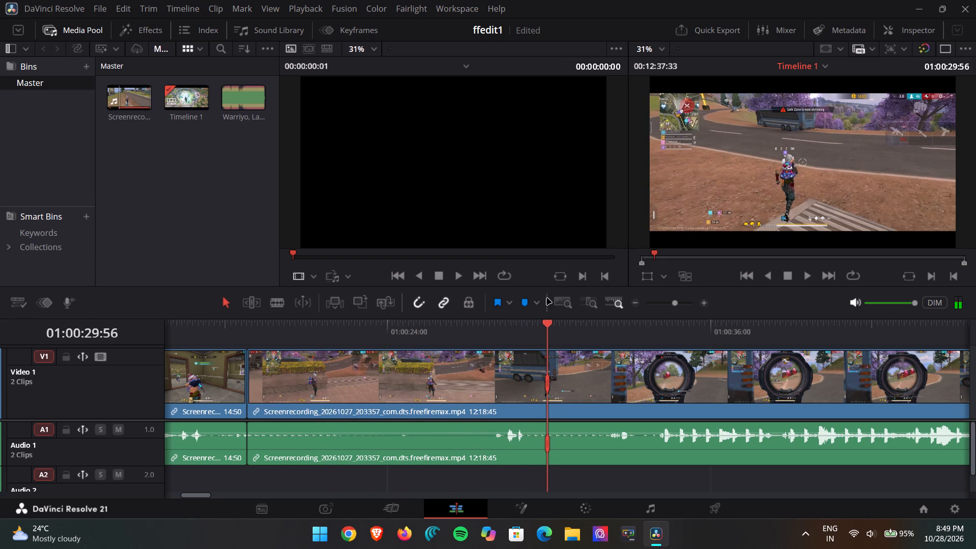
pyautogui.moveTo(547, 298); pyautogui.dragTo(546, 298)
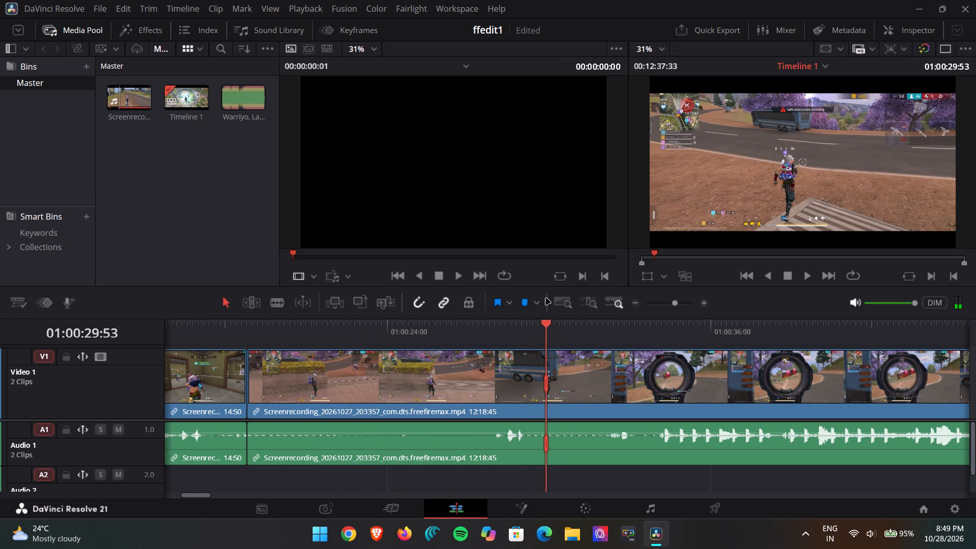
pyautogui.moveTo(546, 298); pyautogui.dragTo(560, 292)
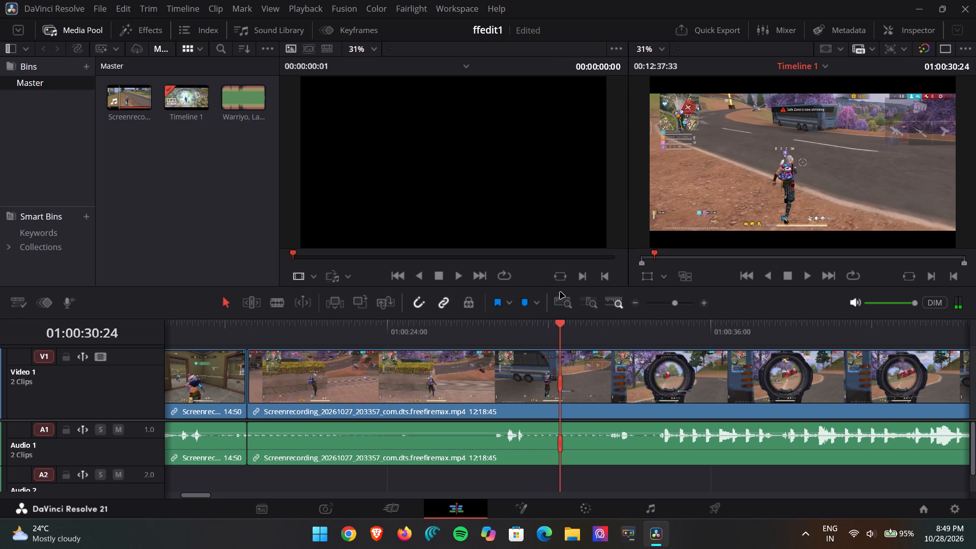
pyautogui.moveTo(560, 292); pyautogui.dragTo(561, 292)
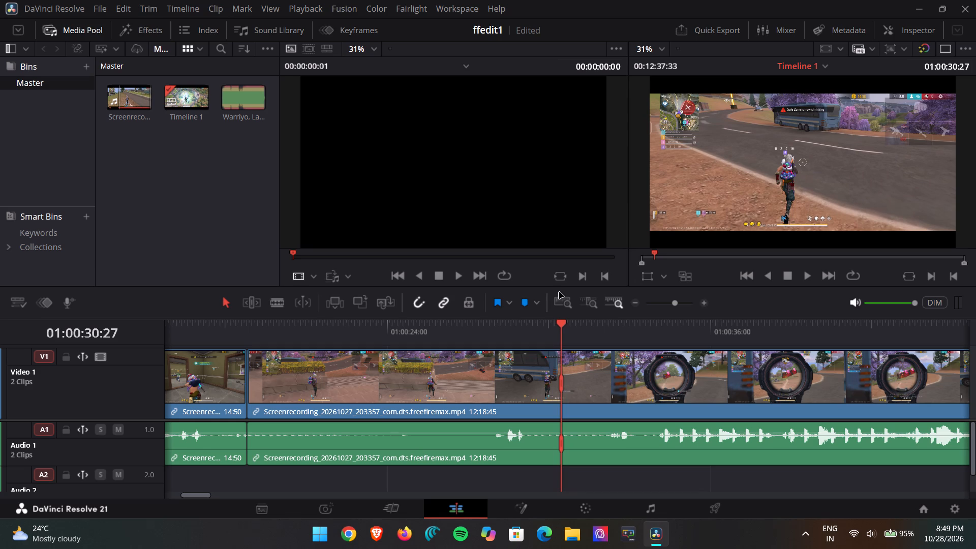
pyautogui.click(283, 307)
pyautogui.click(561, 363)
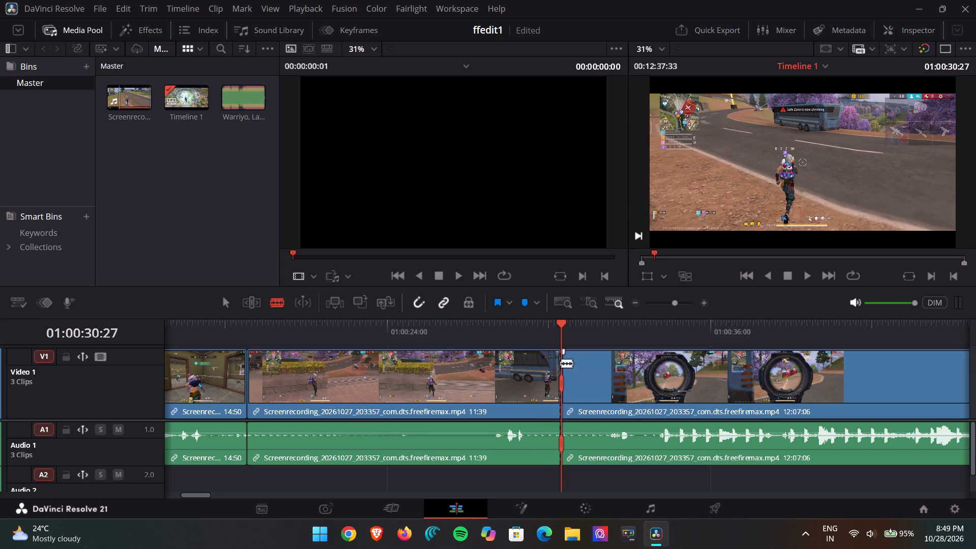
pyautogui.click(230, 303)
# Ripple-delete the short segment between the first clip and the cut at 01:00:30:27, video and audio.
pyautogui.moveTo(420, 473); pyautogui.dragTo(436, 383)
pyautogui.press('Print')
pyautogui.press('Delete')
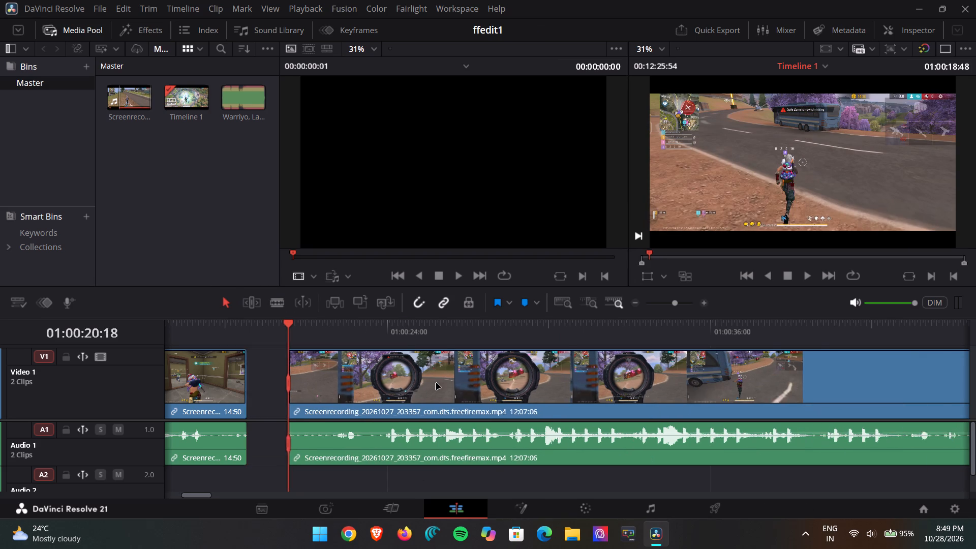
# Review the footage across the new join, playing the scoped shooting scene up to about 01:00:27, and dismiss the screen-capture overlay.
pyautogui.click(220, 339)
pyautogui.moveTo(219, 339); pyautogui.dragTo(259, 340)
pyautogui.moveTo(243, 336); pyautogui.dragTo(243, 335)
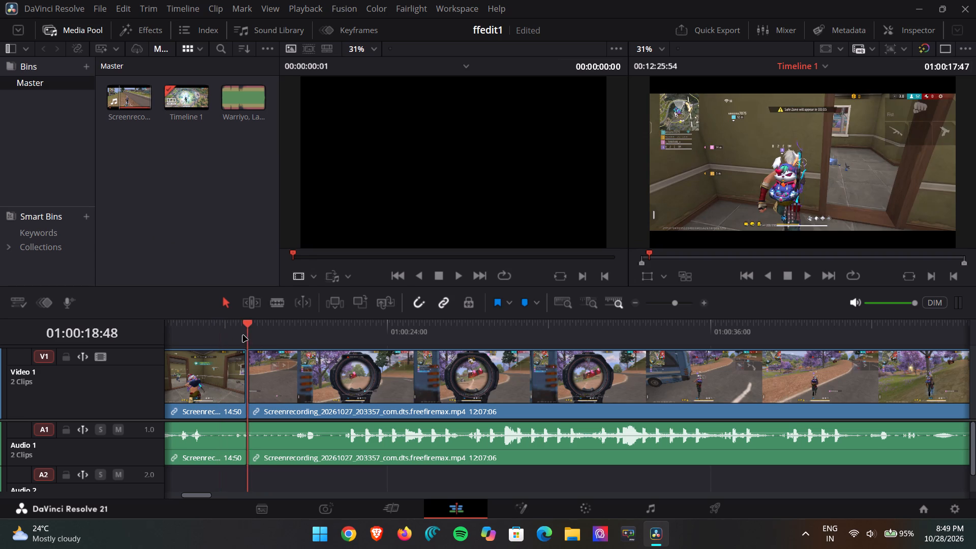
pyautogui.moveTo(243, 335); pyautogui.dragTo(357, 330)
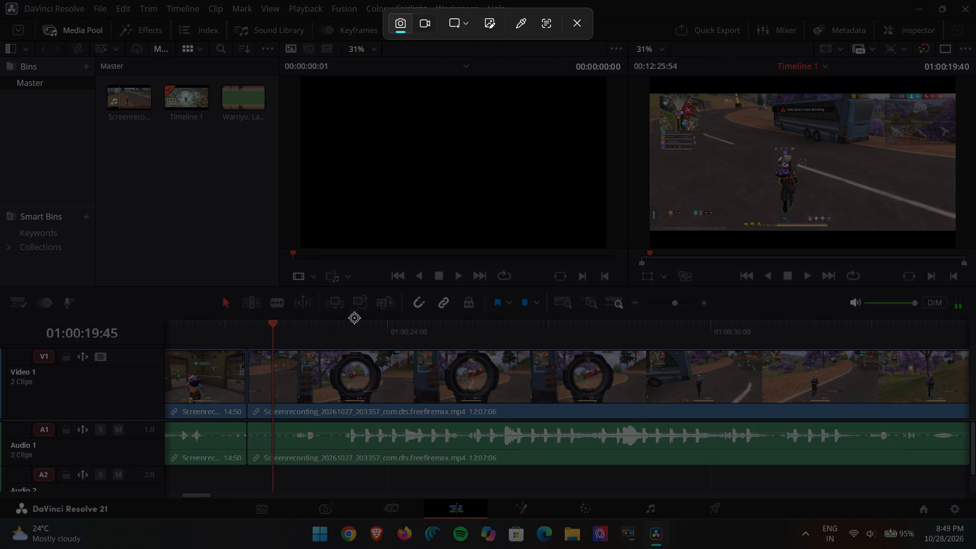
pyautogui.click(573, 19)
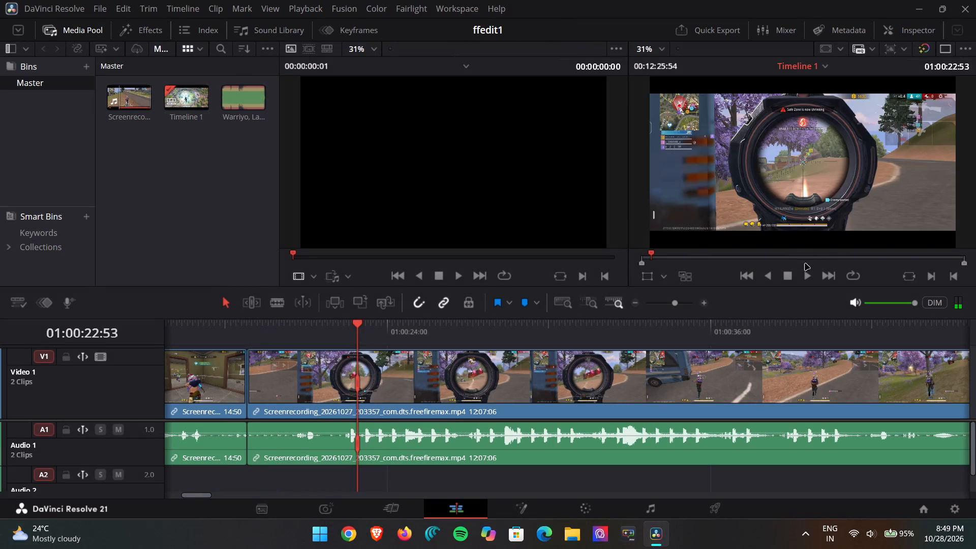
pyautogui.click(805, 274)
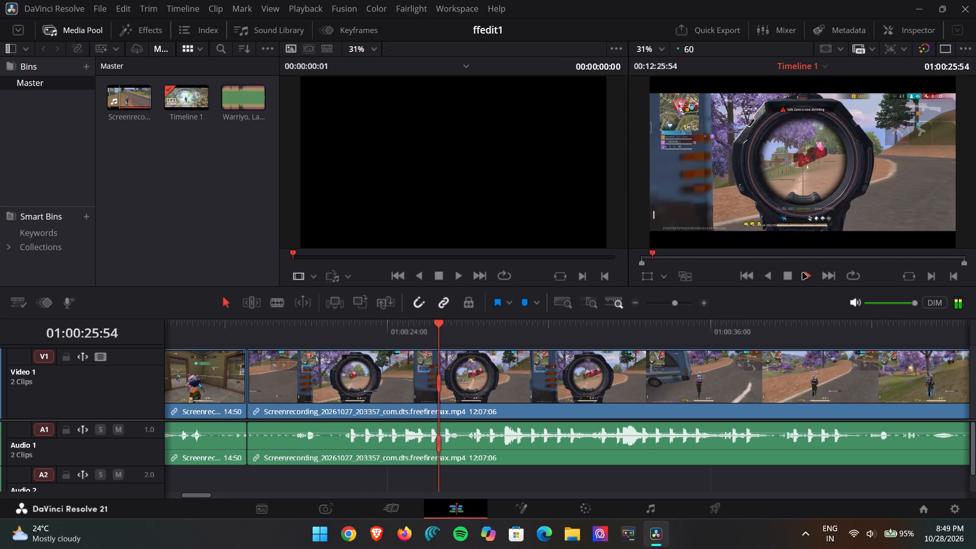
pyautogui.click(788, 279)
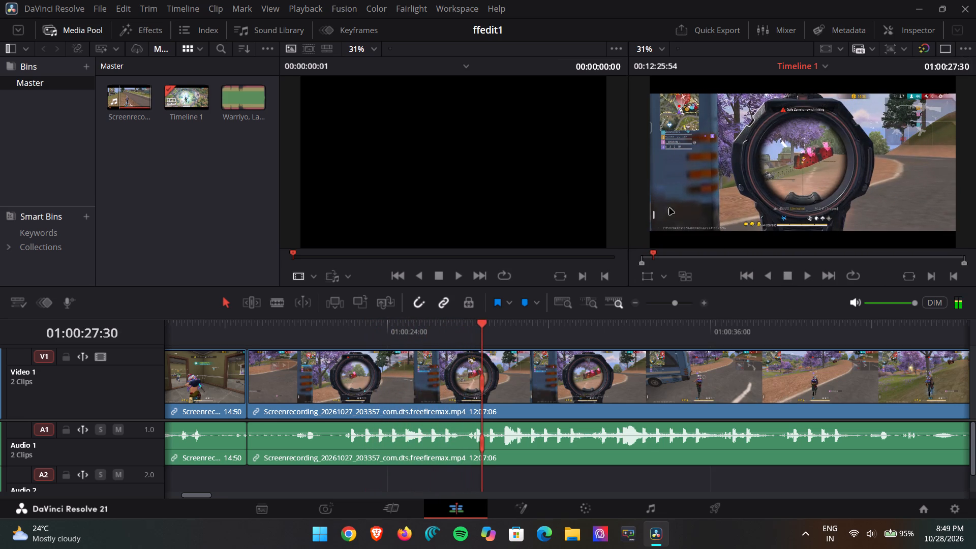
# On the Color page, compare the two gameplay clips and play the first one up to about 01:00:08.
pyautogui.click(577, 509)
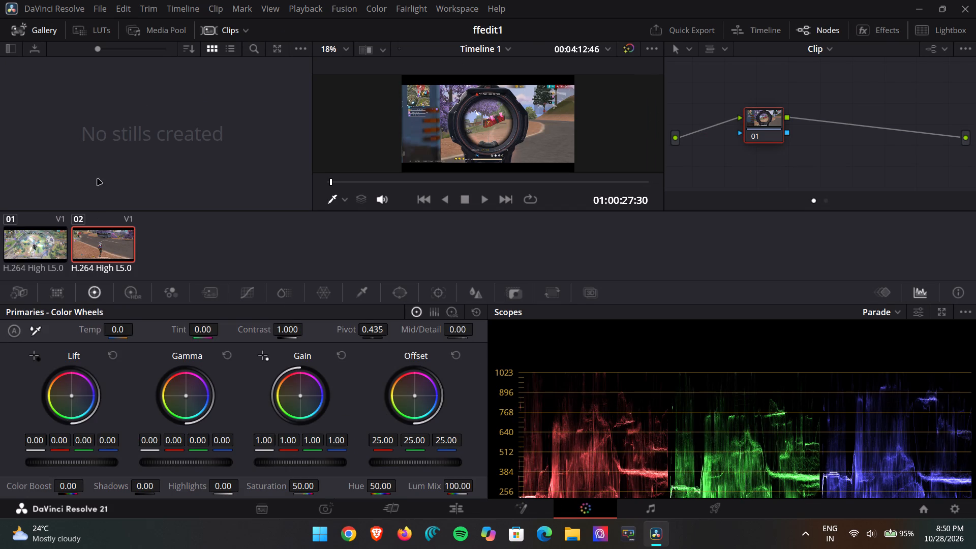
pyautogui.click(94, 241)
pyautogui.click(47, 240)
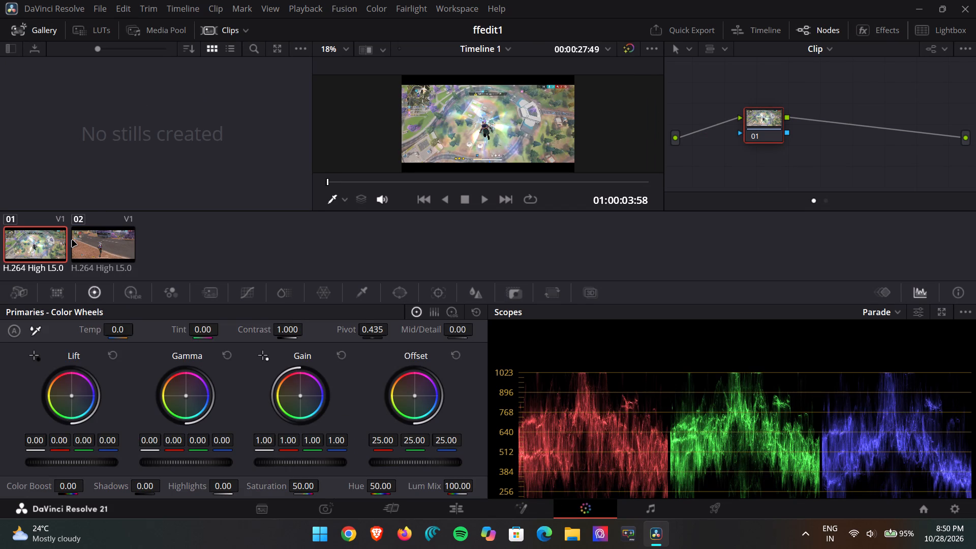
pyautogui.click(482, 204)
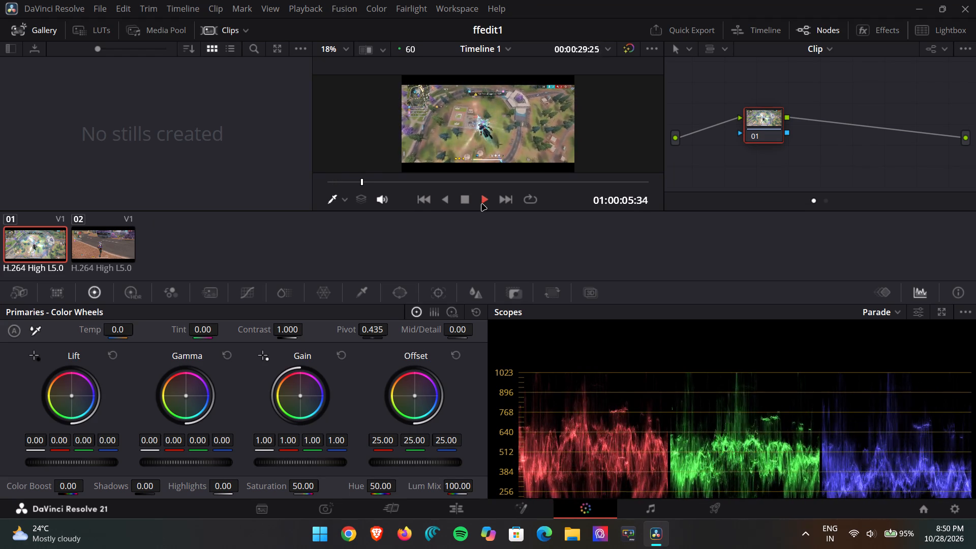
pyautogui.click(482, 204)
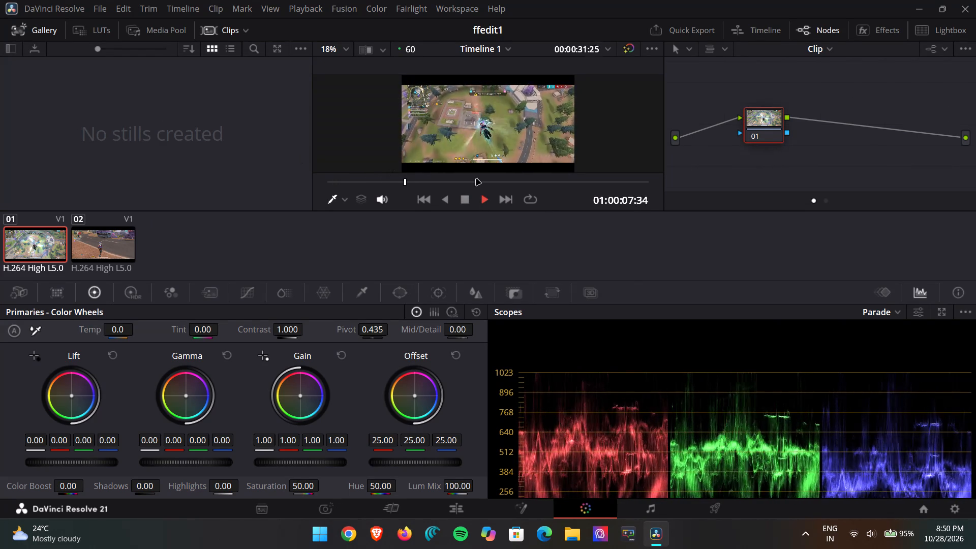
pyautogui.click(466, 199)
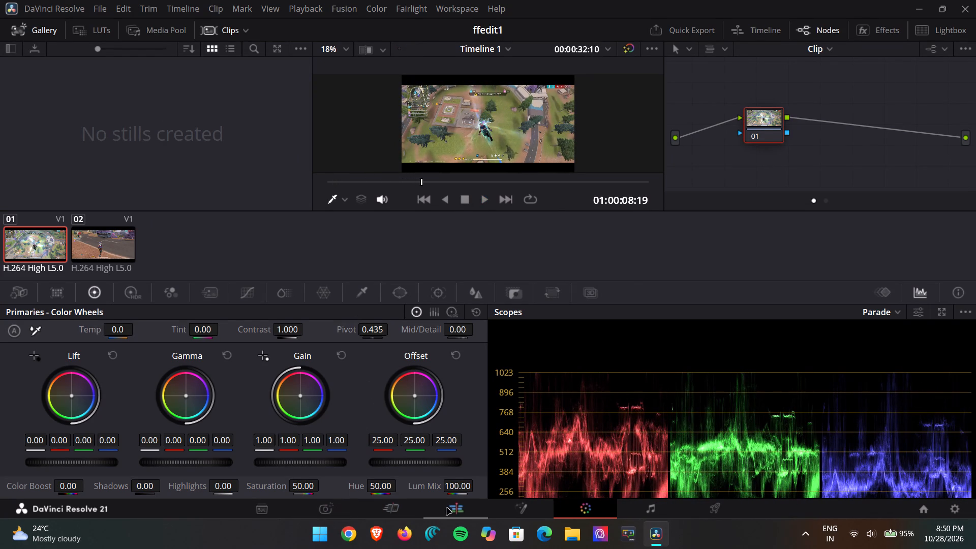
# Return to the Edit page and scrub the second clip between about 01:00:31 and 01:00:47 for a cut point, stopping at 01:00:43:39.
pyautogui.click(401, 509)
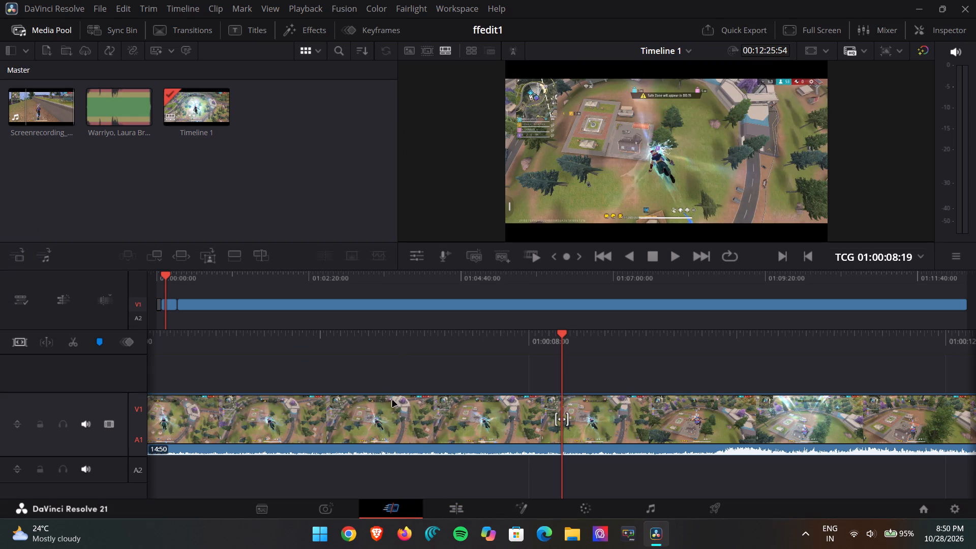
pyautogui.click(467, 507)
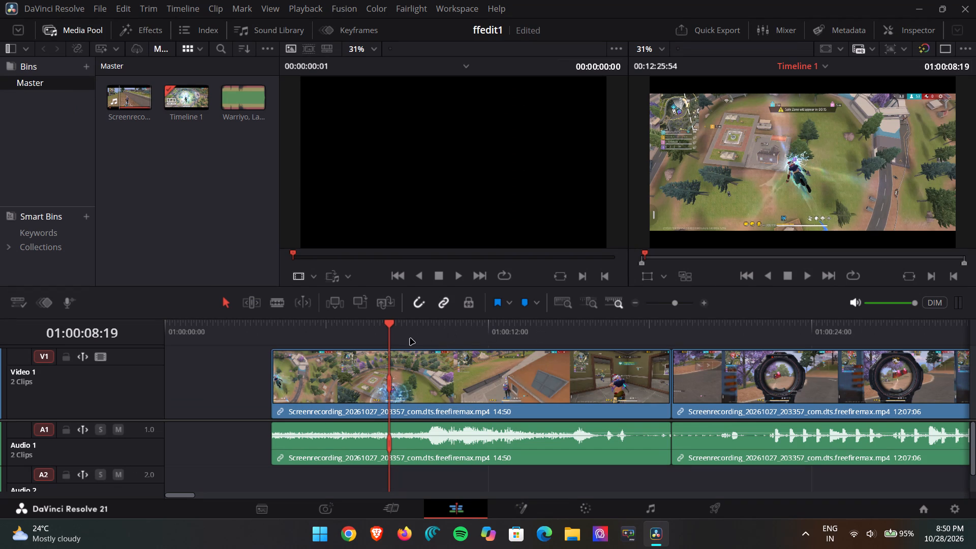
pyautogui.click(401, 340)
pyautogui.moveTo(401, 340); pyautogui.dragTo(493, 331)
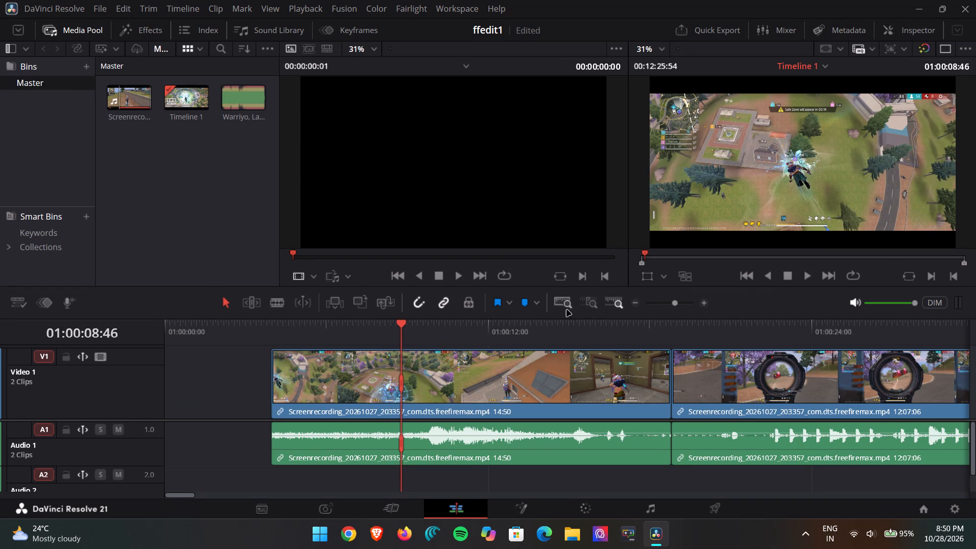
pyautogui.hscroll(-4, 564, 323)
pyautogui.click(490, 323)
pyautogui.hscroll(-1, 490, 323)
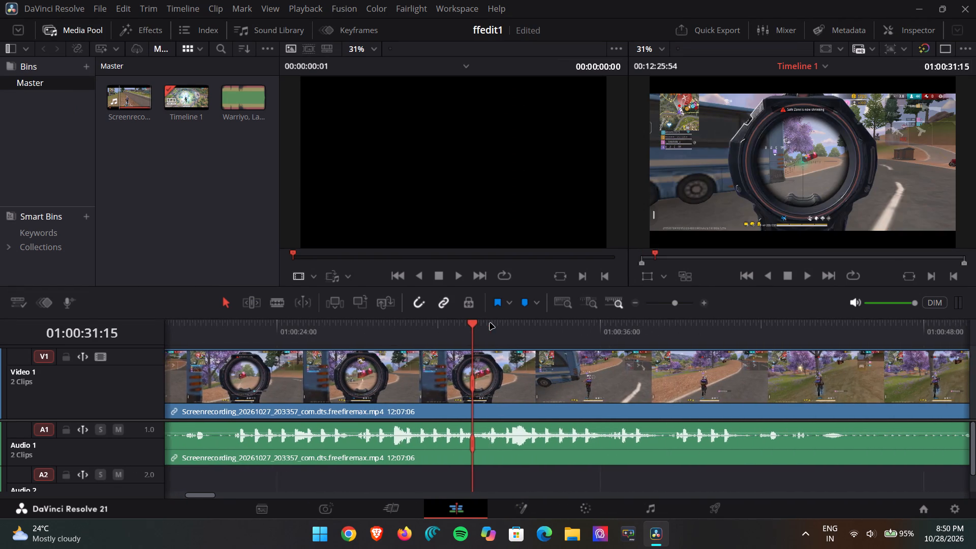
pyautogui.hscroll(-2, 490, 323)
pyautogui.click(379, 330)
pyautogui.moveTo(406, 328); pyautogui.dragTo(735, 300)
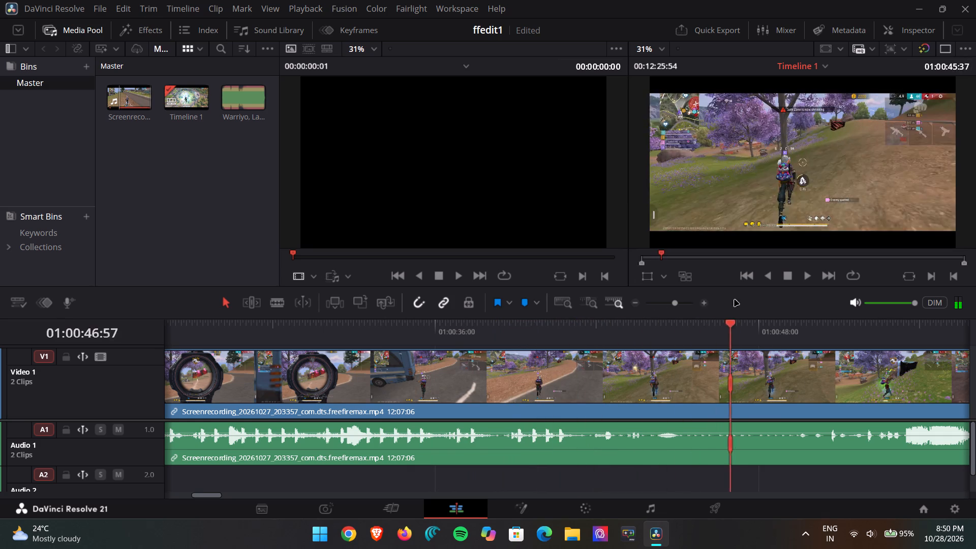
pyautogui.moveTo(735, 300); pyautogui.dragTo(525, 328)
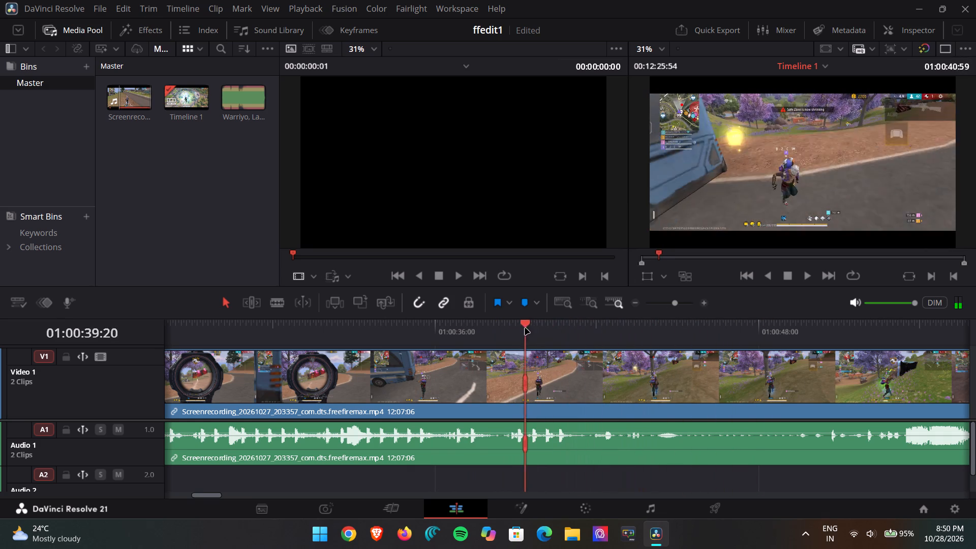
pyautogui.moveTo(525, 328); pyautogui.dragTo(573, 315)
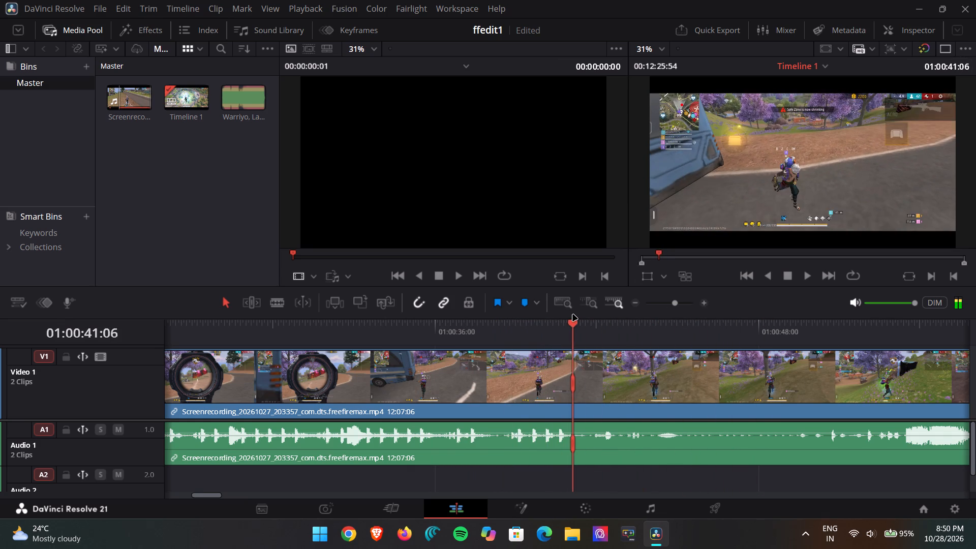
pyautogui.moveTo(573, 315); pyautogui.dragTo(608, 310)
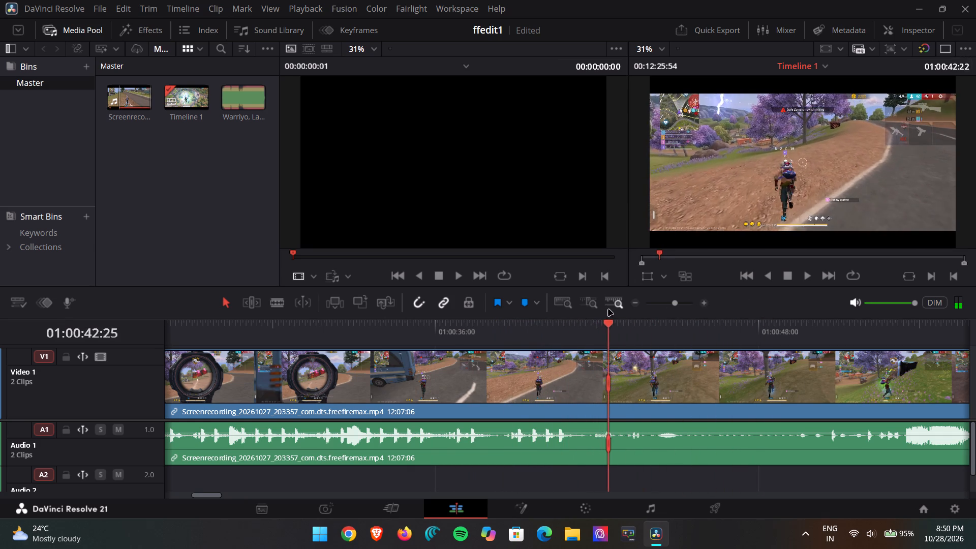
pyautogui.moveTo(608, 310); pyautogui.dragTo(639, 300)
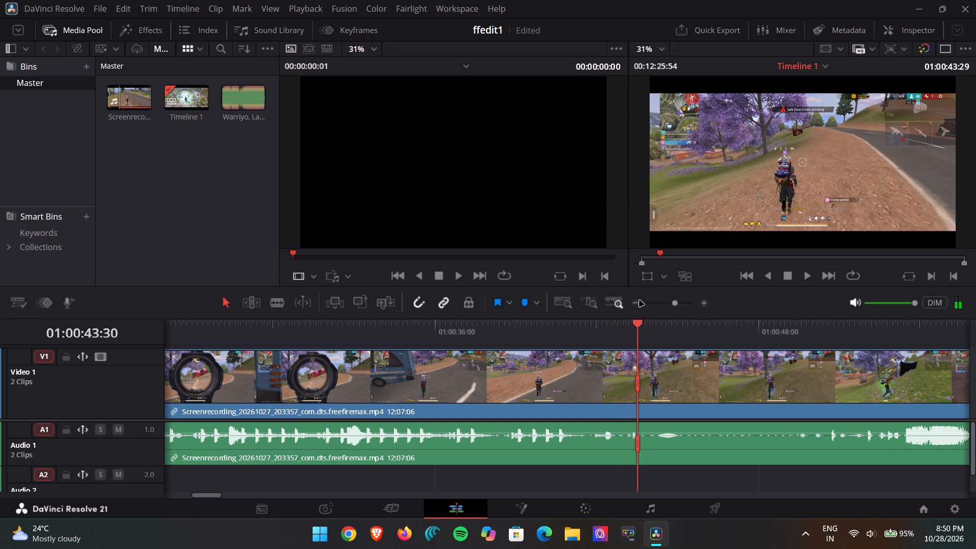
pyautogui.moveTo(639, 300); pyautogui.dragTo(641, 300)
pyautogui.click(275, 304)
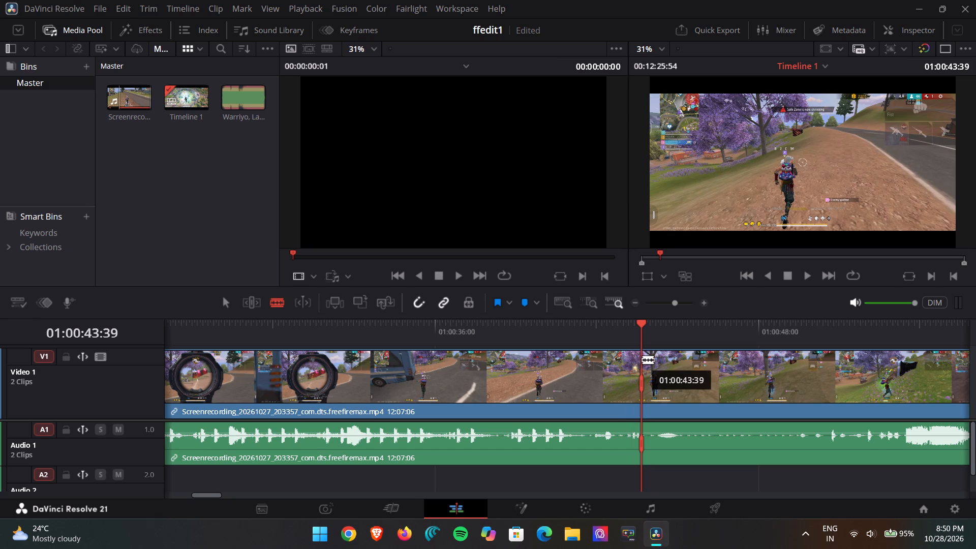
pyautogui.click(221, 305)
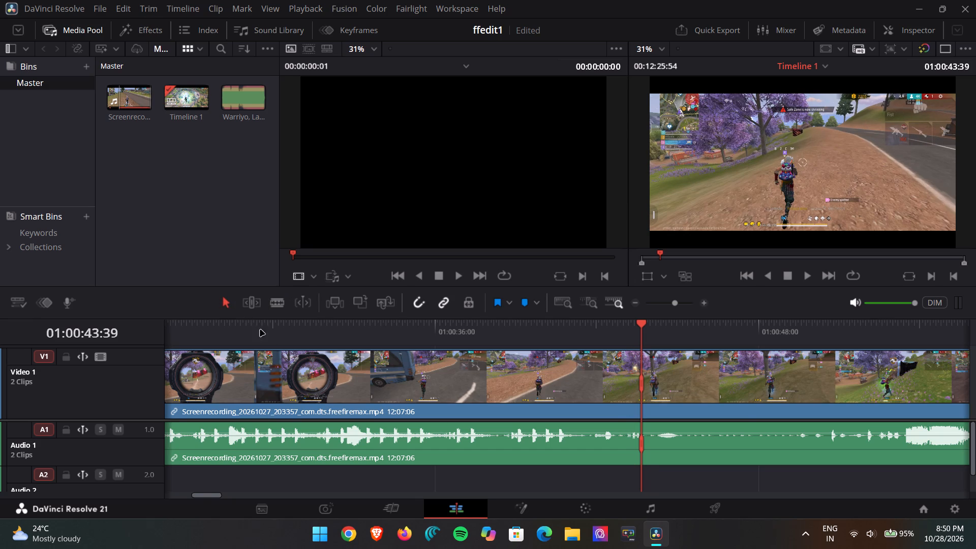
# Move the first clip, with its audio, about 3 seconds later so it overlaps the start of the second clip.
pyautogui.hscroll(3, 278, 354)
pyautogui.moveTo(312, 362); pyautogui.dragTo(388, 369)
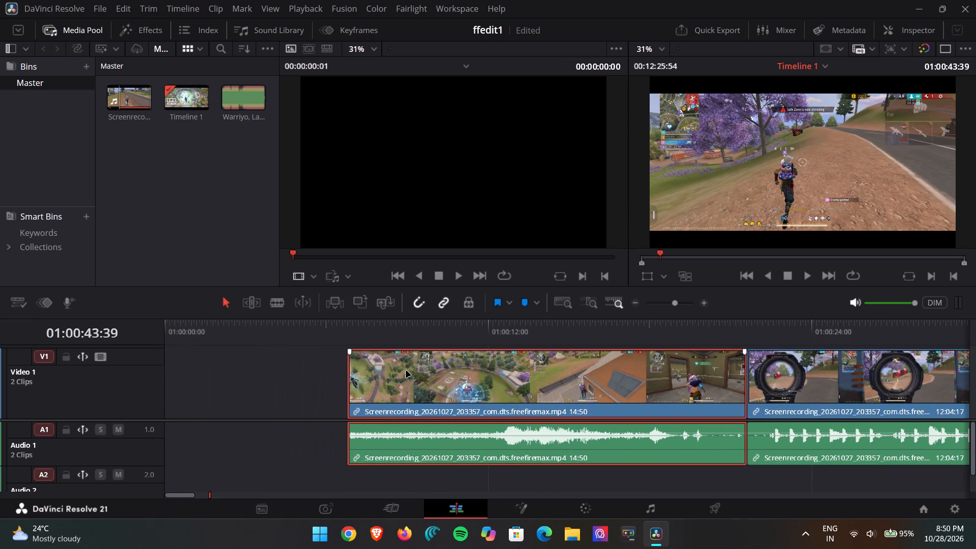
# Roll the edit point between the two clips earlier, shortening the first clip to 04:37.
pyautogui.hscroll(-1, 344, 377)
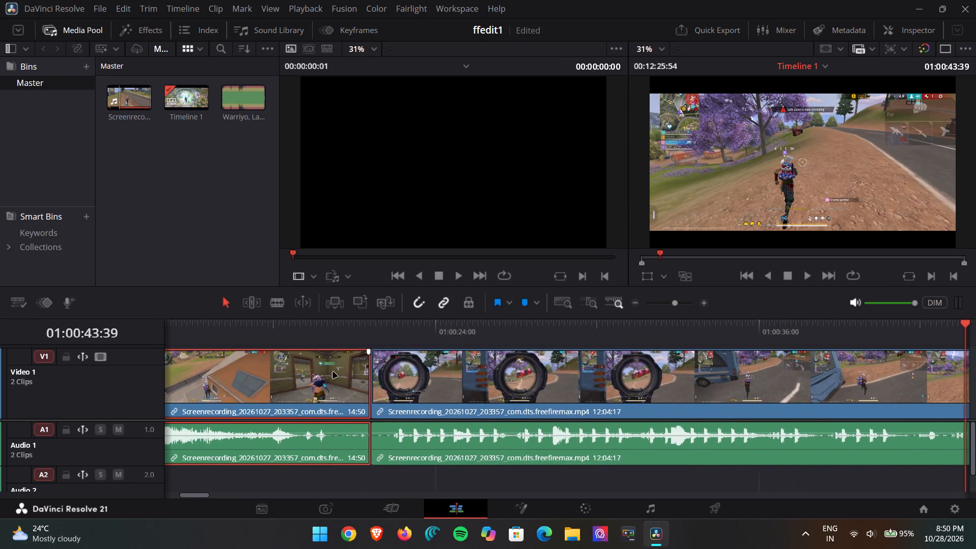
pyautogui.hscroll(-1, 333, 372)
pyautogui.click(373, 375)
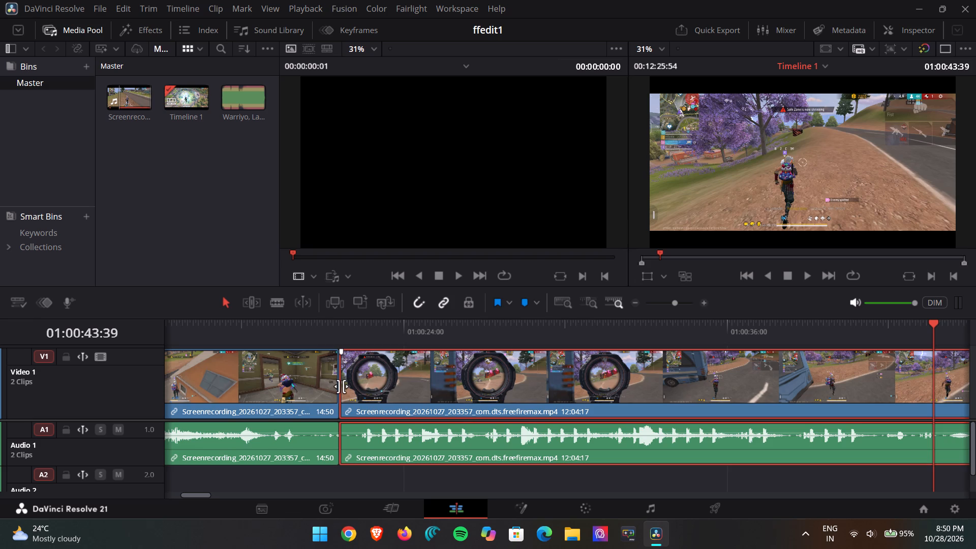
pyautogui.moveTo(341, 386); pyautogui.dragTo(209, 389)
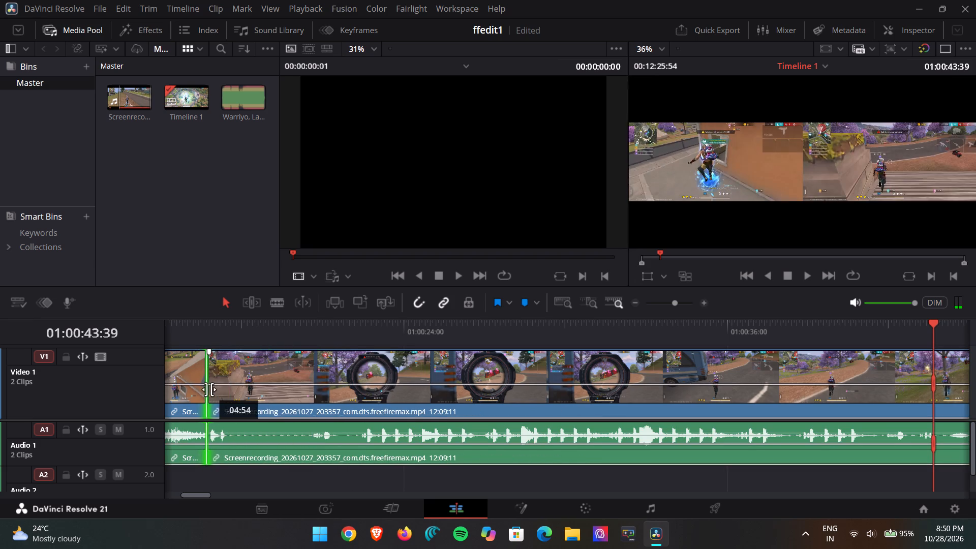
pyautogui.moveTo(209, 389); pyautogui.dragTo(193, 390)
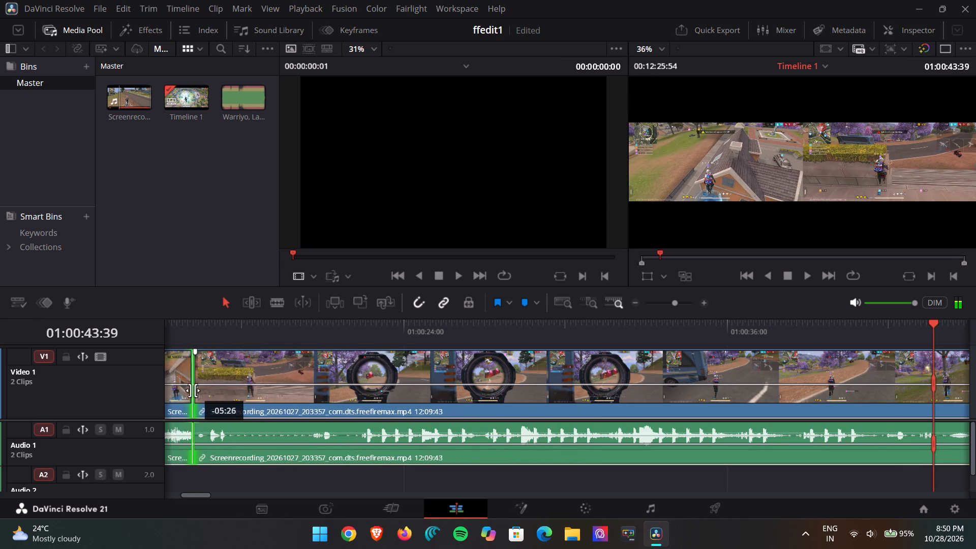
pyautogui.moveTo(193, 390); pyautogui.dragTo(173, 391)
# Move the first clip, with its audio, to the start of the timeline at 01:00:00:00.
pyautogui.hscroll(2, 241, 389)
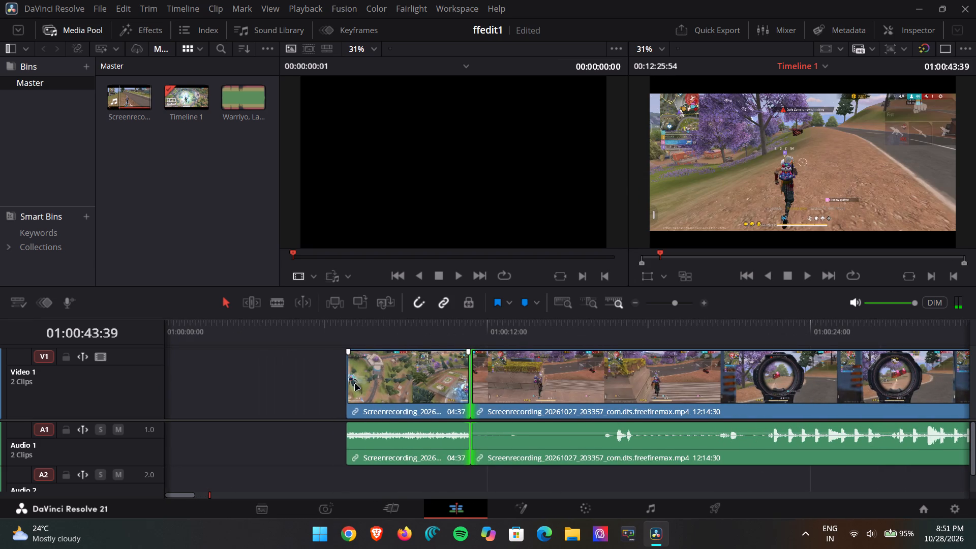
pyautogui.moveTo(373, 383); pyautogui.dragTo(190, 390)
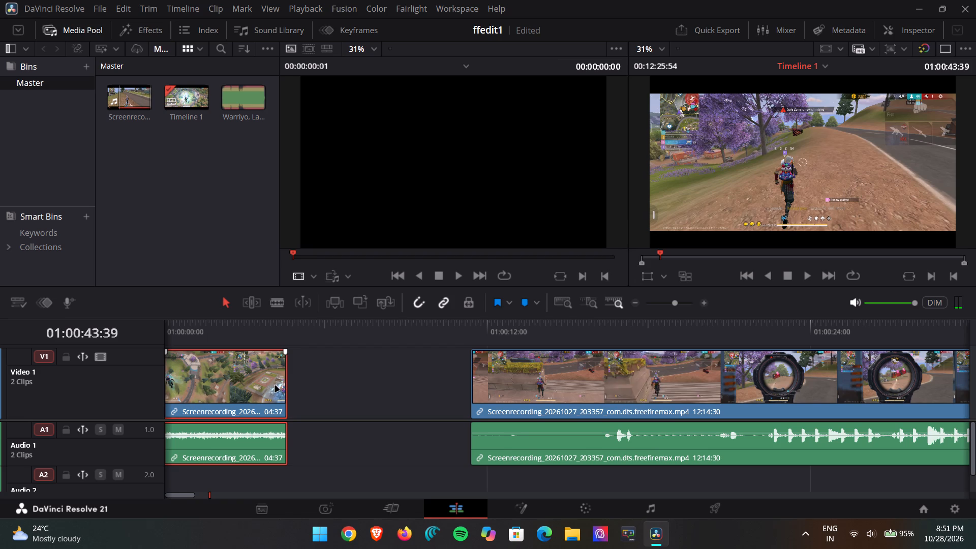
# Extend the end of the first clip to a duration of 11:24 so it meets the second clip.
pyautogui.moveTo(286, 384); pyautogui.dragTo(467, 386)
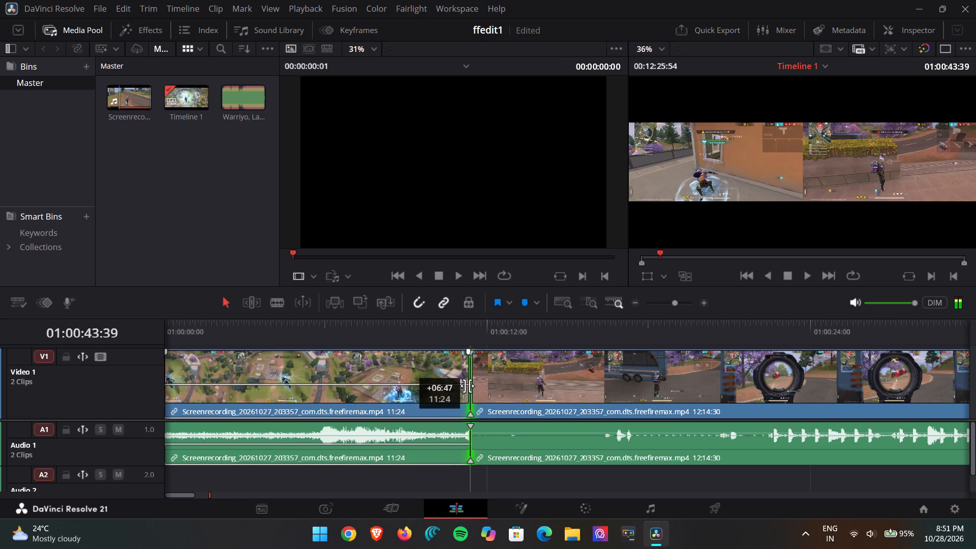
pyautogui.moveTo(467, 386); pyautogui.dragTo(468, 386)
# Scrub the end of the first clip up to the join at 01:00:11:24 to check where the scene changes.
pyautogui.click(405, 329)
pyautogui.moveTo(405, 329); pyautogui.dragTo(429, 323)
pyautogui.click(439, 335)
pyautogui.moveTo(439, 335); pyautogui.dragTo(455, 330)
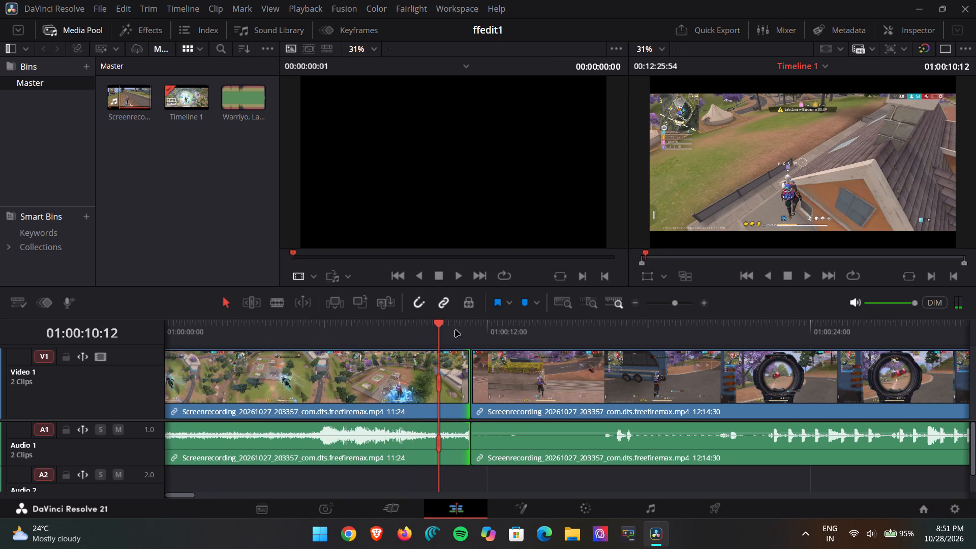
pyautogui.moveTo(455, 330); pyautogui.dragTo(452, 330)
pyautogui.moveTo(436, 334); pyautogui.dragTo(449, 340)
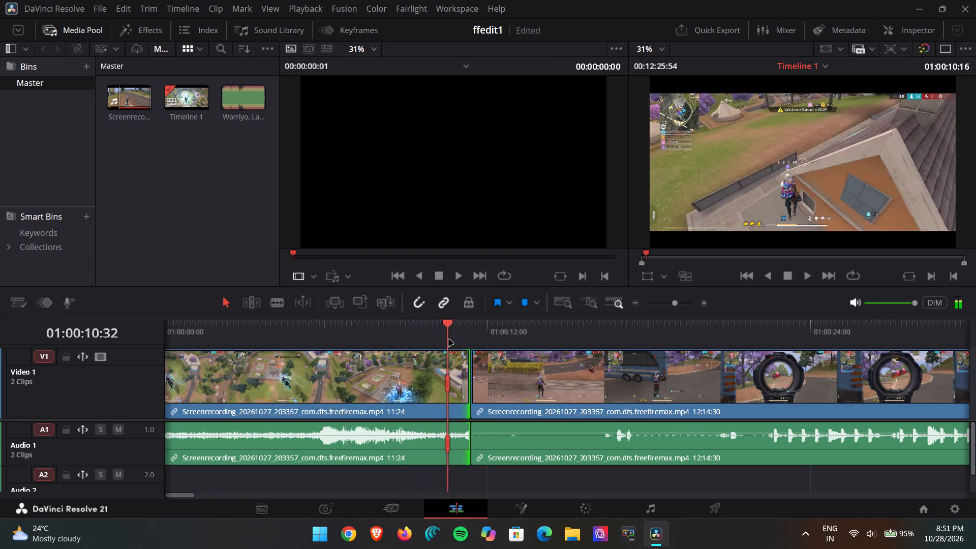
pyautogui.moveTo(449, 340); pyautogui.dragTo(468, 334)
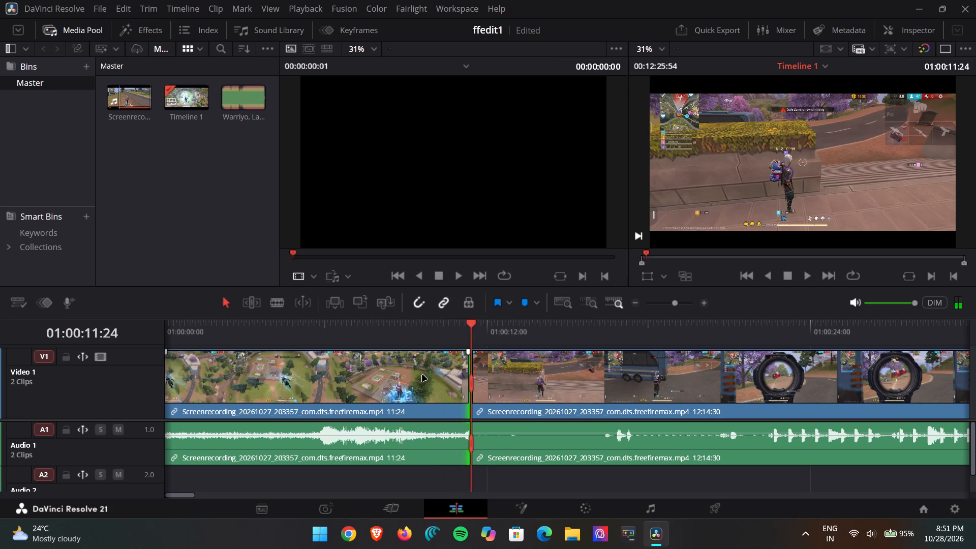
# Roll the edit point between the two clips later until the first clip lasts 14:50.
pyautogui.click(446, 382)
pyautogui.moveTo(469, 385); pyautogui.dragTo(473, 386)
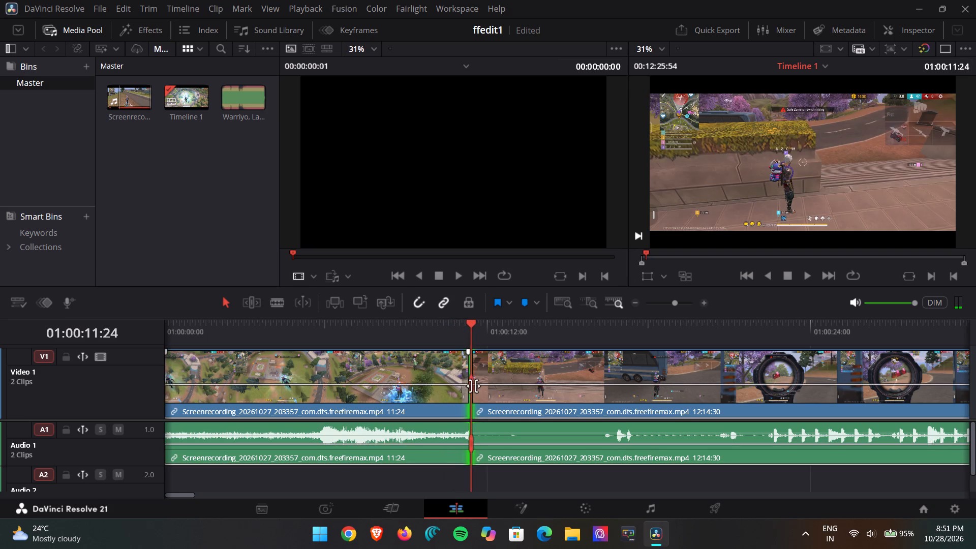
pyautogui.moveTo(473, 386); pyautogui.dragTo(541, 389)
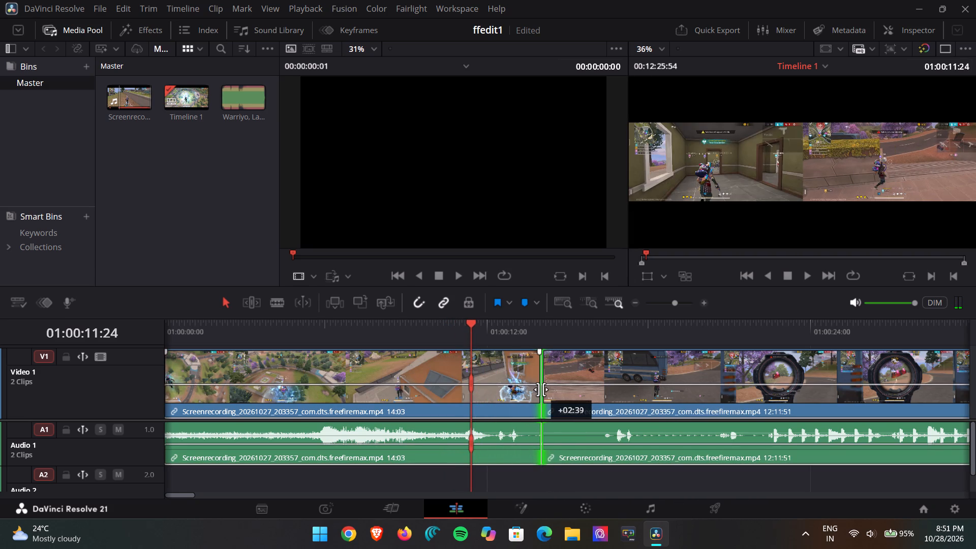
pyautogui.moveTo(541, 389); pyautogui.dragTo(561, 390)
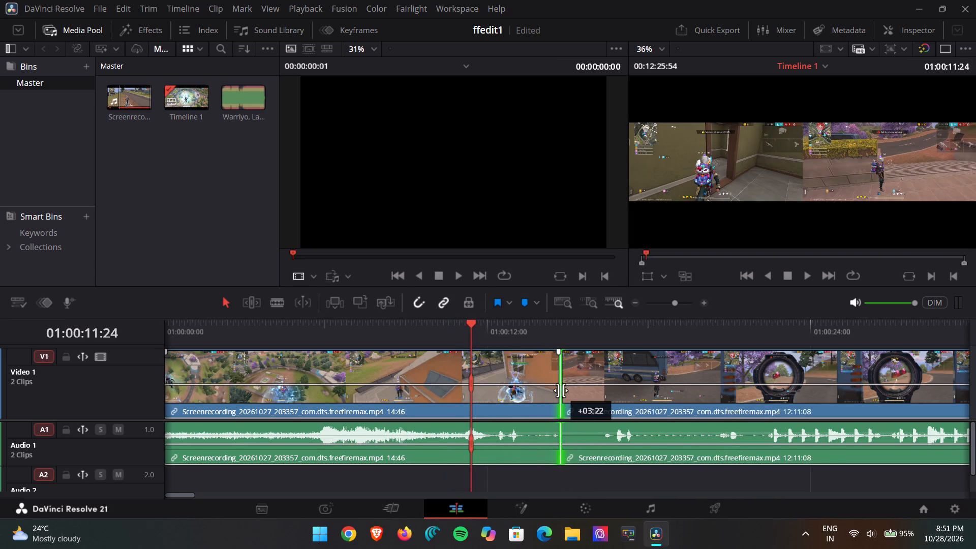
pyautogui.moveTo(561, 390); pyautogui.dragTo(588, 400)
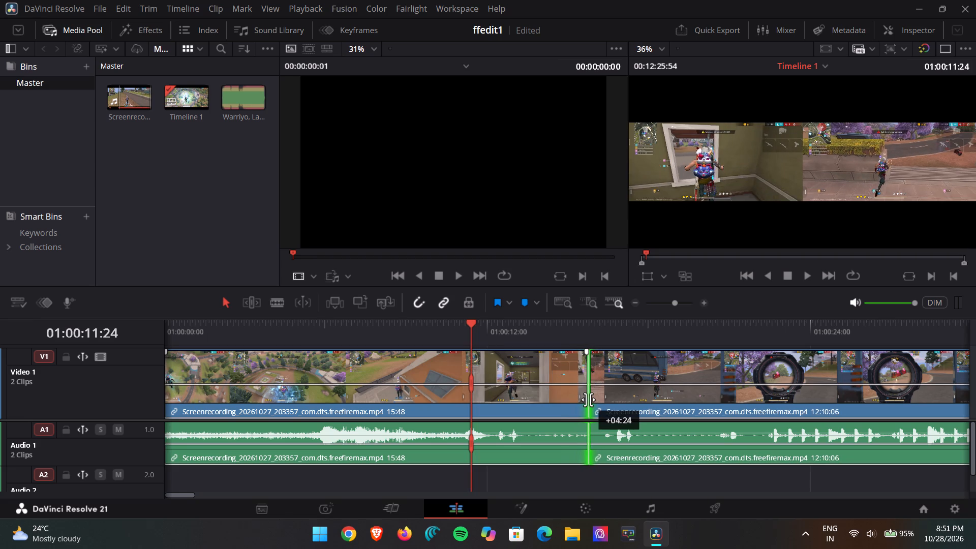
pyautogui.moveTo(588, 400); pyautogui.dragTo(586, 400)
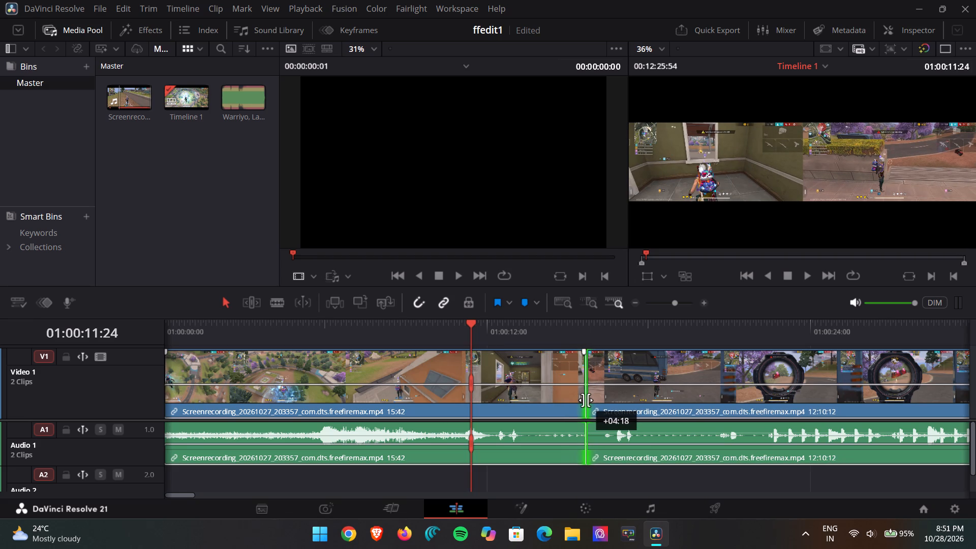
pyautogui.moveTo(586, 400); pyautogui.dragTo(574, 402)
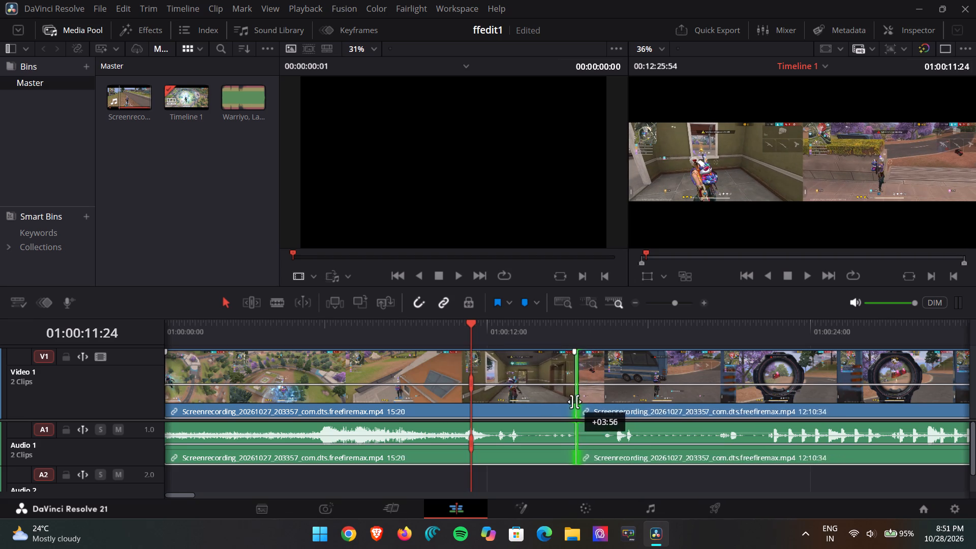
pyautogui.moveTo(574, 402); pyautogui.dragTo(562, 404)
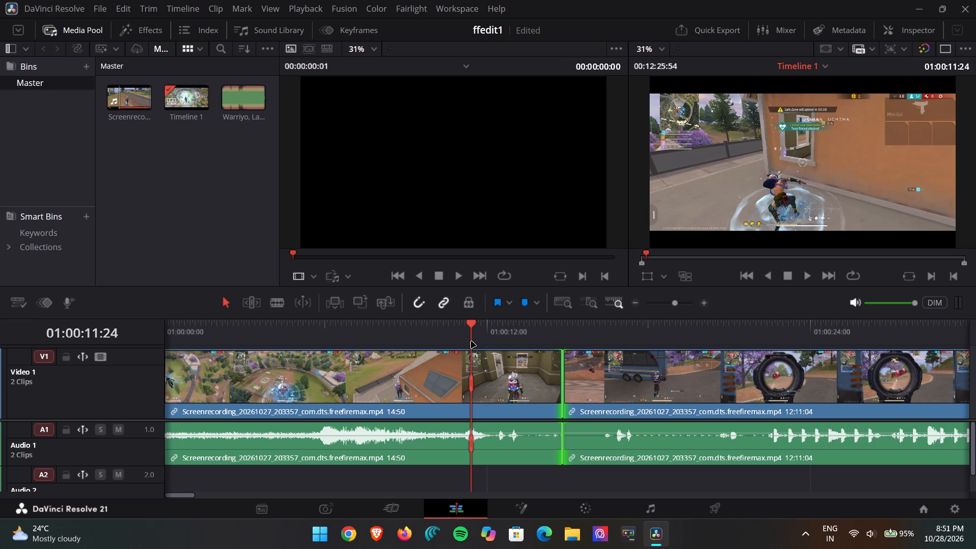
# Extend the second clip's start earlier to a duration of 12:20:29, with the clip joined to the first at 01:00:14:50.
pyautogui.moveTo(471, 342); pyautogui.dragTo(551, 335)
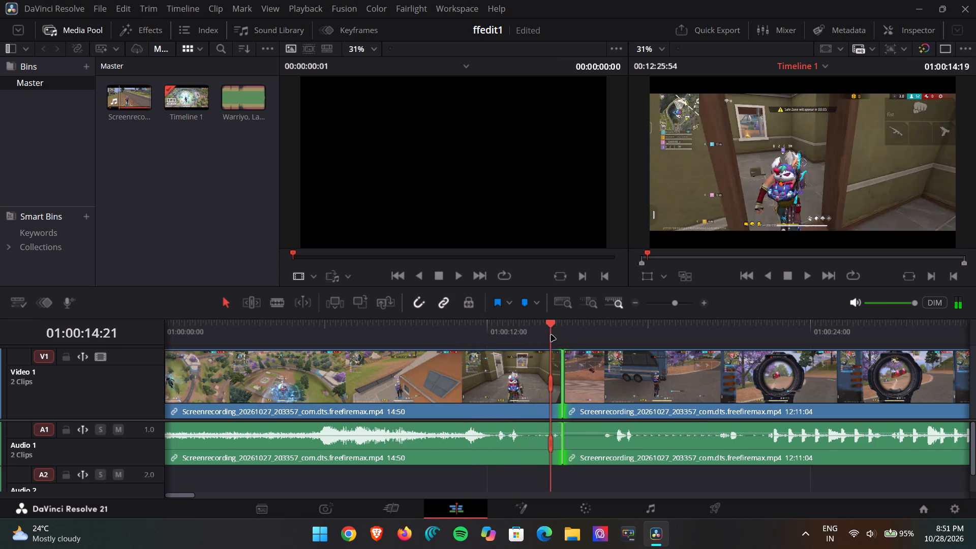
pyautogui.moveTo(551, 335); pyautogui.dragTo(566, 333)
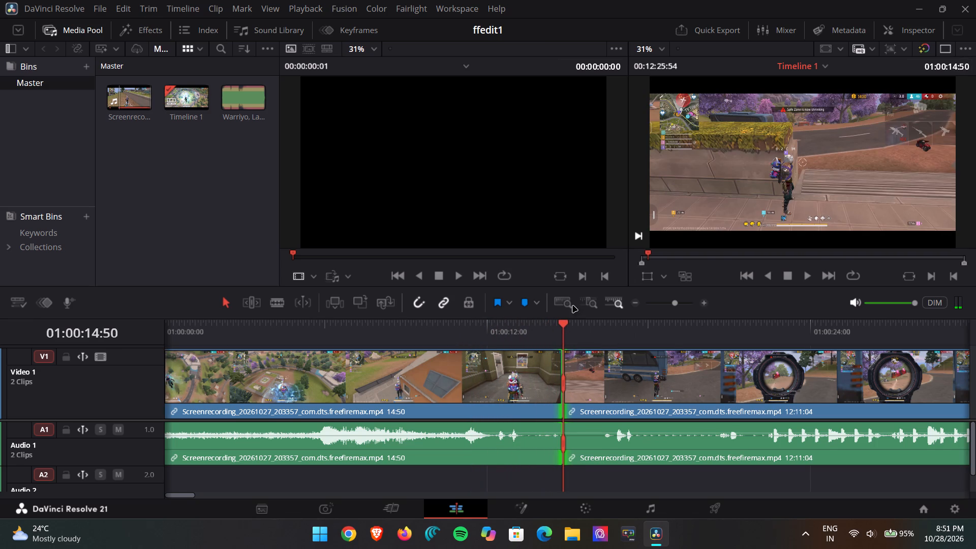
pyautogui.moveTo(640, 369); pyautogui.dragTo(711, 369)
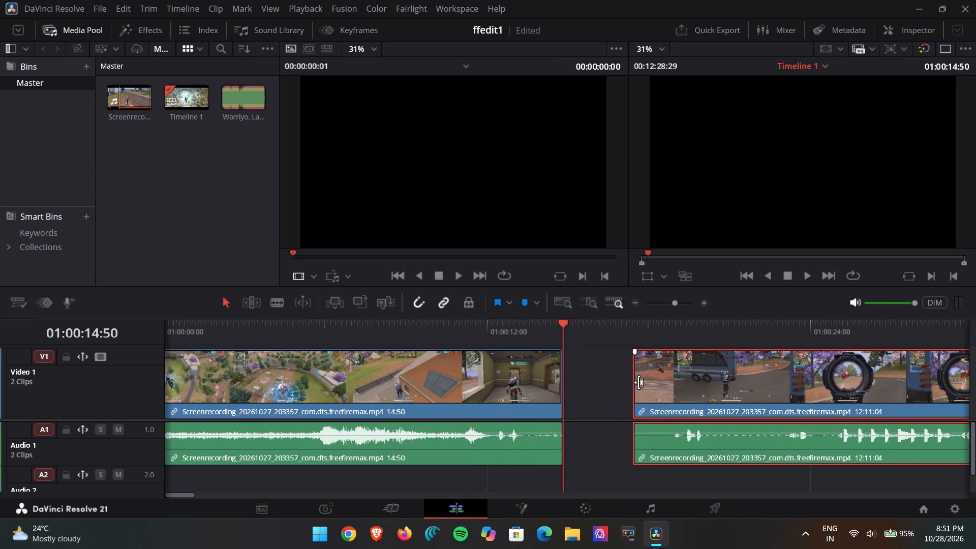
pyautogui.moveTo(633, 383); pyautogui.dragTo(563, 379)
pyautogui.moveTo(619, 382); pyautogui.dragTo(718, 383)
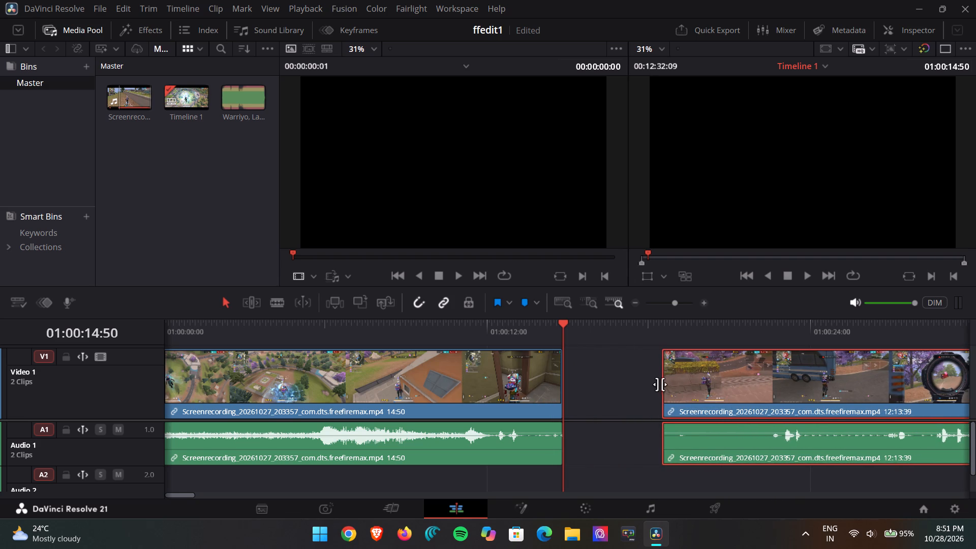
pyautogui.moveTo(661, 385); pyautogui.dragTo(558, 371)
pyautogui.moveTo(661, 357); pyautogui.dragTo(729, 362)
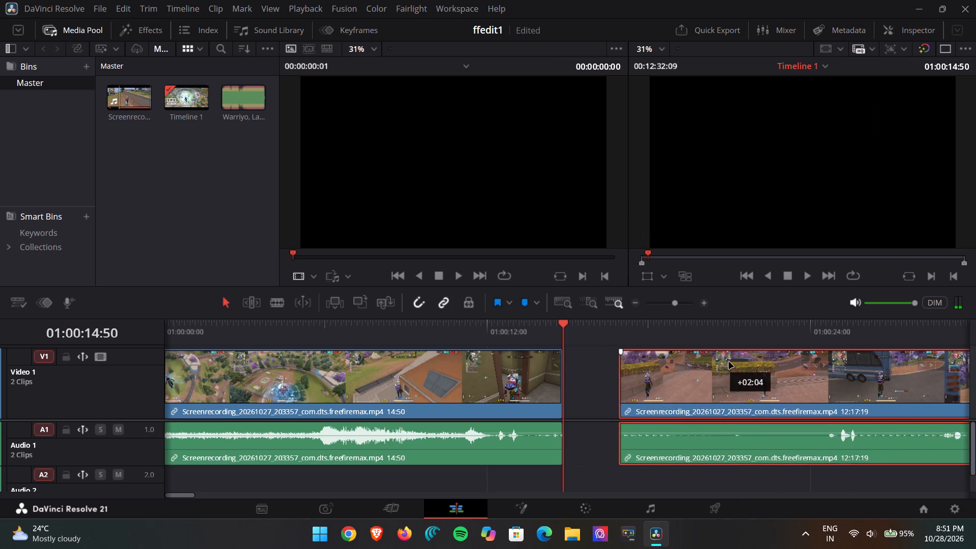
pyautogui.moveTo(729, 362); pyautogui.dragTo(747, 362)
pyautogui.moveTo(649, 375); pyautogui.dragTo(570, 376)
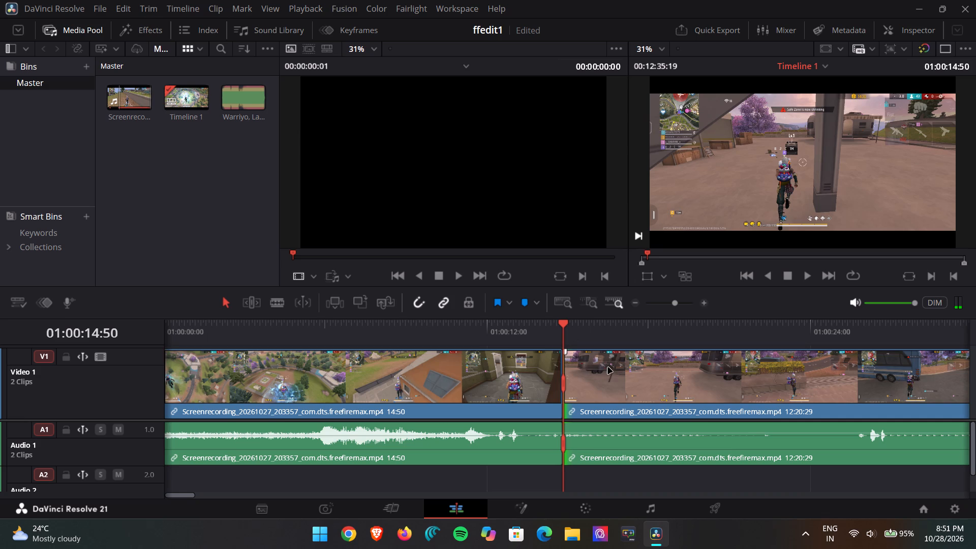
# Scrub through the second clip's gameplay from about 01:00:49 to 01:01:10 to look for a cut point.
pyautogui.hscroll(-3, 548, 364)
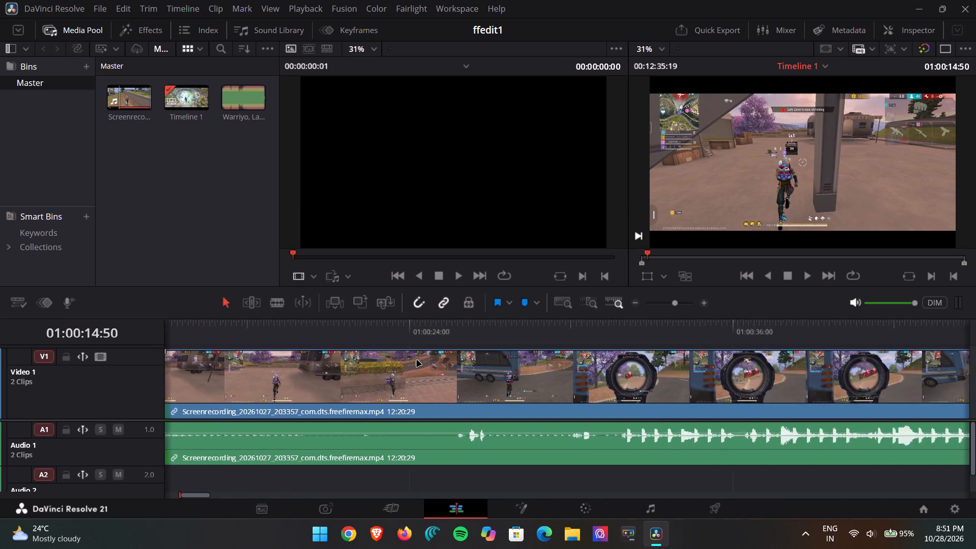
pyautogui.hscroll(-3, 417, 360)
pyautogui.hscroll(-1, 369, 354)
pyautogui.click(454, 328)
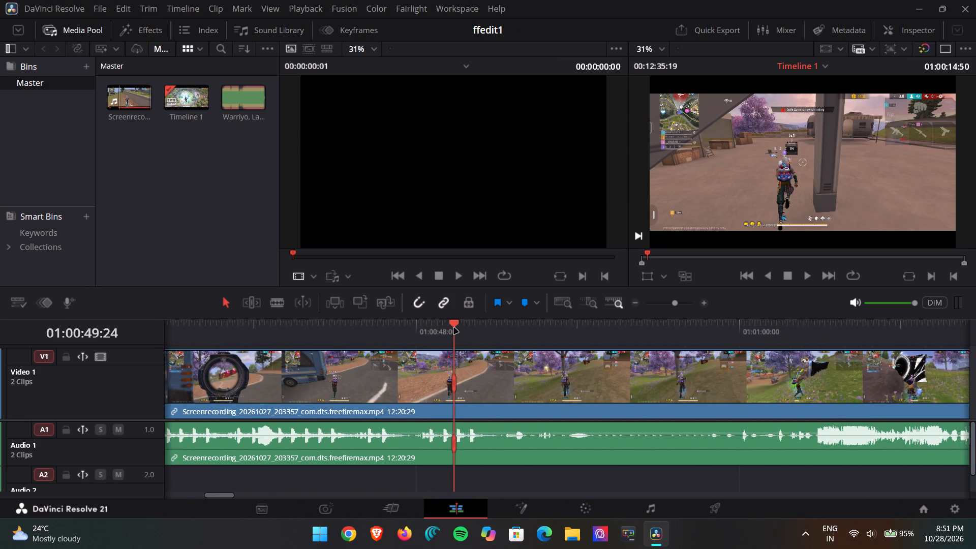
pyautogui.moveTo(452, 337); pyautogui.dragTo(589, 329)
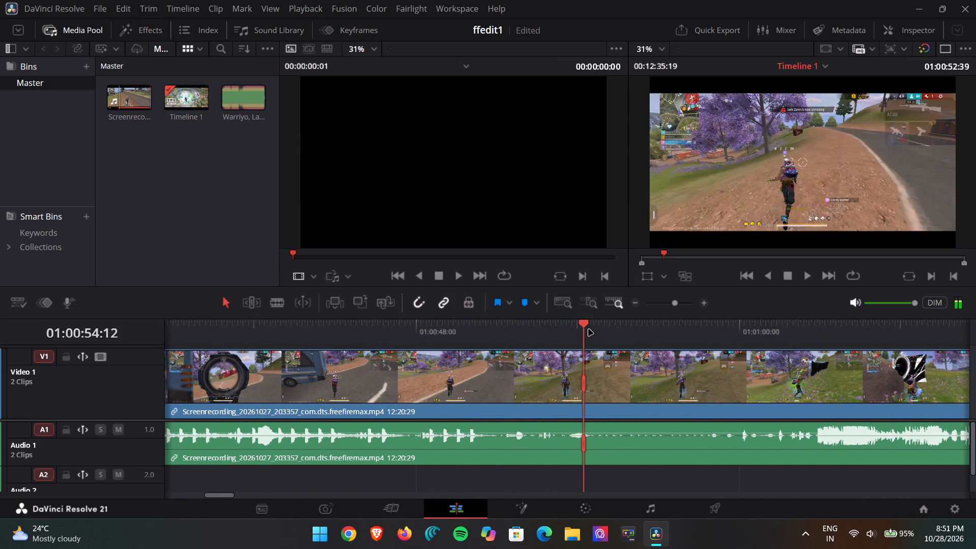
pyautogui.moveTo(589, 329); pyautogui.dragTo(707, 328)
pyautogui.hscroll(-2, 638, 333)
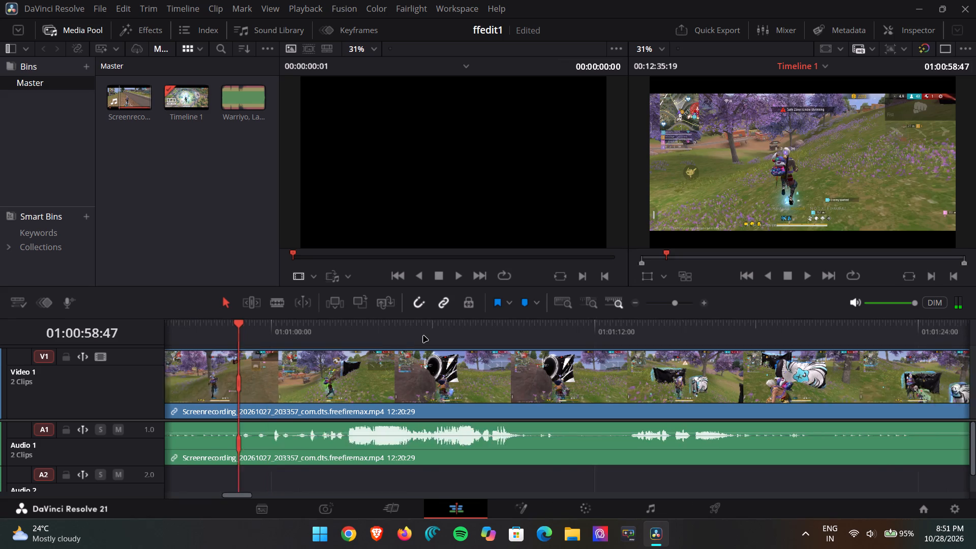
pyautogui.hscroll(-1, 423, 336)
pyautogui.click(423, 336)
pyautogui.moveTo(424, 335); pyautogui.dragTo(555, 328)
pyautogui.click(507, 333)
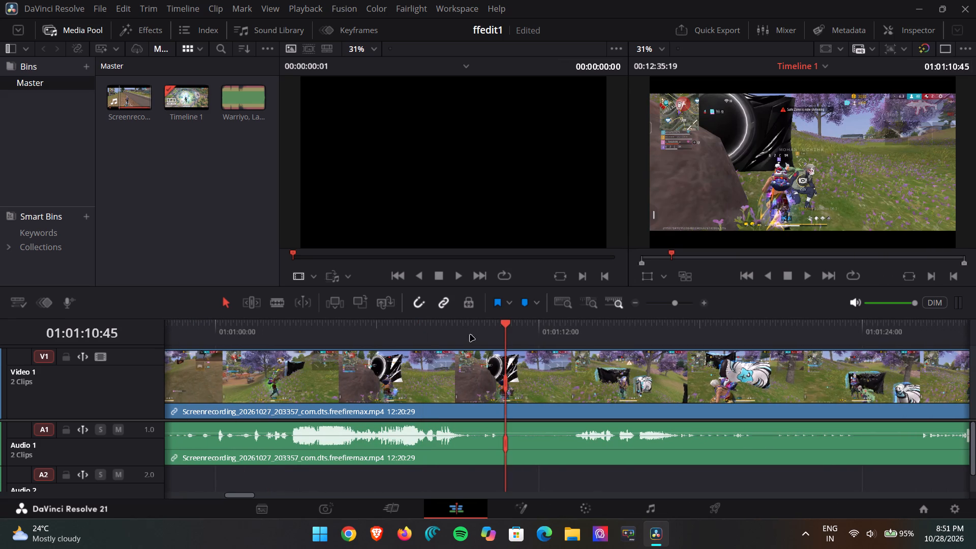
# Split the second clip and its audio at 01:01:14:11, where the character leaves the shielded spot beside the rock.
pyautogui.moveTo(502, 341); pyautogui.dragTo(584, 333)
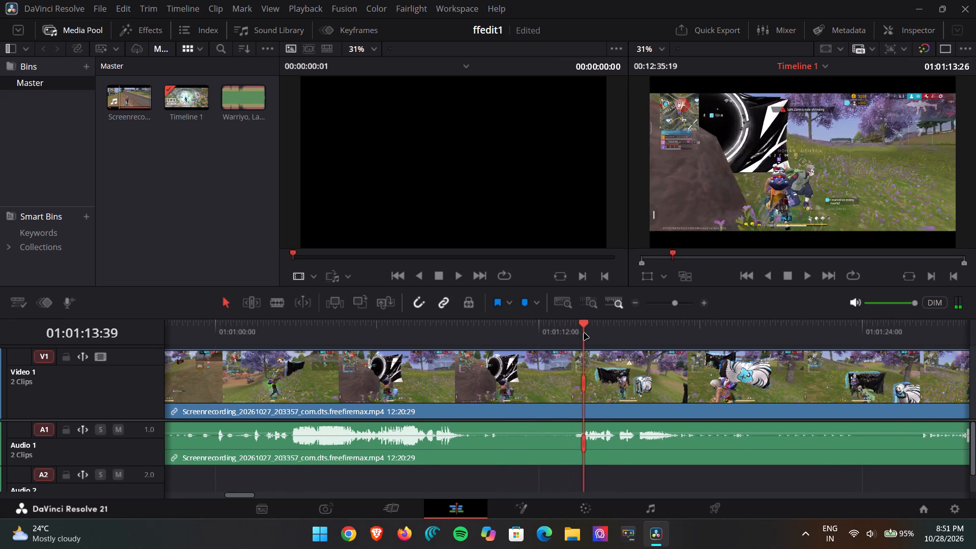
pyautogui.moveTo(584, 333); pyautogui.dragTo(629, 334)
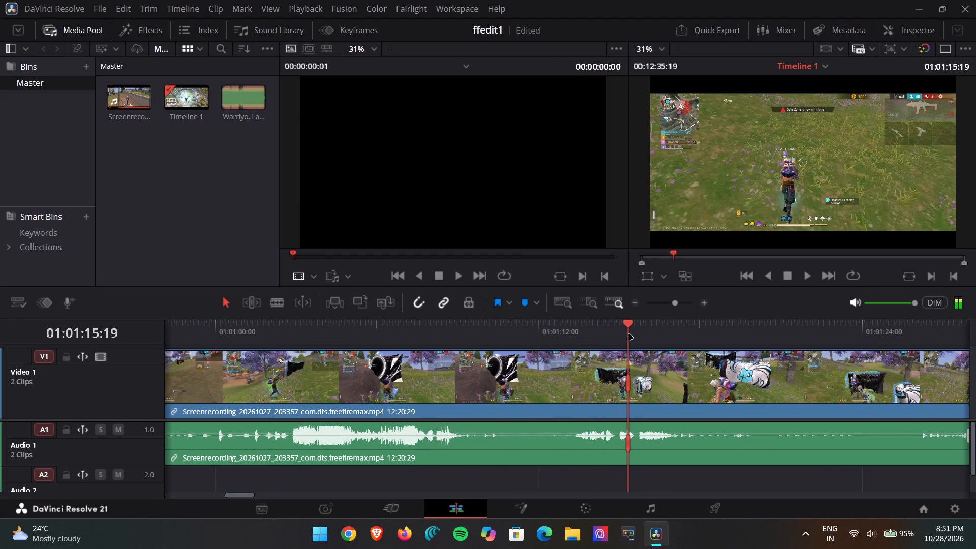
pyautogui.moveTo(629, 334); pyautogui.dragTo(592, 334)
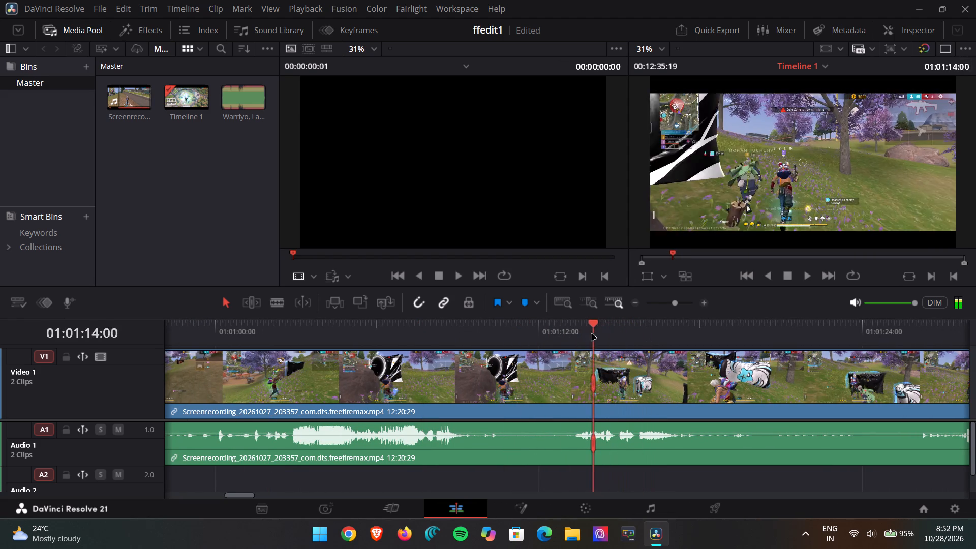
pyautogui.moveTo(592, 334); pyautogui.dragTo(598, 331)
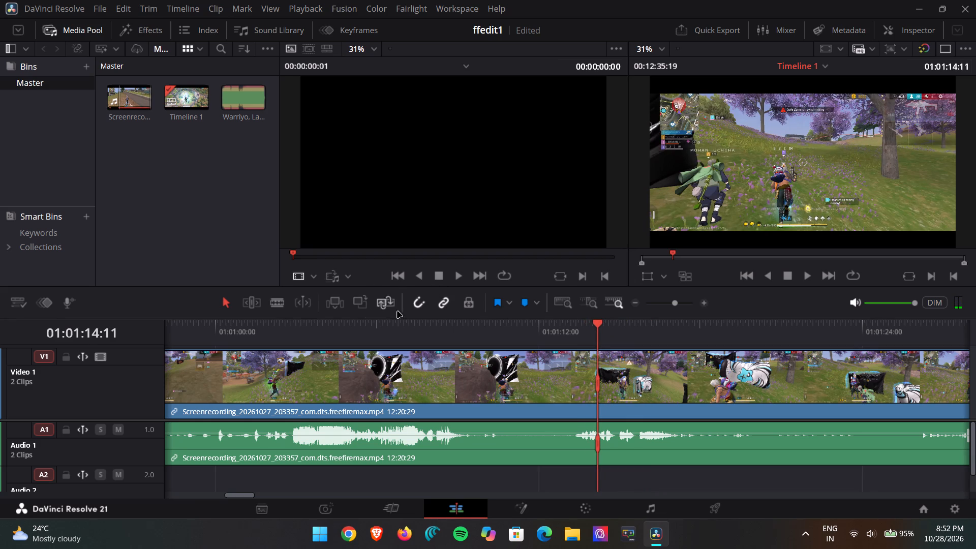
pyautogui.click(280, 302)
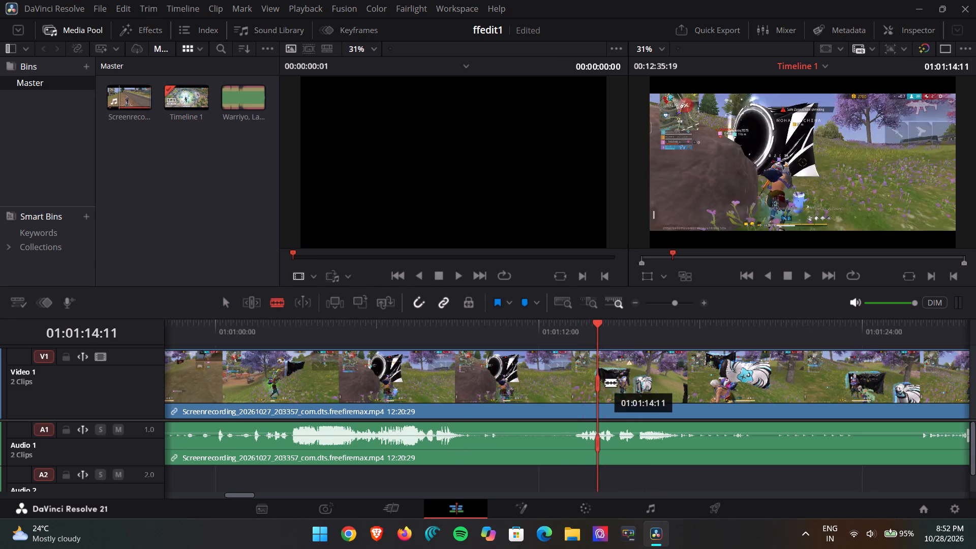
pyautogui.click(599, 372)
pyautogui.hscroll(-1, 516, 376)
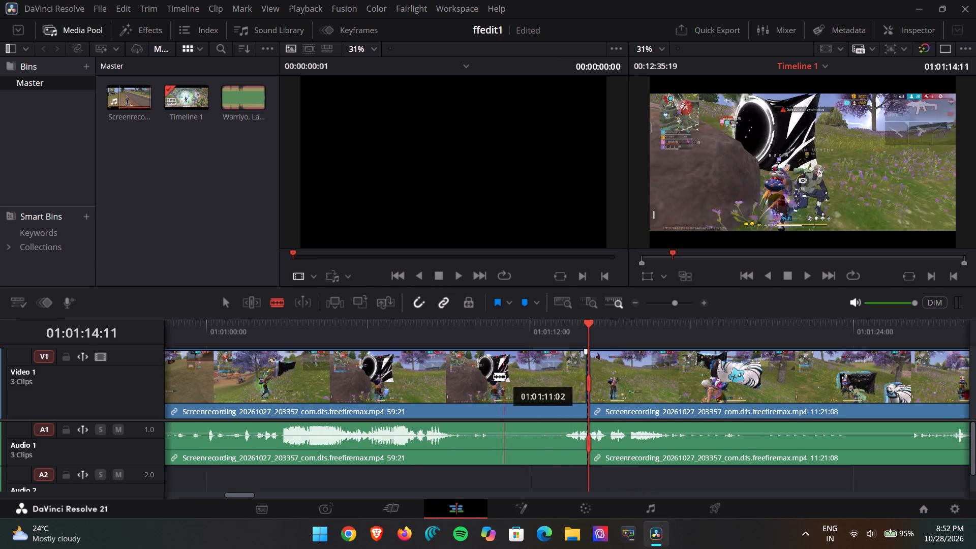
pyautogui.hscroll(-1, 494, 376)
pyautogui.click(226, 303)
# Scrub through the third clip from its start to 01:02:07:25 to examine where the unwanted running gameplay ends.
pyautogui.hscroll(-1, 222, 310)
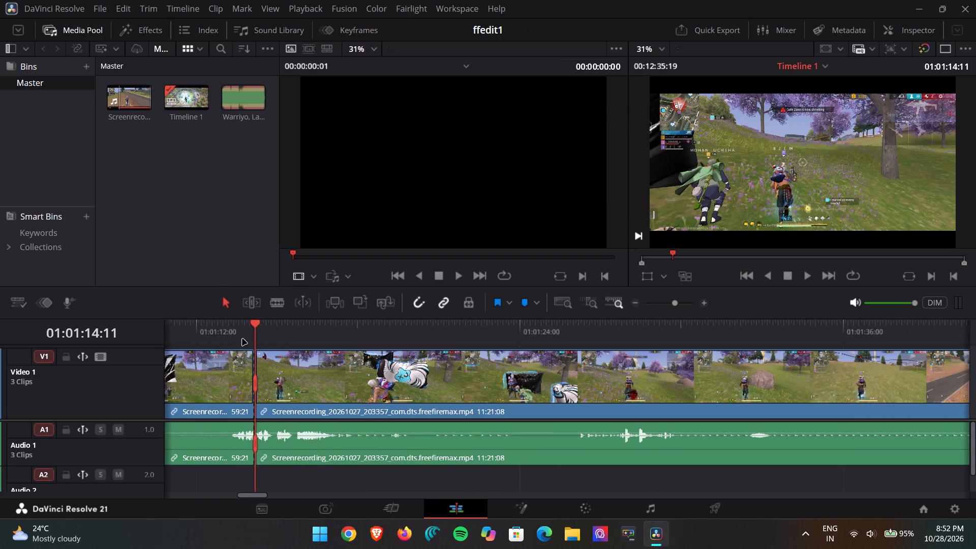
pyautogui.hscroll(-1, 242, 339)
pyautogui.moveTo(267, 338); pyautogui.dragTo(366, 332)
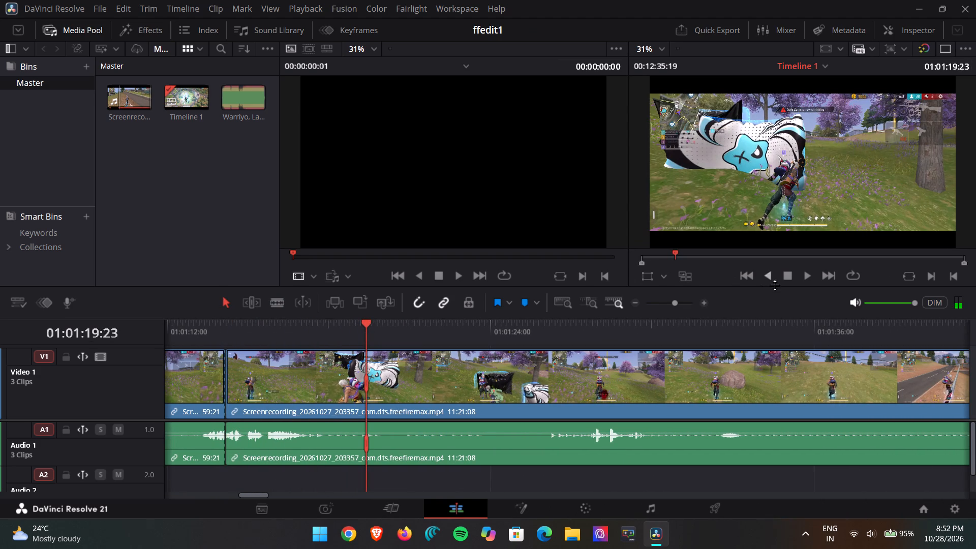
pyautogui.moveTo(458, 328); pyautogui.dragTo(523, 327)
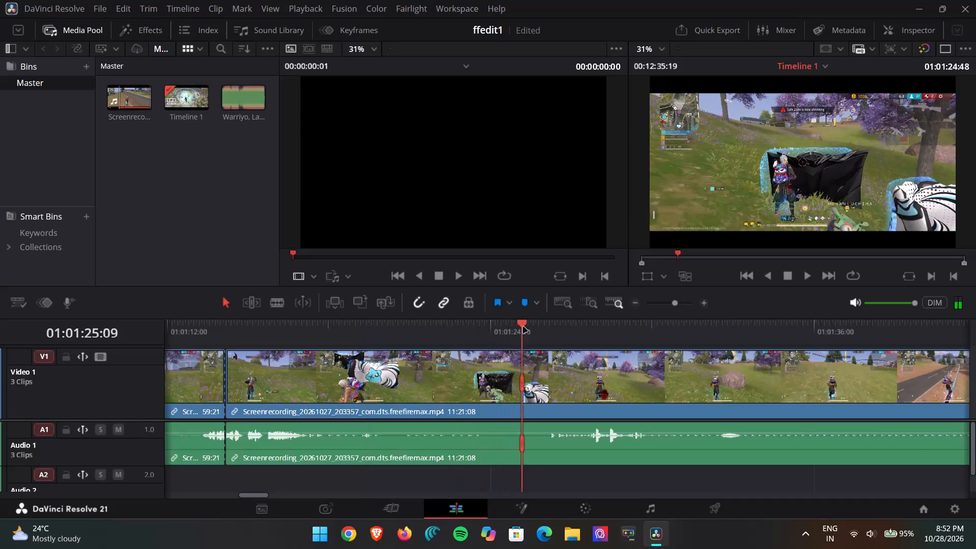
pyautogui.moveTo(523, 327); pyautogui.dragTo(693, 315)
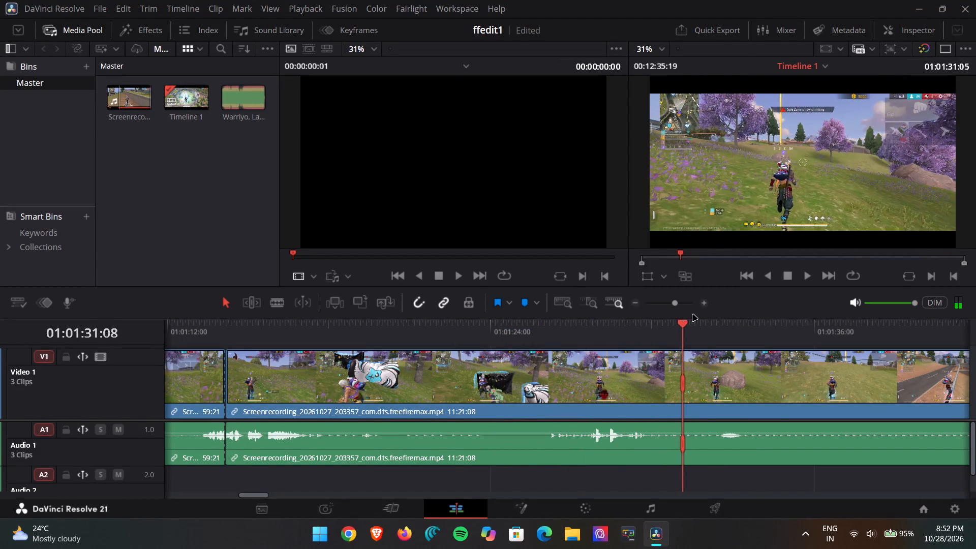
pyautogui.moveTo(693, 315); pyautogui.dragTo(659, 333)
pyautogui.hscroll(-1, 604, 341)
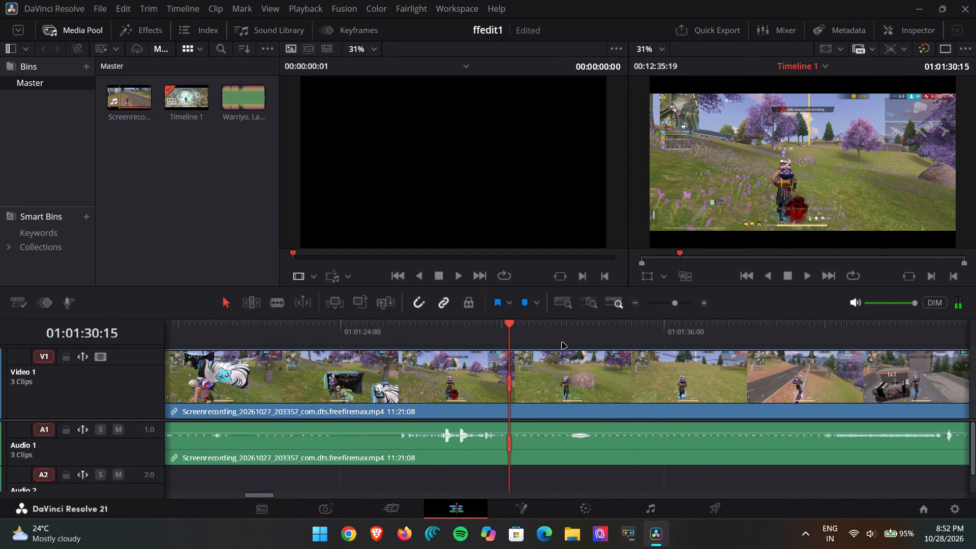
pyautogui.hscroll(-1, 562, 343)
pyautogui.moveTo(467, 334); pyautogui.dragTo(725, 334)
pyautogui.hscroll(-1, 704, 334)
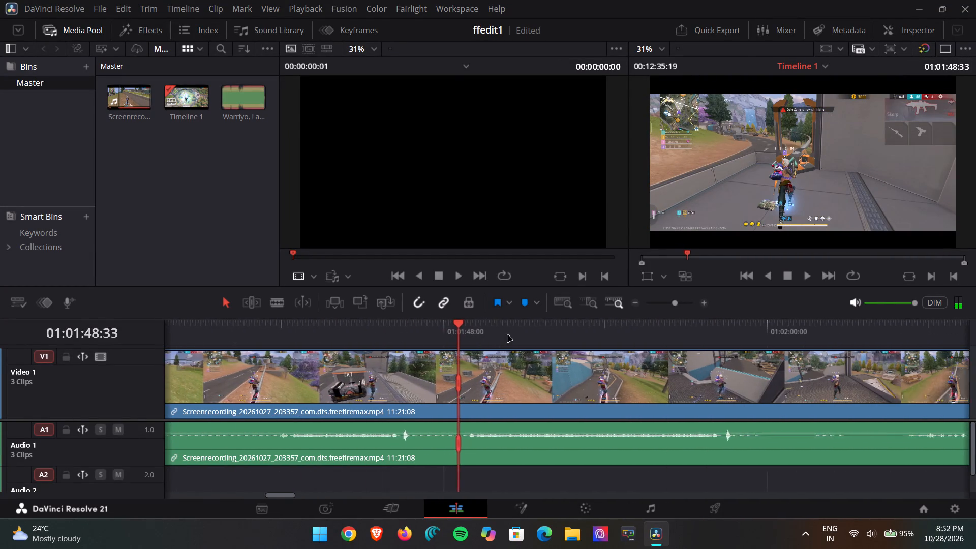
pyautogui.hscroll(-1, 508, 335)
pyautogui.moveTo(441, 331); pyautogui.dragTo(743, 322)
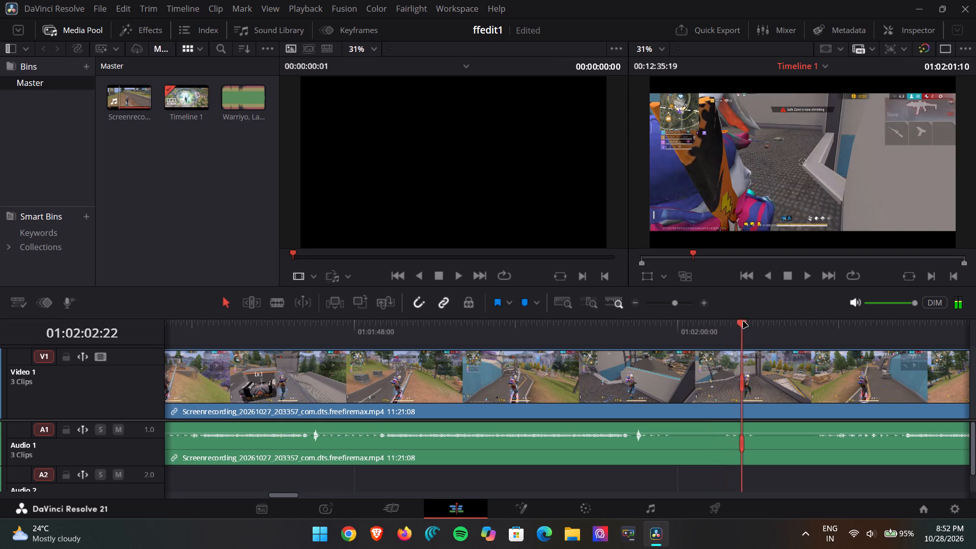
pyautogui.moveTo(743, 322); pyautogui.dragTo(878, 316)
pyautogui.hscroll(-1, 799, 319)
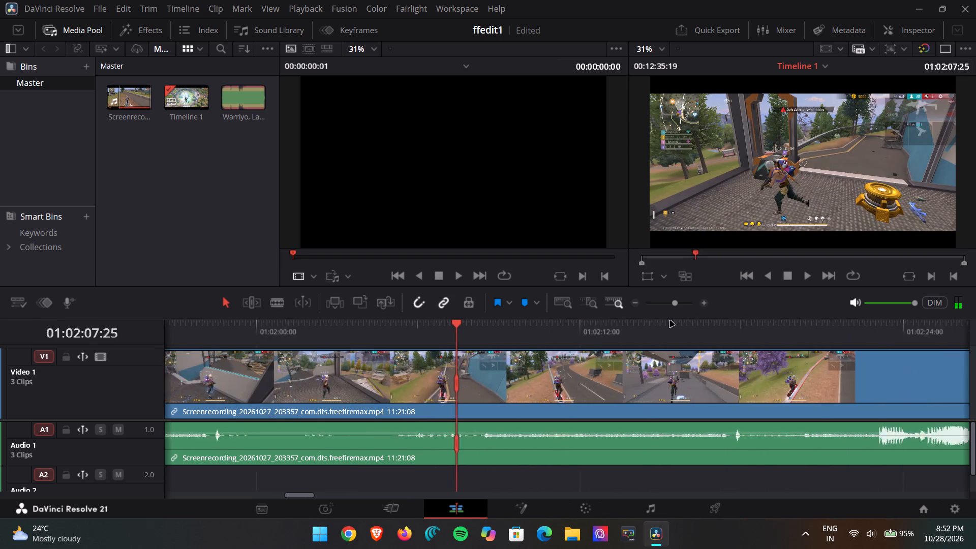
pyautogui.hscroll(-2, 670, 321)
# Split the third clip and its audio at 01:02:17:34, just before the short audio spike.
pyautogui.moveTo(269, 333); pyautogui.dragTo(616, 321)
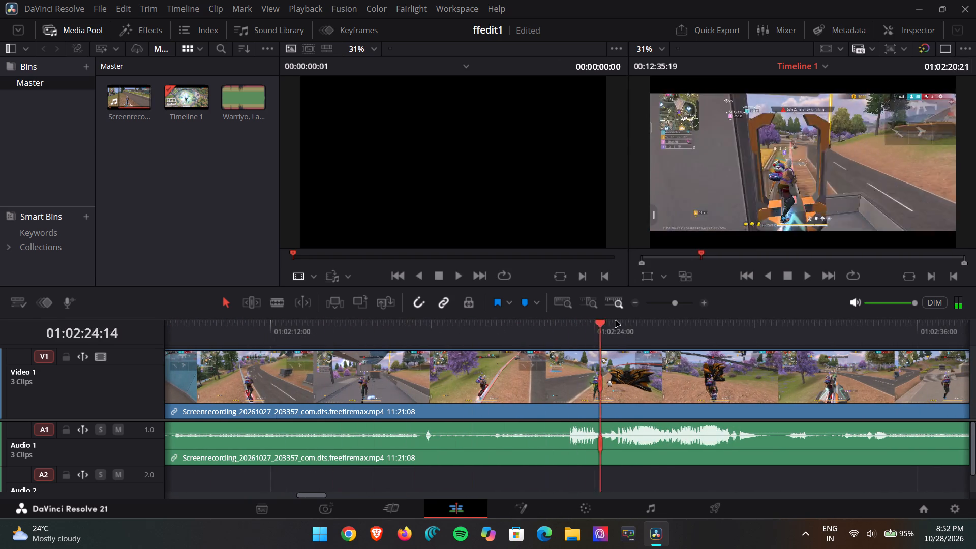
pyautogui.moveTo(616, 321); pyautogui.dragTo(443, 308)
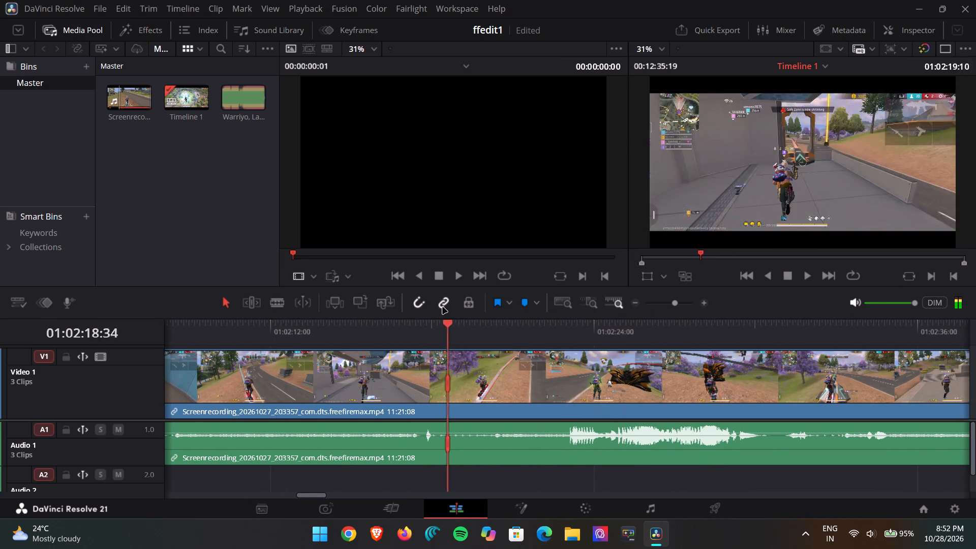
pyautogui.moveTo(443, 308); pyautogui.dragTo(417, 307)
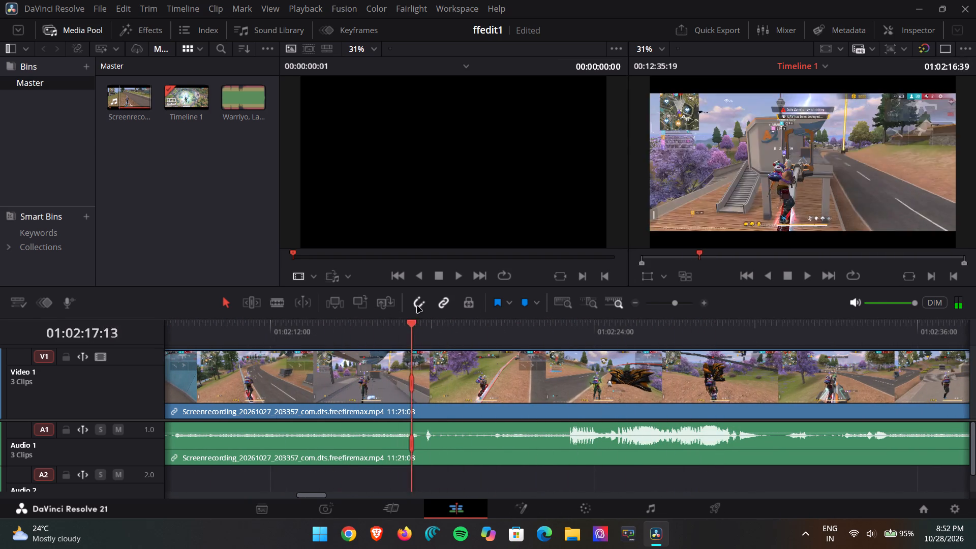
pyautogui.moveTo(417, 307); pyautogui.dragTo(498, 303)
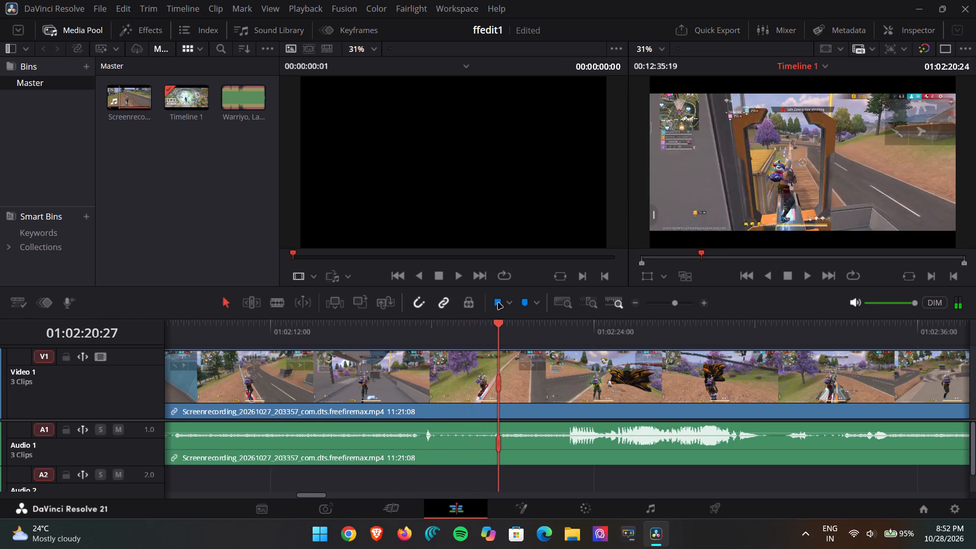
pyautogui.moveTo(498, 303); pyautogui.dragTo(494, 304)
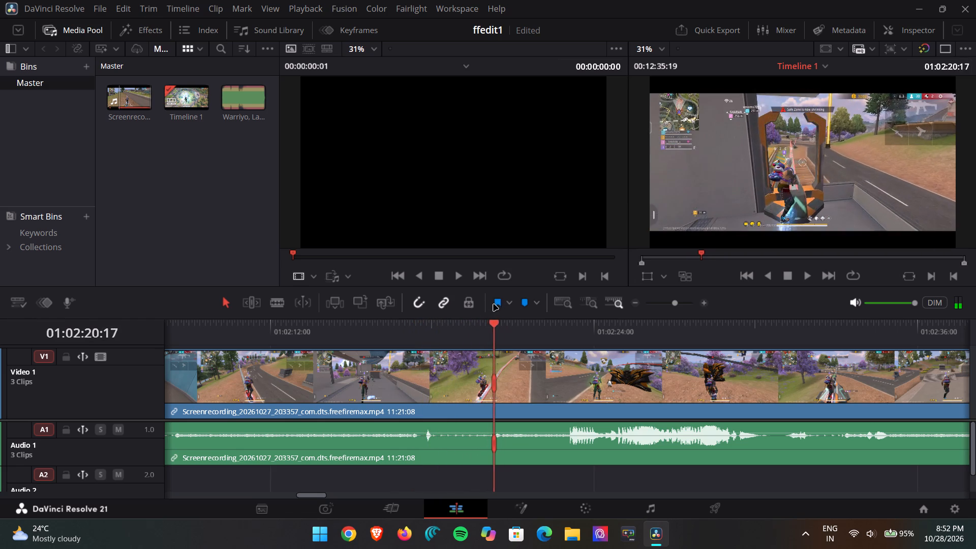
pyautogui.moveTo(494, 304); pyautogui.dragTo(409, 313)
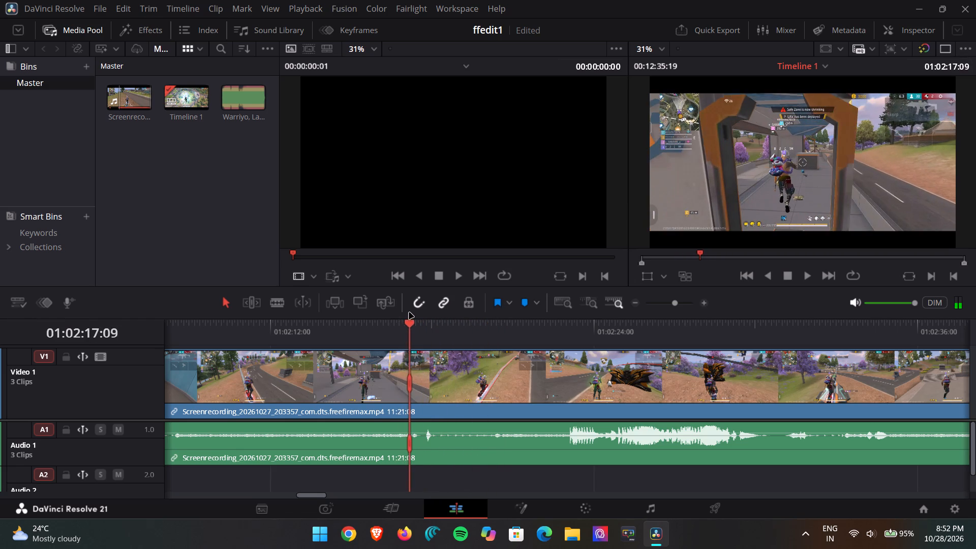
pyautogui.moveTo(409, 313); pyautogui.dragTo(423, 313)
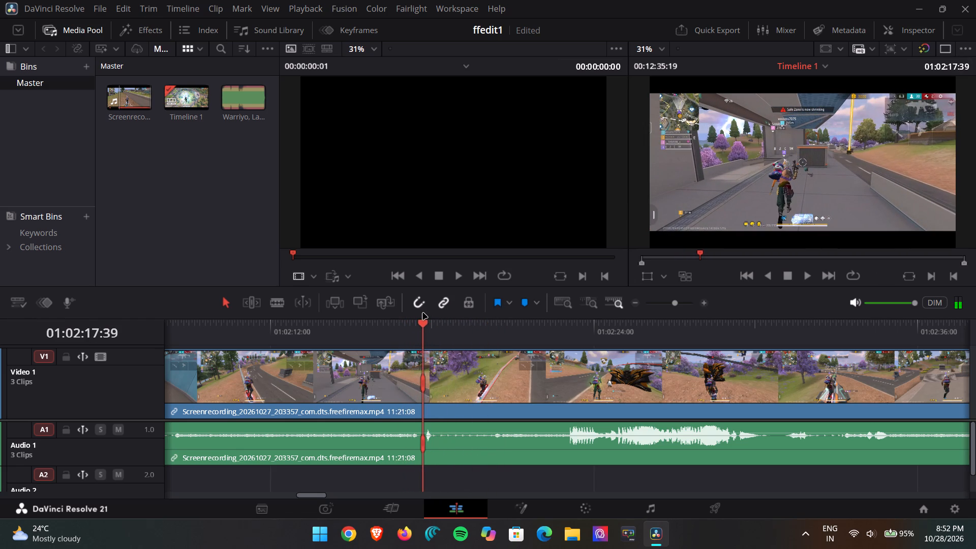
pyautogui.moveTo(423, 313); pyautogui.dragTo(418, 314)
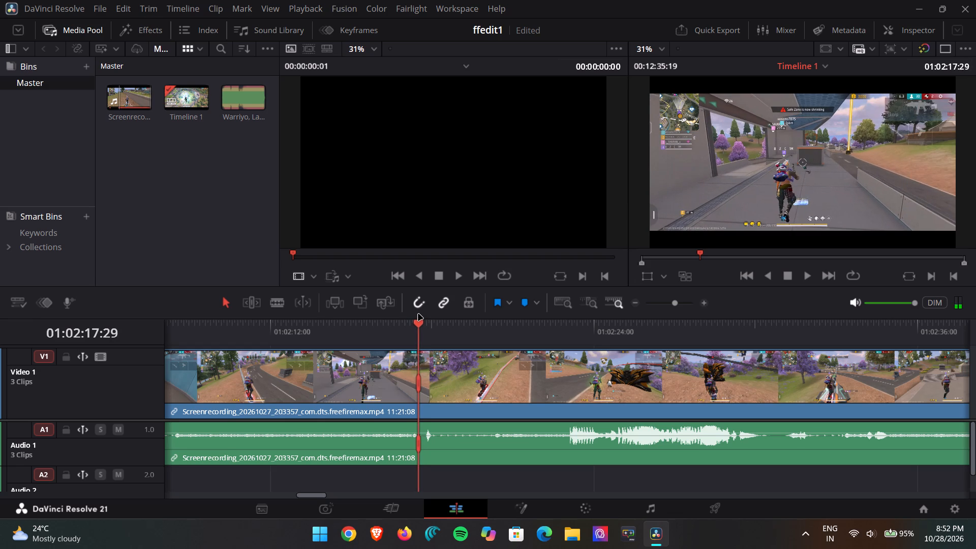
pyautogui.moveTo(418, 314); pyautogui.dragTo(421, 314)
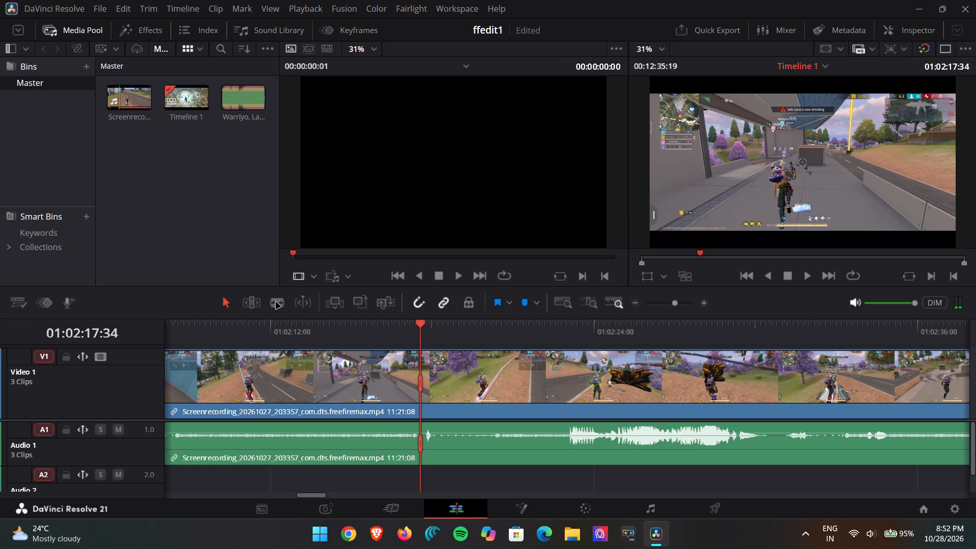
pyautogui.click(276, 302)
pyautogui.click(421, 361)
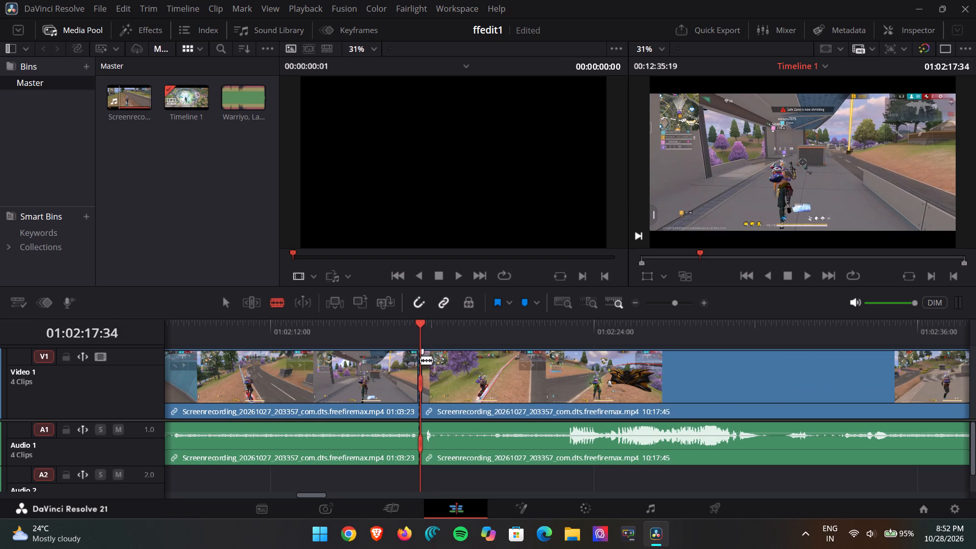
# Ripple-delete the unwanted third clip and its audio between the cuts at 01:01:14:11 and 01:02:17:34.
pyautogui.click(226, 301)
pyautogui.moveTo(300, 471); pyautogui.dragTo(314, 406)
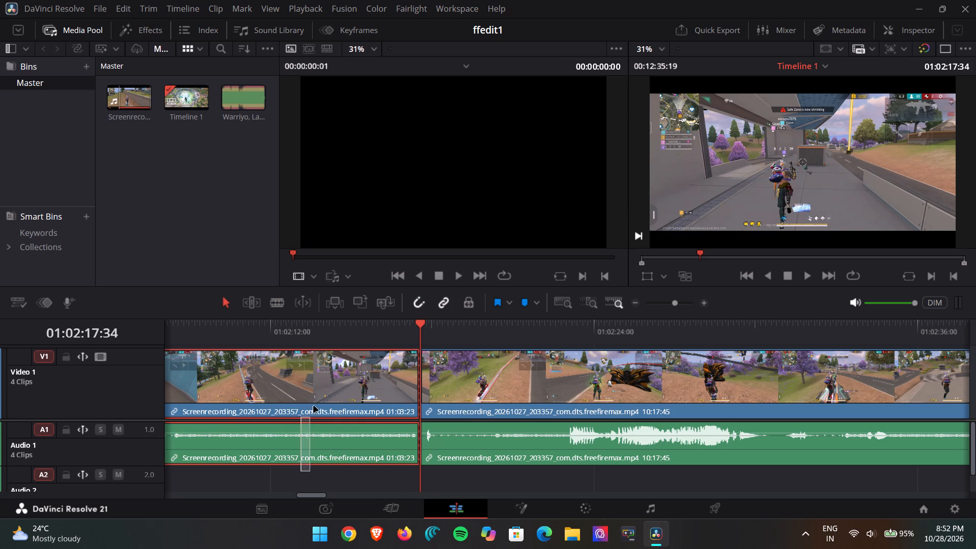
pyautogui.moveTo(314, 406); pyautogui.dragTo(318, 398)
pyautogui.press('Delete')
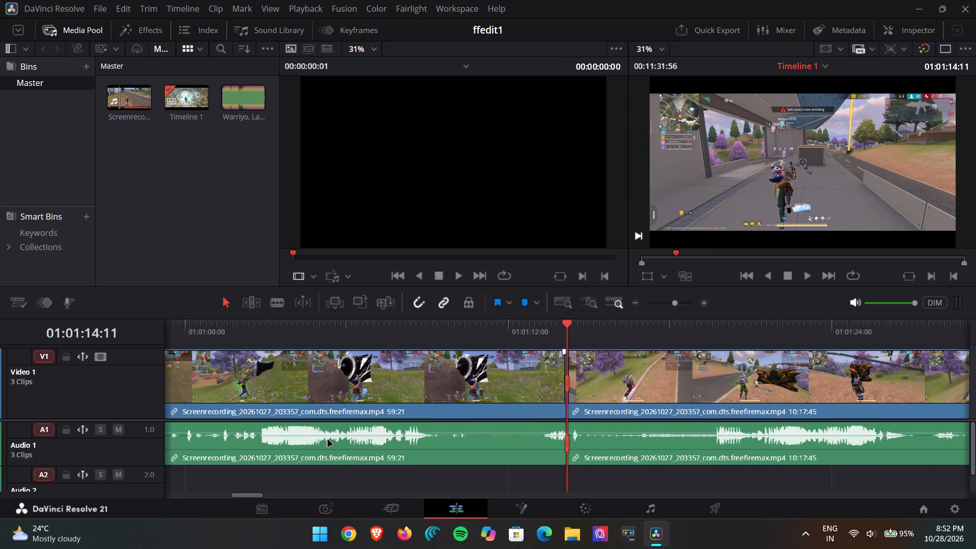
# Scrub across the join at 01:01:14:11 and on through the third clip to about 01:01:55 to examine the gameplay.
pyautogui.hscroll(1, 391, 495)
pyautogui.moveTo(583, 345); pyautogui.dragTo(502, 345)
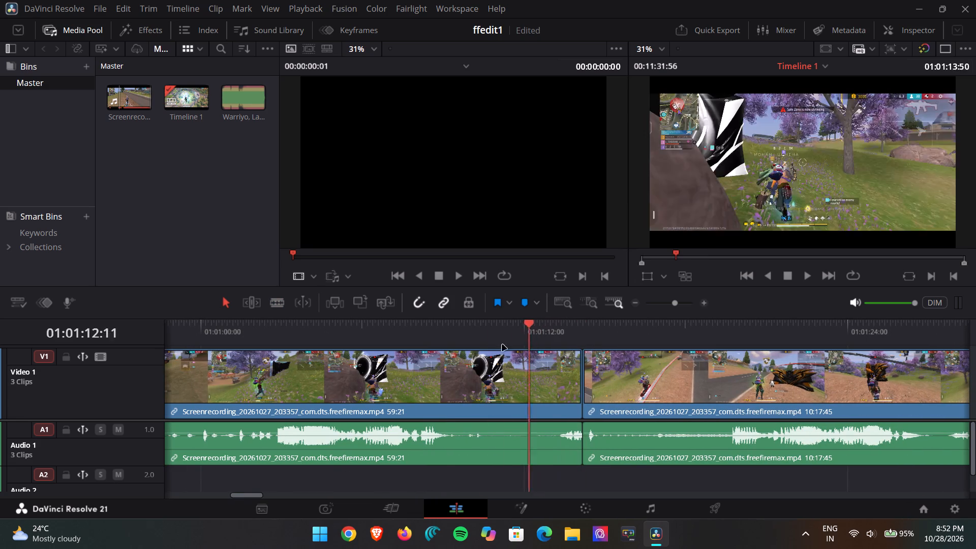
pyautogui.moveTo(502, 345); pyautogui.dragTo(607, 325)
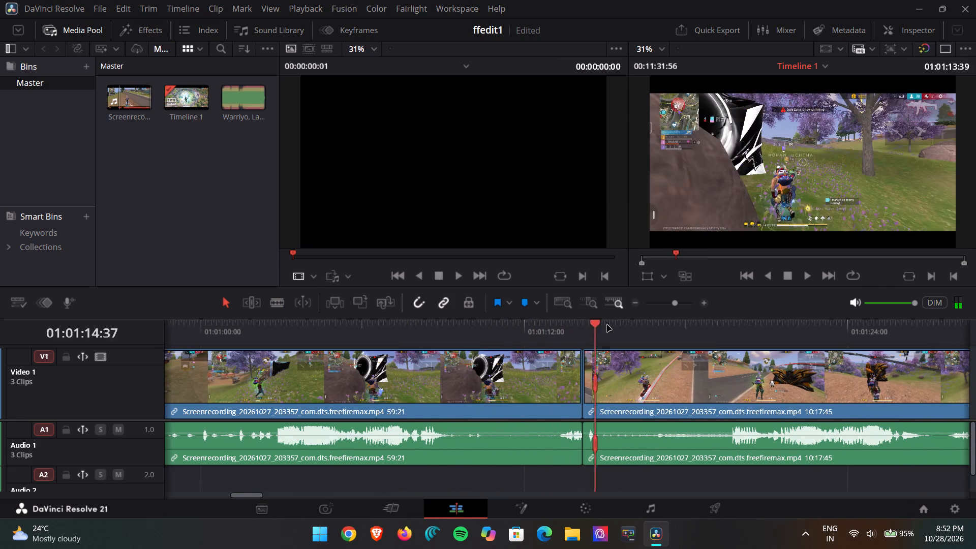
pyautogui.moveTo(607, 325); pyautogui.dragTo(826, 295)
pyautogui.hscroll(-2, 676, 305)
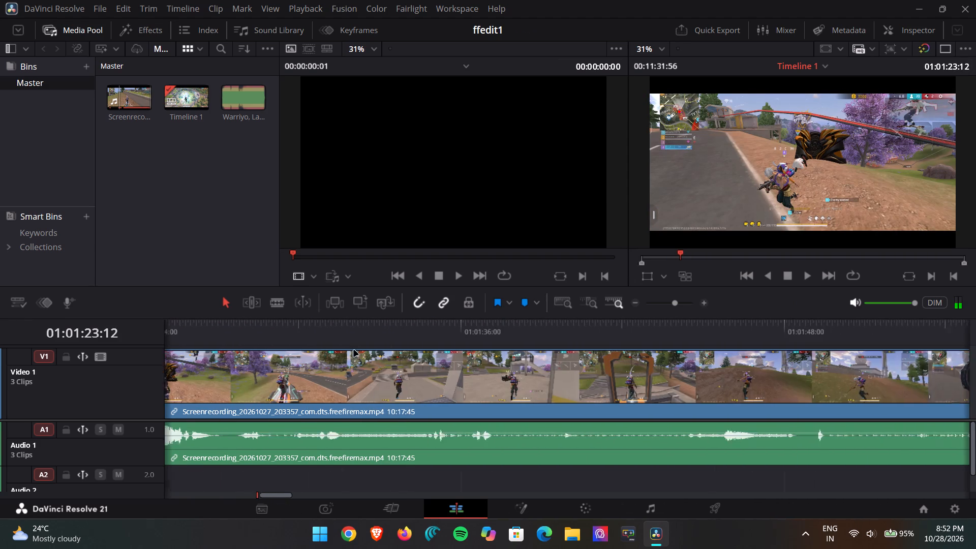
pyautogui.hscroll(-2, 354, 350)
pyautogui.moveTo(258, 337); pyautogui.dragTo(477, 326)
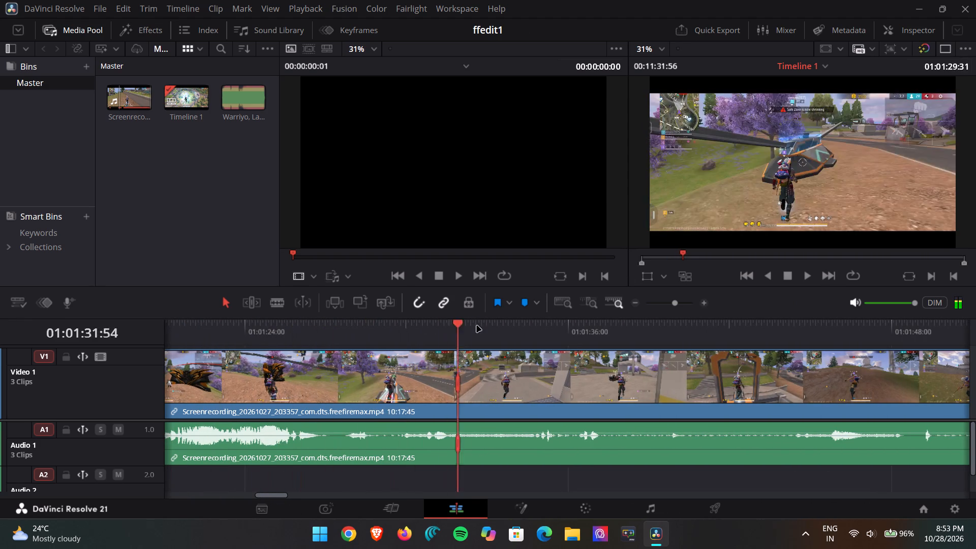
pyautogui.moveTo(477, 326); pyautogui.dragTo(776, 326)
pyautogui.hscroll(-1, 686, 329)
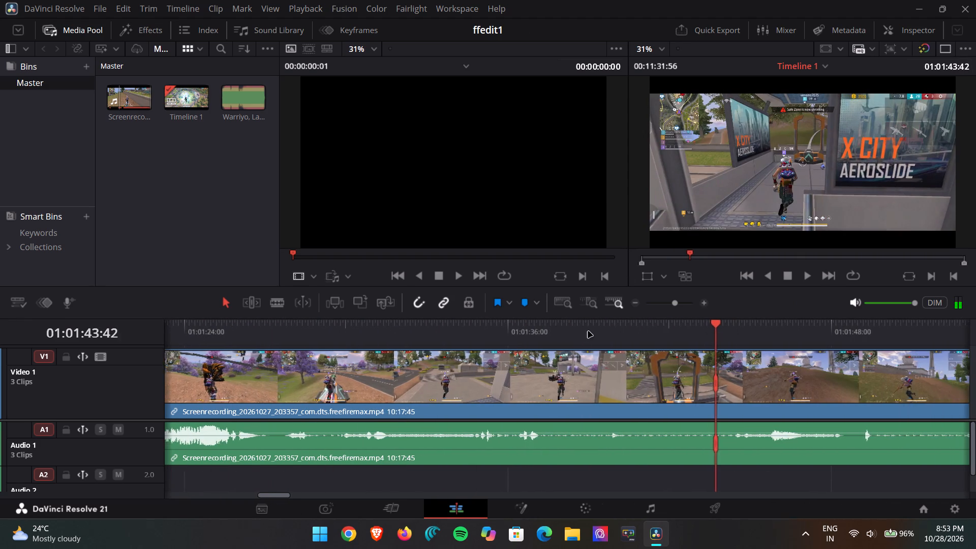
pyautogui.hscroll(-1, 588, 331)
pyautogui.moveTo(385, 336); pyautogui.dragTo(662, 332)
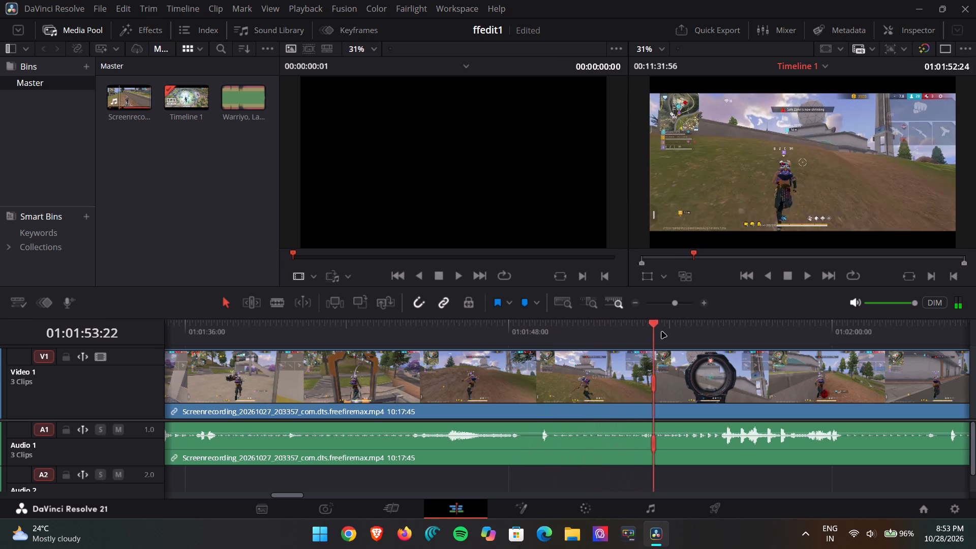
pyautogui.moveTo(662, 332); pyautogui.dragTo(380, 328)
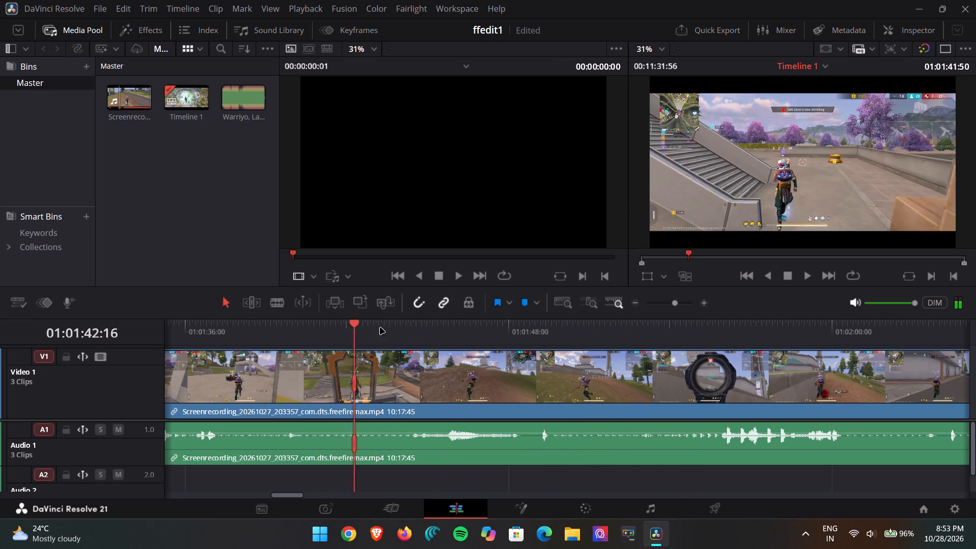
pyautogui.moveTo(380, 328); pyautogui.dragTo(721, 325)
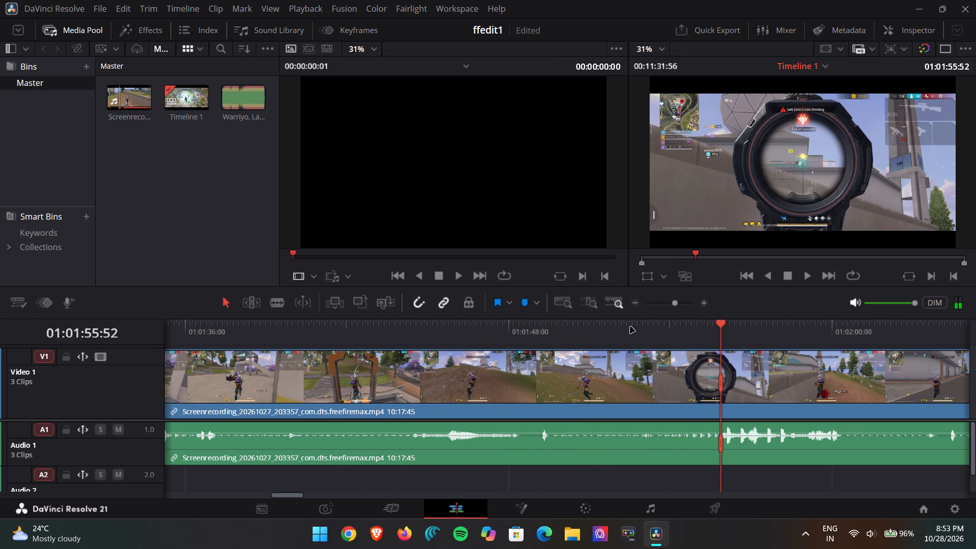
# Scrub through the third clip from about 01:01:55 to 01:02:37:34 to examine the indoor gameplay.
pyautogui.hscroll(-2, 561, 327)
pyautogui.moveTo(373, 332); pyautogui.dragTo(741, 332)
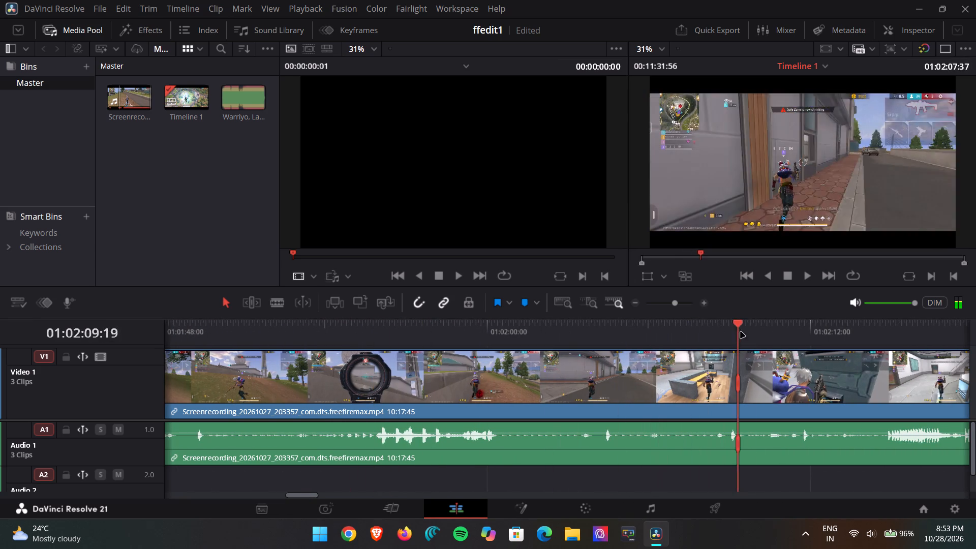
pyautogui.moveTo(741, 332); pyautogui.dragTo(757, 330)
pyautogui.hscroll(-1, 769, 332)
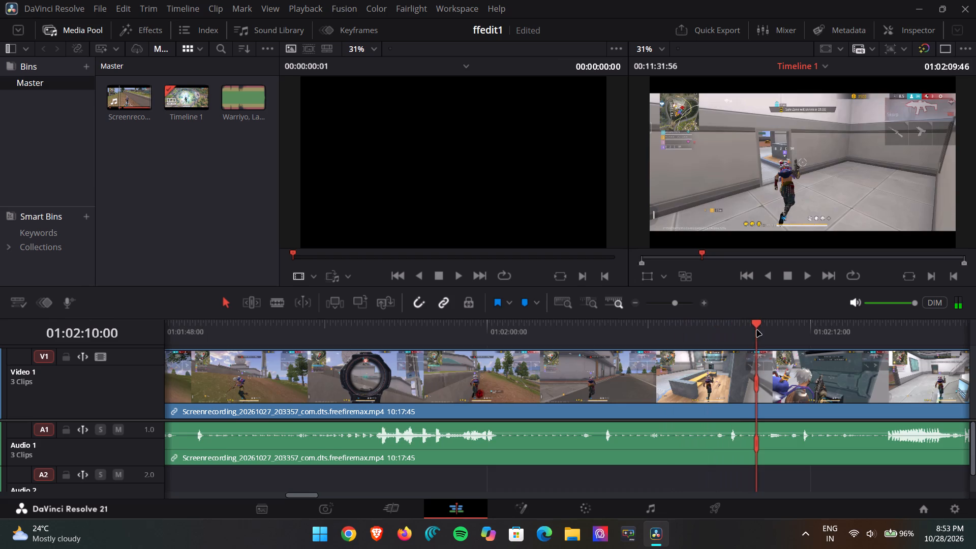
pyautogui.hscroll(-3, 688, 334)
pyautogui.moveTo(327, 338); pyautogui.dragTo(537, 338)
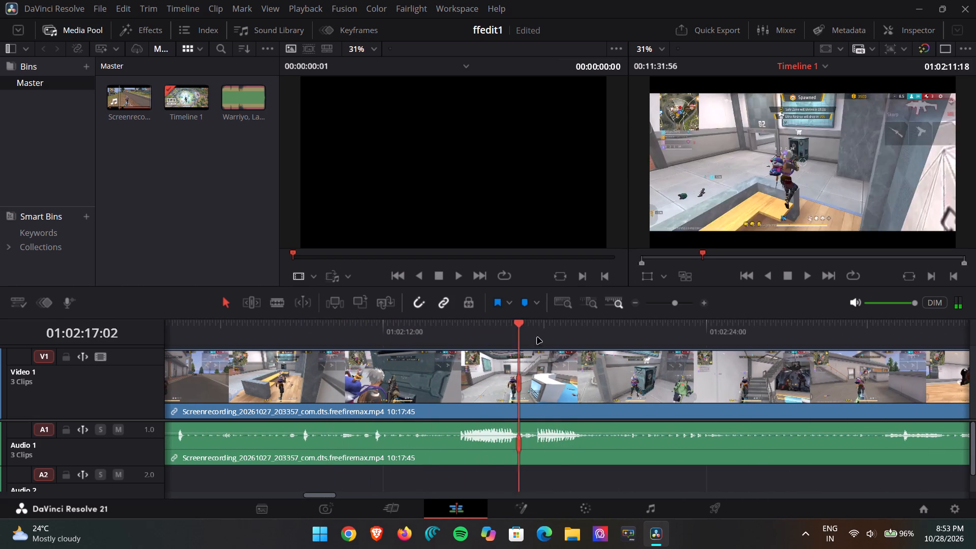
pyautogui.moveTo(537, 338); pyautogui.dragTo(646, 339)
pyautogui.hscroll(-2, 581, 343)
pyautogui.moveTo(369, 343); pyautogui.dragTo(505, 340)
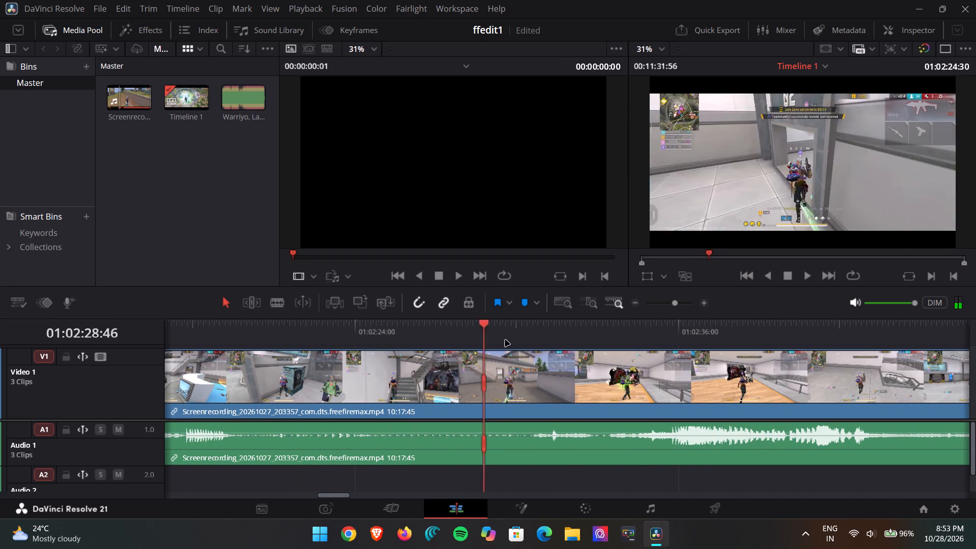
pyautogui.moveTo(505, 340); pyautogui.dragTo(721, 340)
pyautogui.hscroll(-2, 686, 348)
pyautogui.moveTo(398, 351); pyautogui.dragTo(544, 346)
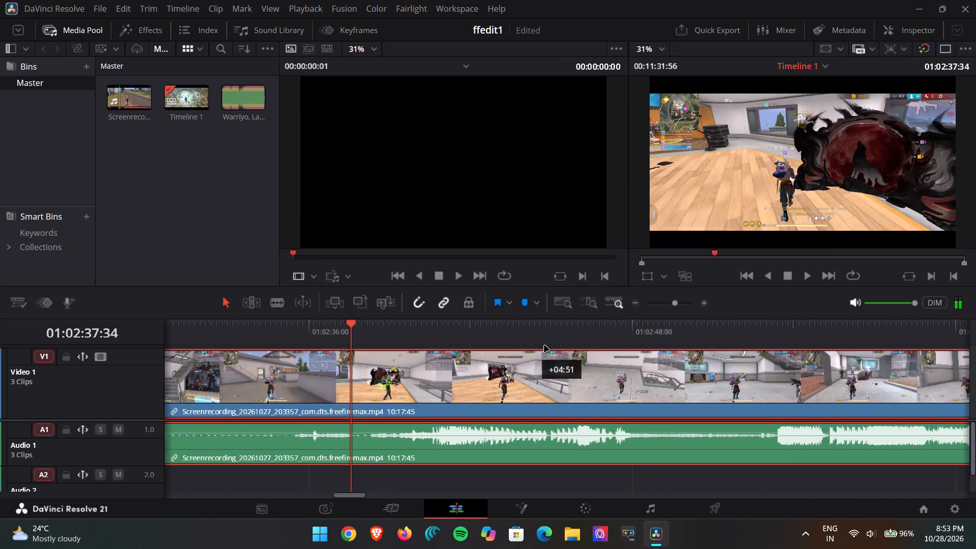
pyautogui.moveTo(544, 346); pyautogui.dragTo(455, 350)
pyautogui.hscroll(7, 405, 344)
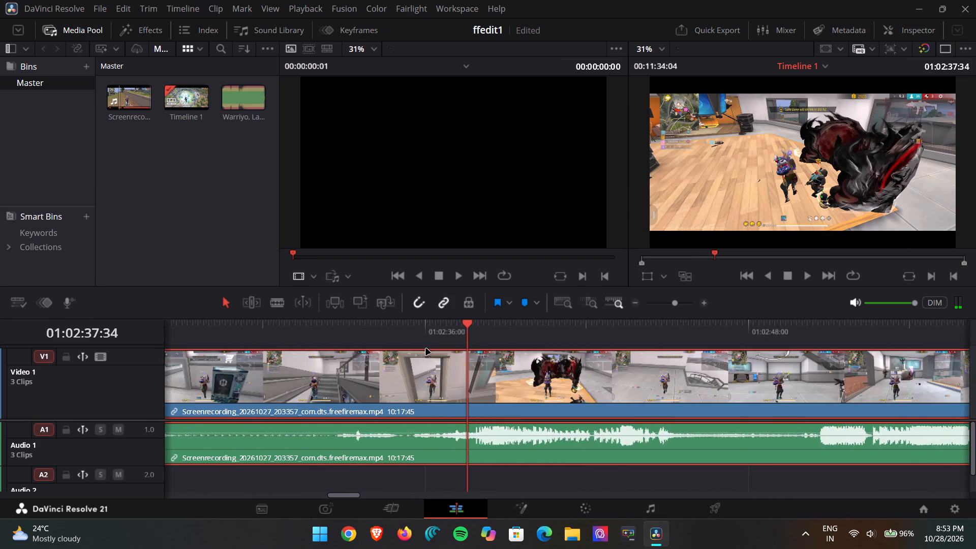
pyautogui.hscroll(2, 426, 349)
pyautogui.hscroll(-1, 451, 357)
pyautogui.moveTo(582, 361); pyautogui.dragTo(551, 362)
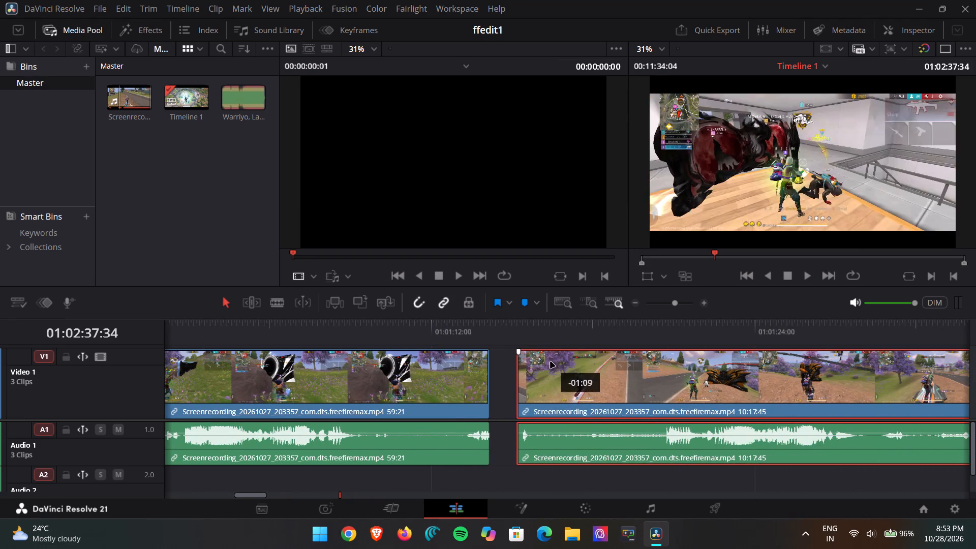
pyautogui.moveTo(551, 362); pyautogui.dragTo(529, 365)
# Scrub through the third clip from 01:02:37:34 to about 01:03:15 to look for where the fighting gives way to running.
pyautogui.hscroll(-4, 521, 358)
pyautogui.hscroll(-2, 473, 358)
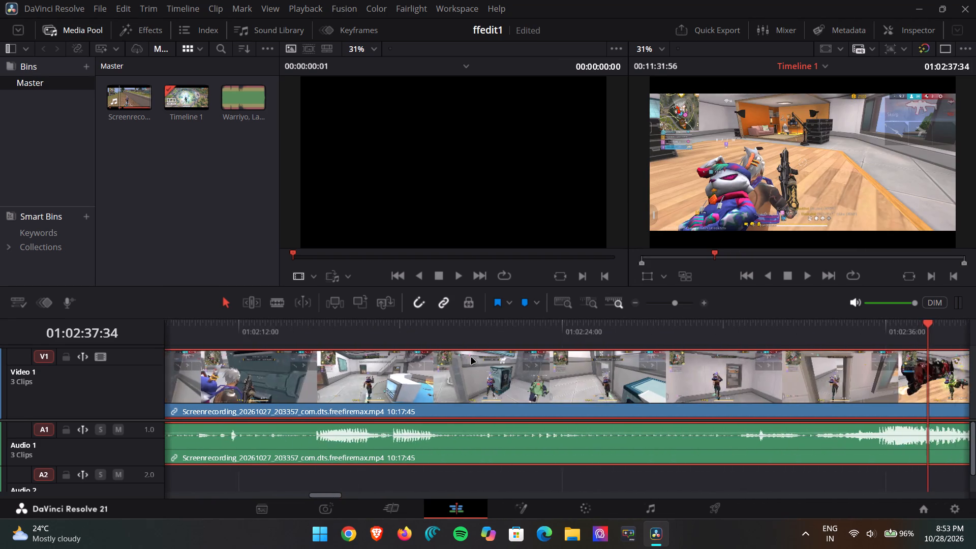
pyautogui.hscroll(-3, 471, 358)
pyautogui.moveTo(394, 341); pyautogui.dragTo(611, 331)
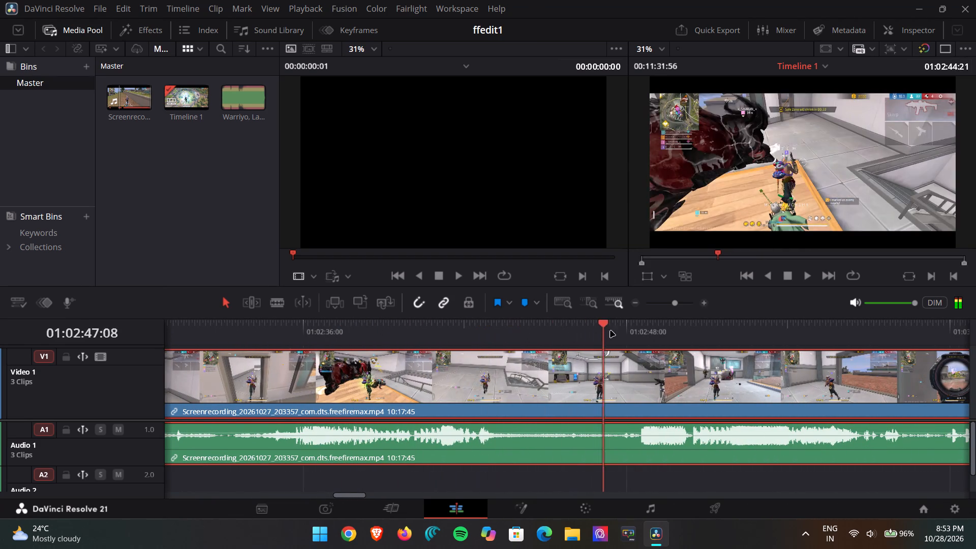
pyautogui.moveTo(611, 331); pyautogui.dragTo(706, 330)
pyautogui.hscroll(-3, 668, 334)
pyautogui.moveTo(400, 332); pyautogui.dragTo(467, 332)
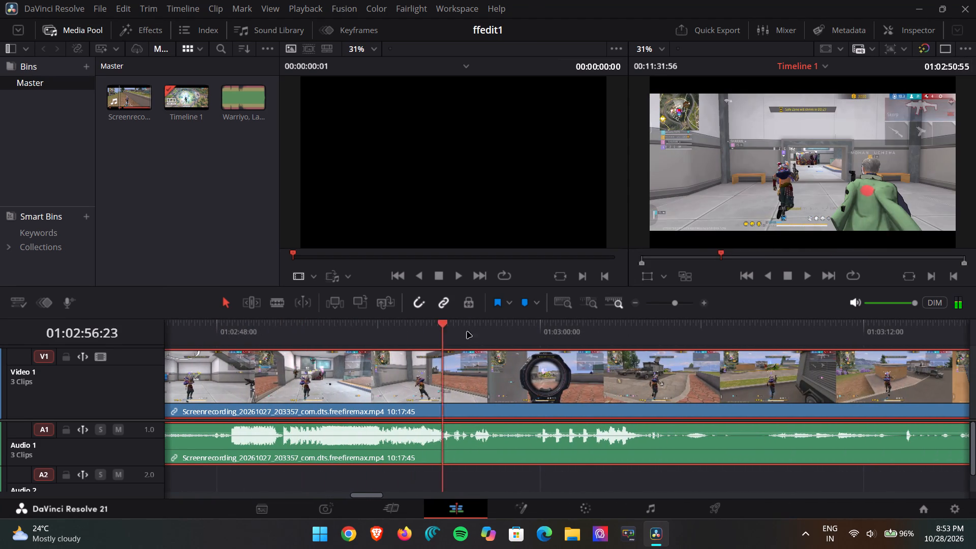
pyautogui.moveTo(467, 332); pyautogui.dragTo(686, 327)
pyautogui.hscroll(-1, 631, 328)
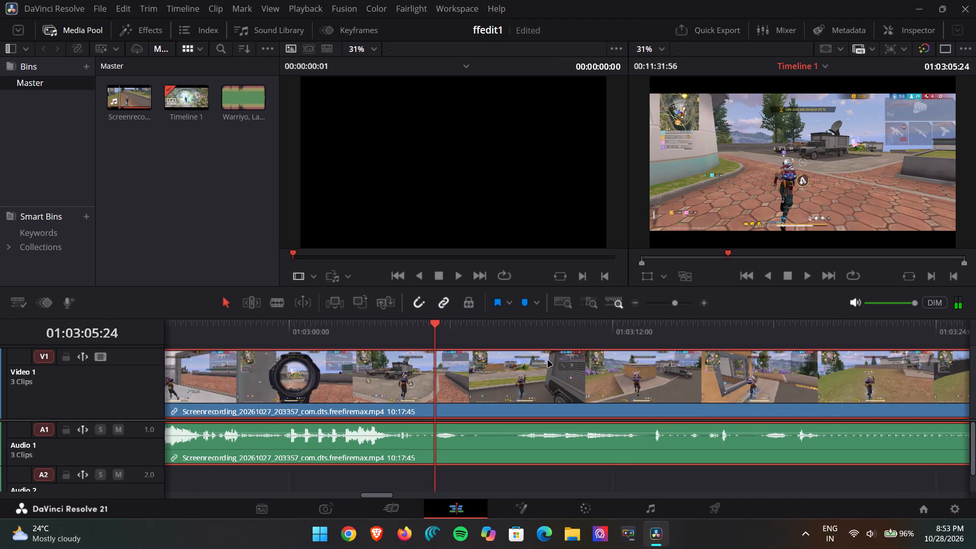
pyautogui.hscroll(-1, 548, 361)
pyautogui.moveTo(430, 338); pyautogui.dragTo(583, 330)
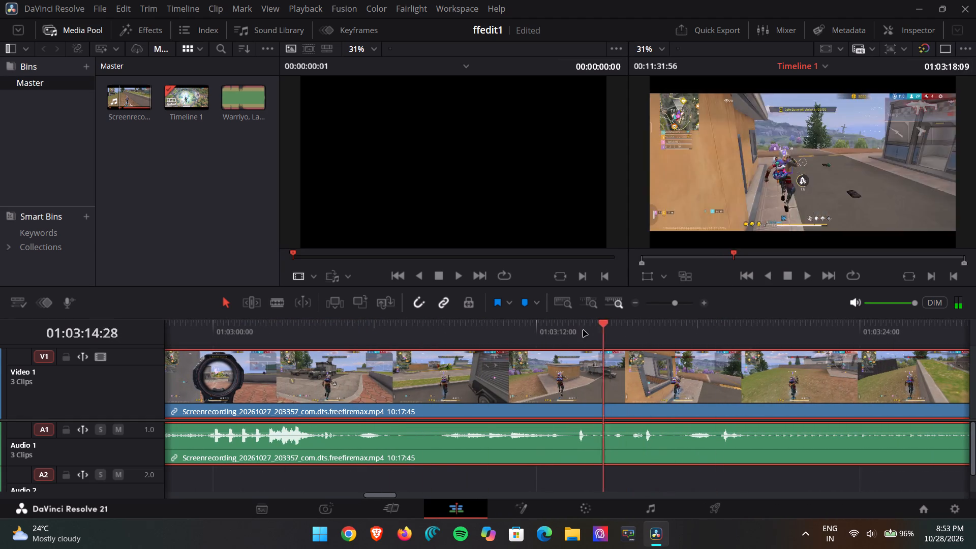
pyautogui.moveTo(583, 330); pyautogui.dragTo(631, 328)
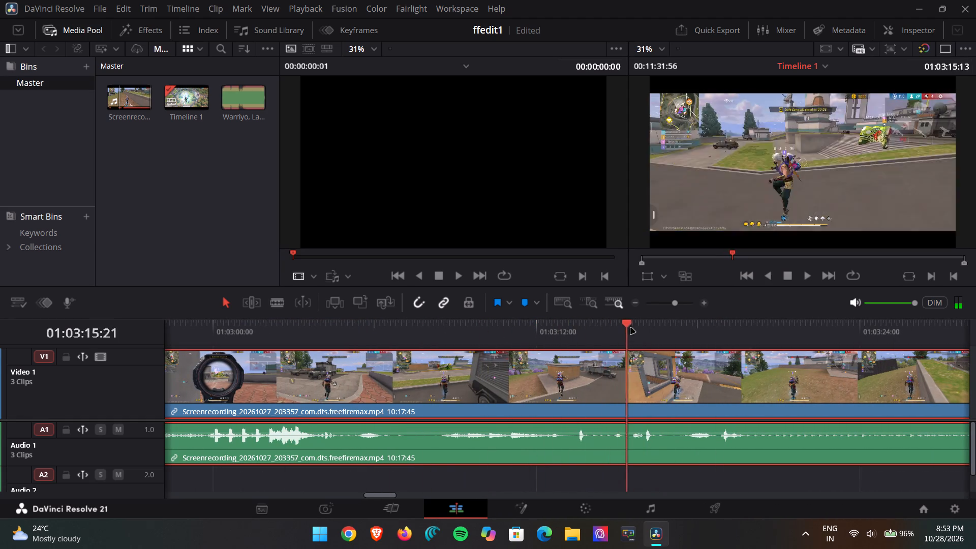
# Scrub through the third clip between about 01:03:11 and 01:03:36 to look for a cut point in the running gameplay.
pyautogui.moveTo(631, 328); pyautogui.dragTo(508, 325)
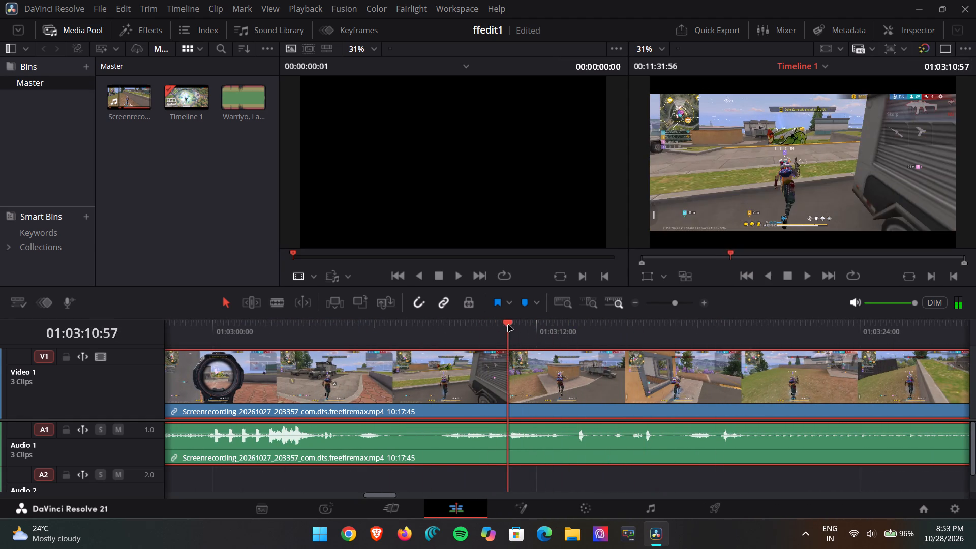
pyautogui.moveTo(508, 325); pyautogui.dragTo(512, 324)
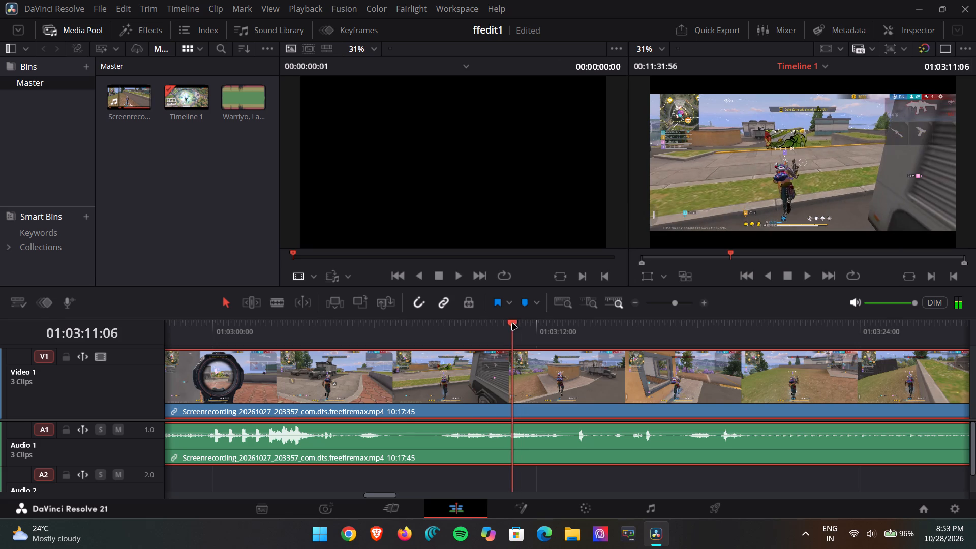
pyautogui.moveTo(512, 324); pyautogui.dragTo(644, 316)
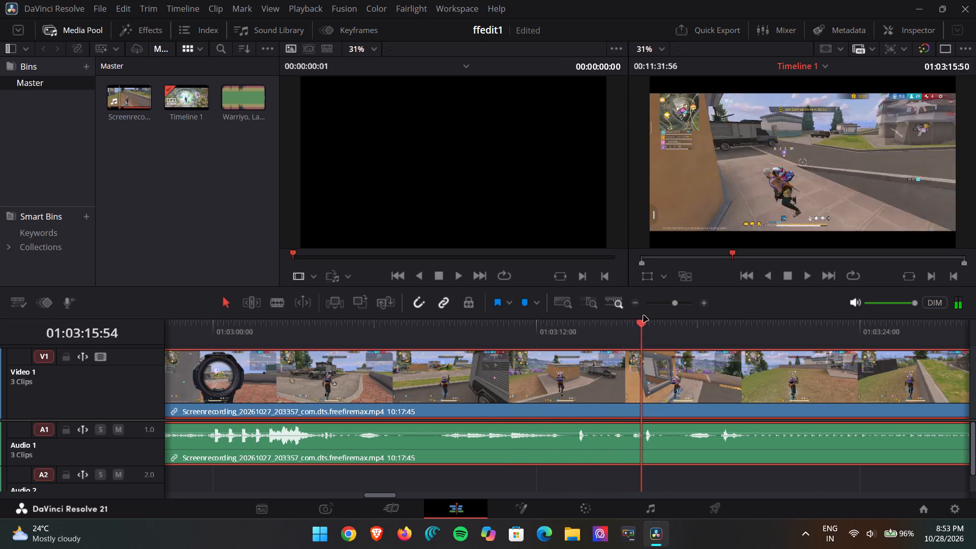
pyautogui.moveTo(644, 316); pyautogui.dragTo(805, 307)
pyautogui.hscroll(-1, 590, 313)
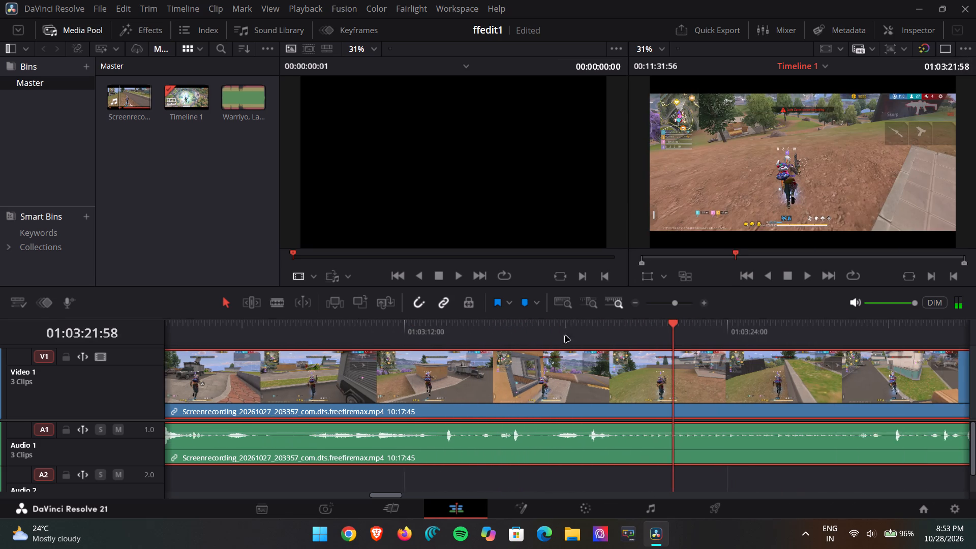
pyautogui.hscroll(-3, 565, 336)
pyautogui.moveTo(406, 334); pyautogui.dragTo(434, 331)
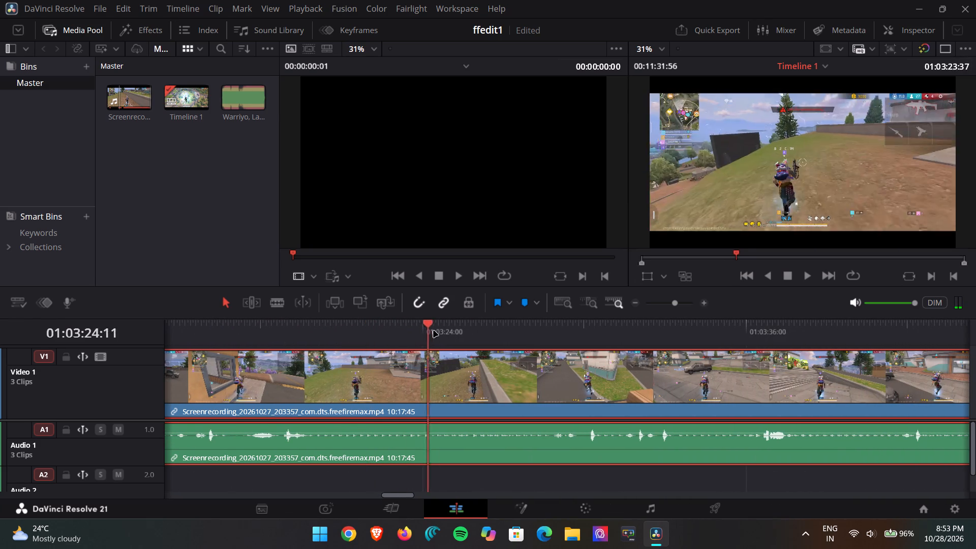
pyautogui.moveTo(434, 331); pyautogui.dragTo(752, 309)
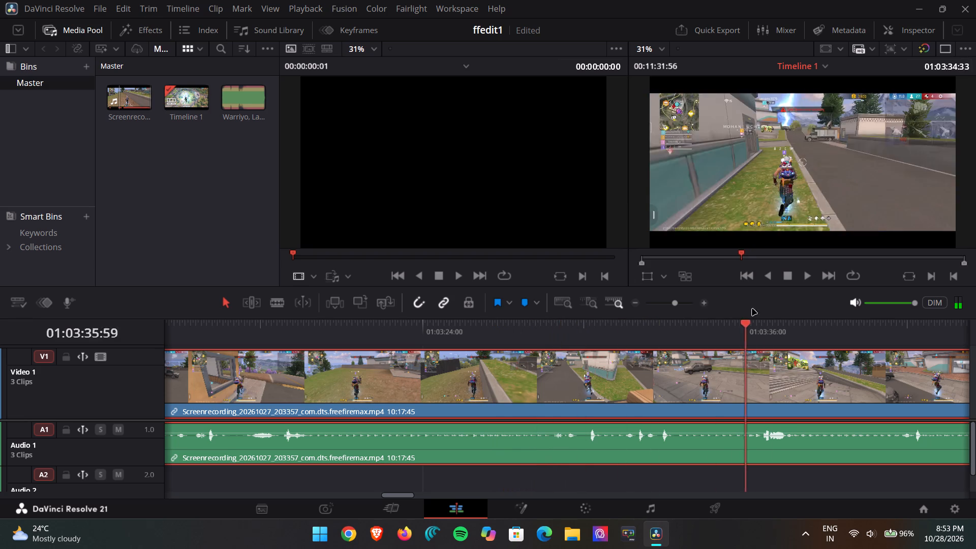
pyautogui.moveTo(752, 309); pyautogui.dragTo(361, 317)
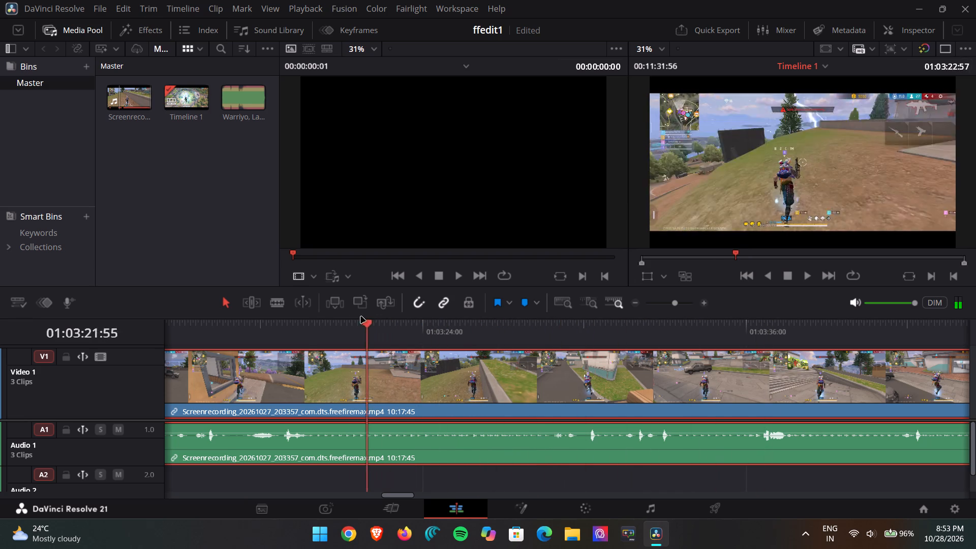
pyautogui.moveTo(361, 317); pyautogui.dragTo(400, 320)
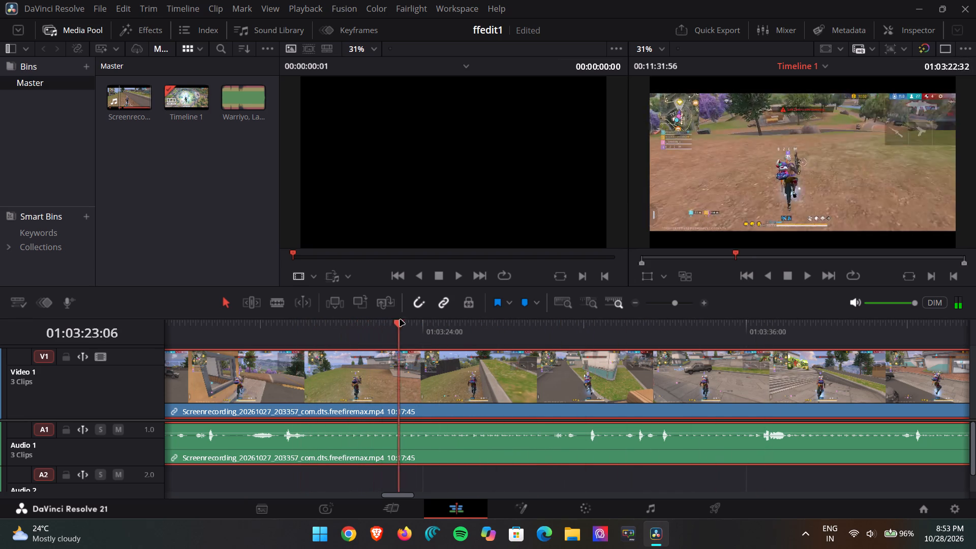
# Split the third clip and its audio at 01:03:28:03, where the character runs beside the low wall.
pyautogui.moveTo(400, 320); pyautogui.dragTo(460, 317)
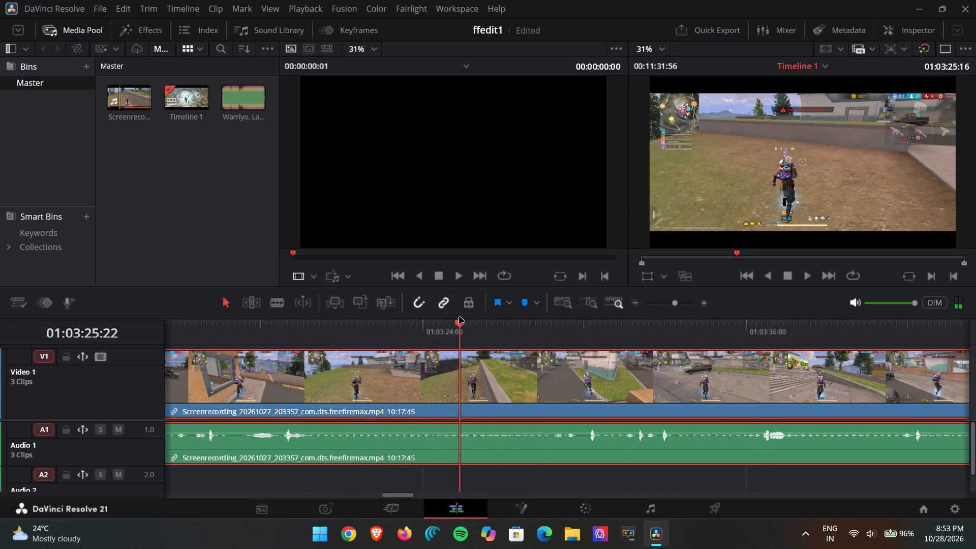
pyautogui.moveTo(460, 317); pyautogui.dragTo(454, 319)
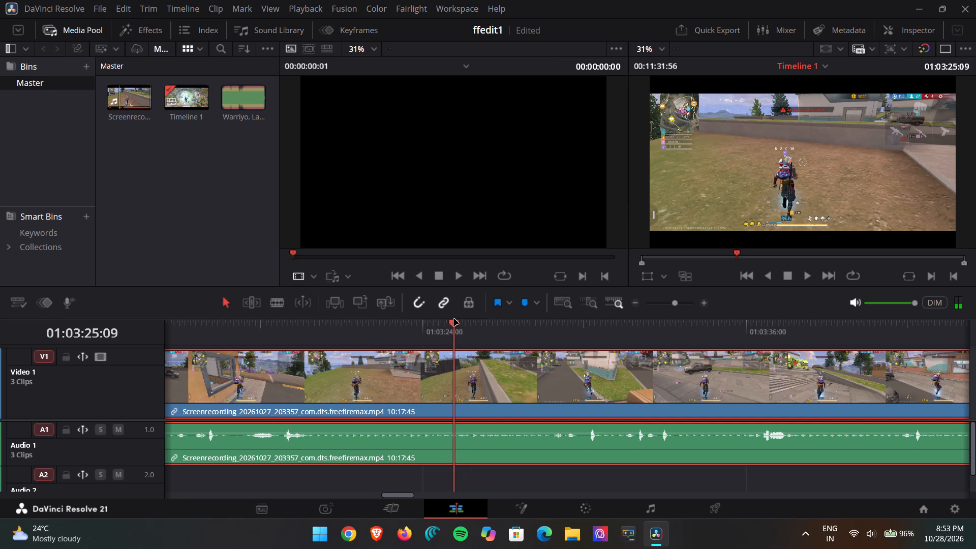
pyautogui.moveTo(454, 319); pyautogui.dragTo(485, 326)
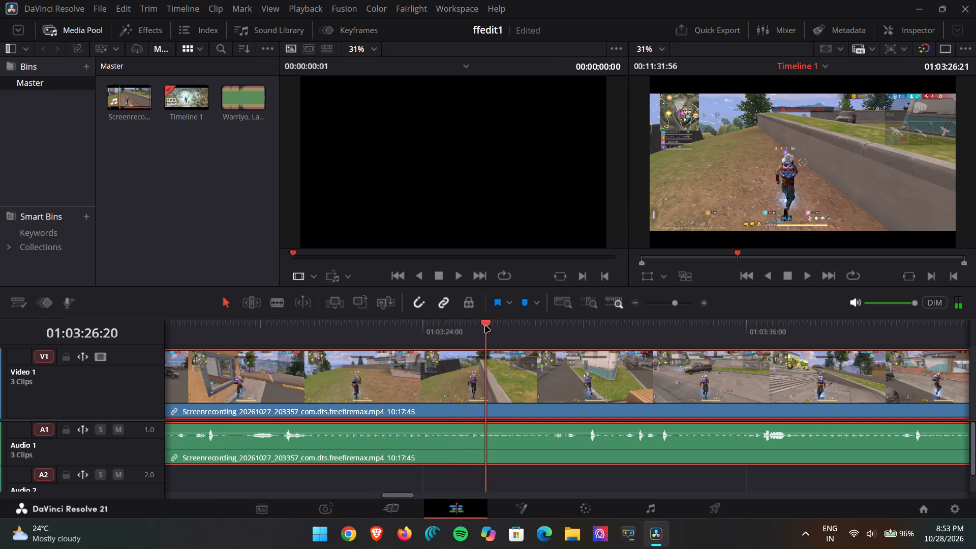
pyautogui.moveTo(485, 326); pyautogui.dragTo(581, 321)
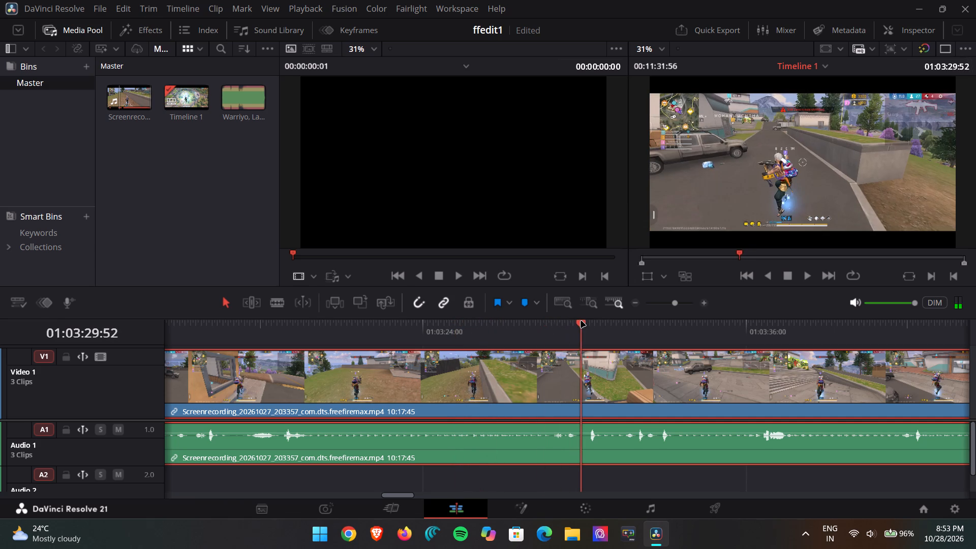
pyautogui.moveTo(581, 321); pyautogui.dragTo(533, 325)
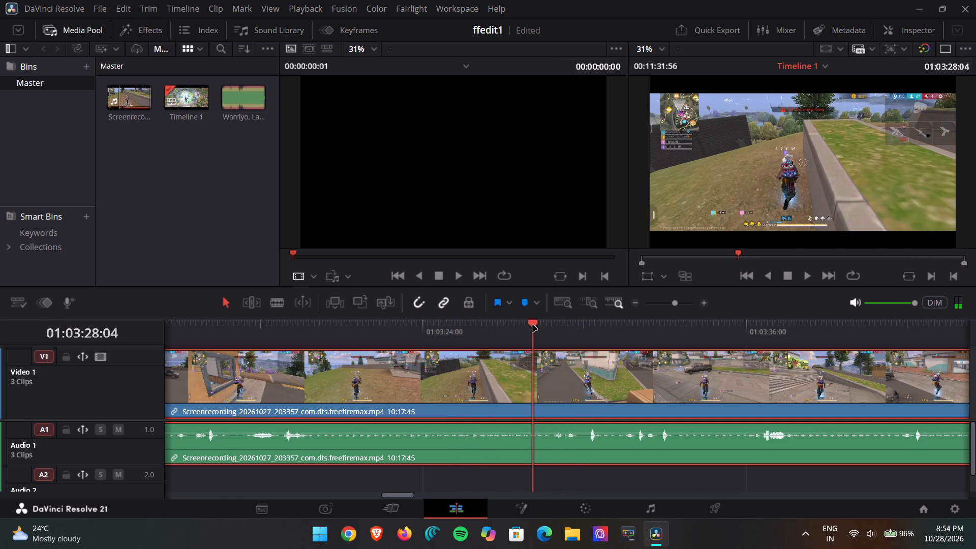
pyautogui.moveTo(533, 325); pyautogui.dragTo(546, 326)
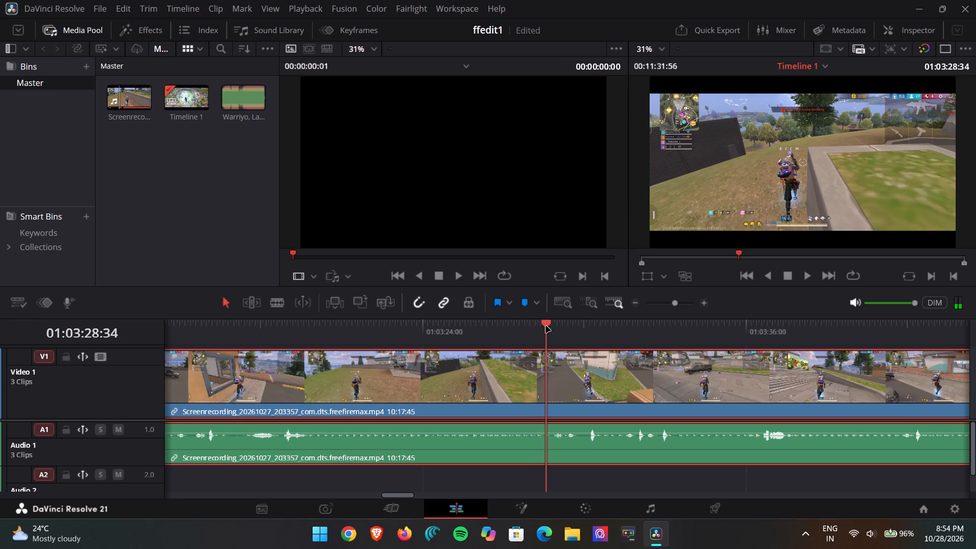
pyautogui.moveTo(546, 326); pyautogui.dragTo(532, 329)
pyautogui.click(280, 302)
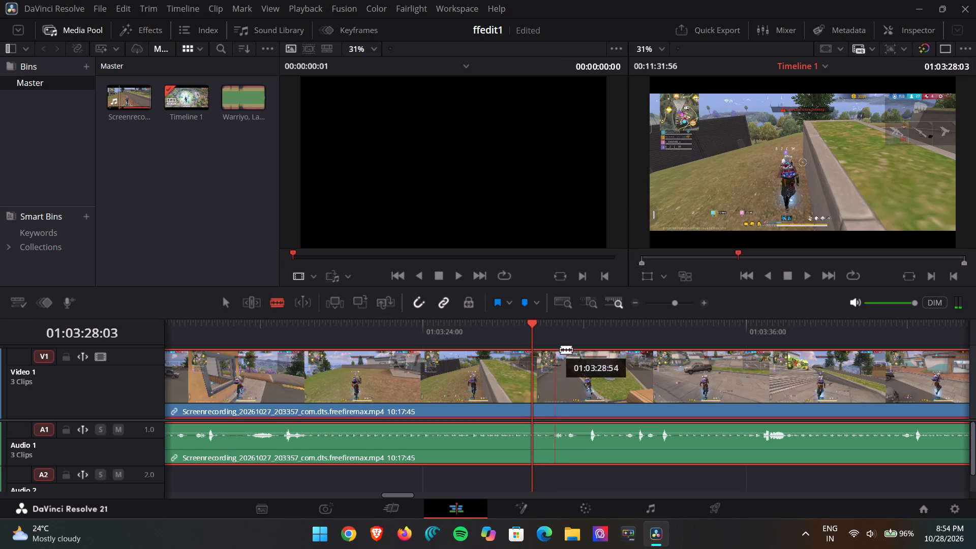
pyautogui.click(532, 364)
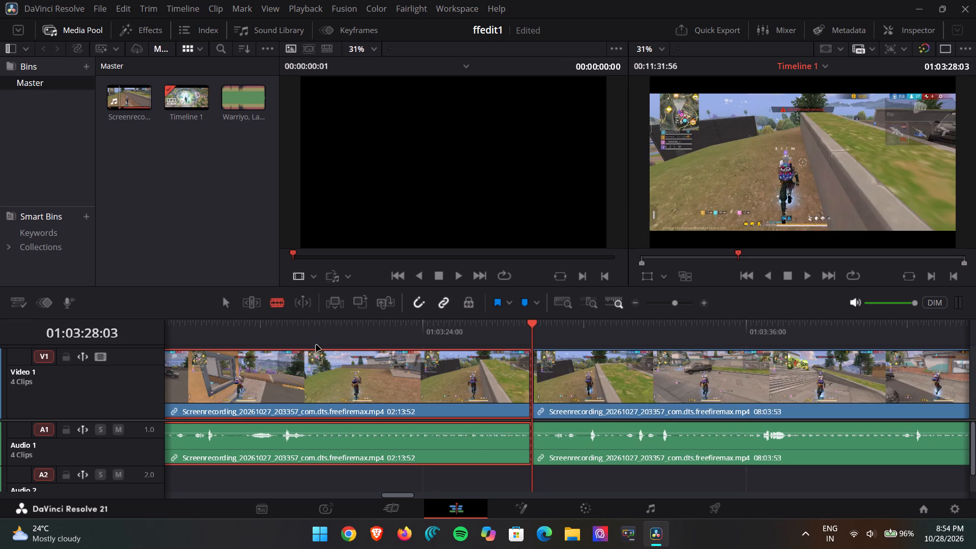
pyautogui.click(230, 306)
# Scrub through the fourth clip from the cut at 01:03:28:03 to about 01:03:49 to examine the running gameplay.
pyautogui.hscroll(-1, 264, 314)
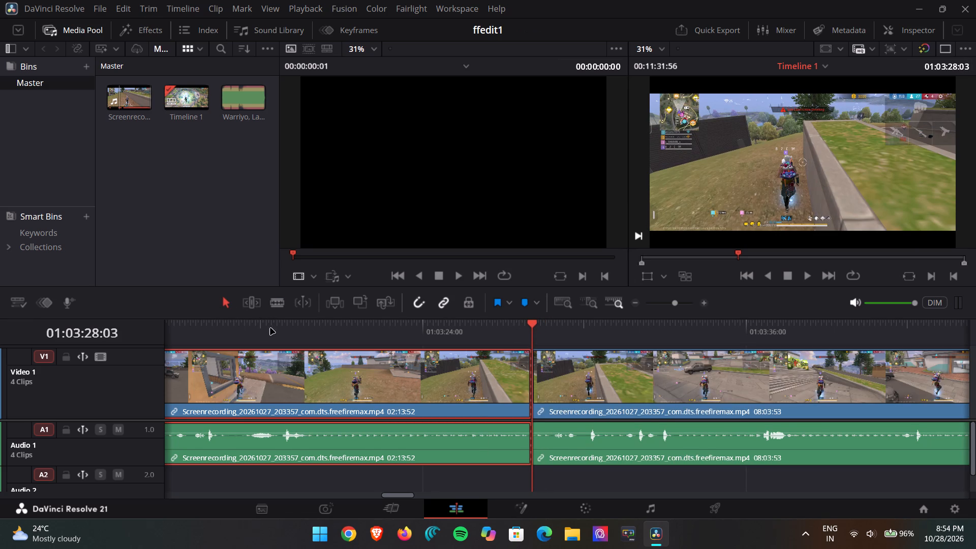
pyautogui.hscroll(-1, 270, 328)
pyautogui.hscroll(5, 376, 381)
pyautogui.hscroll(-1, 376, 381)
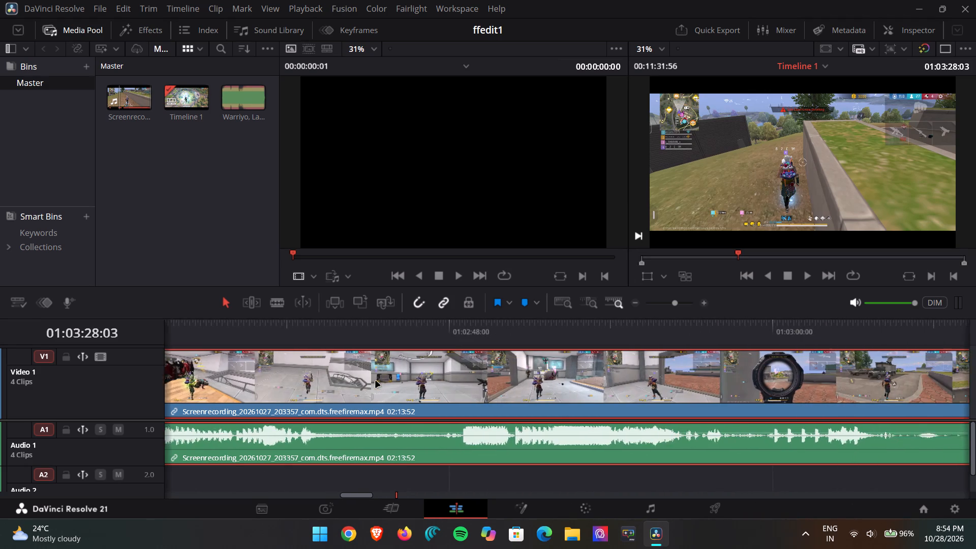
pyautogui.hscroll(-6, 376, 381)
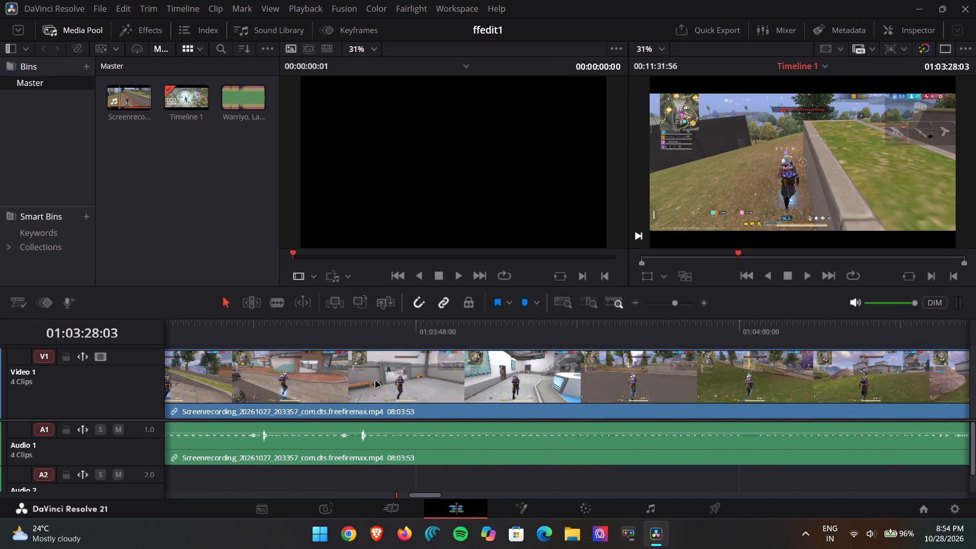
pyautogui.hscroll(2, 367, 379)
pyautogui.moveTo(372, 332); pyautogui.dragTo(441, 331)
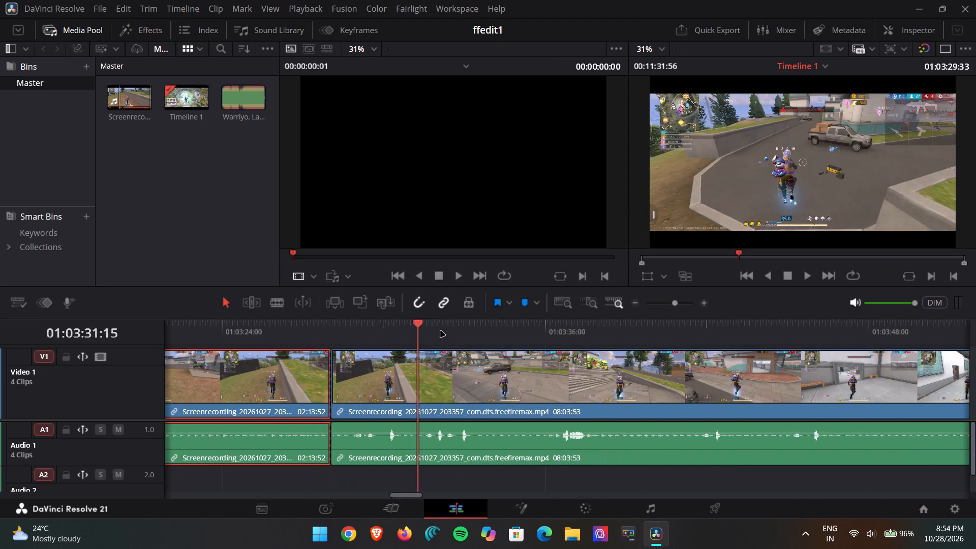
pyautogui.moveTo(441, 331); pyautogui.dragTo(845, 330)
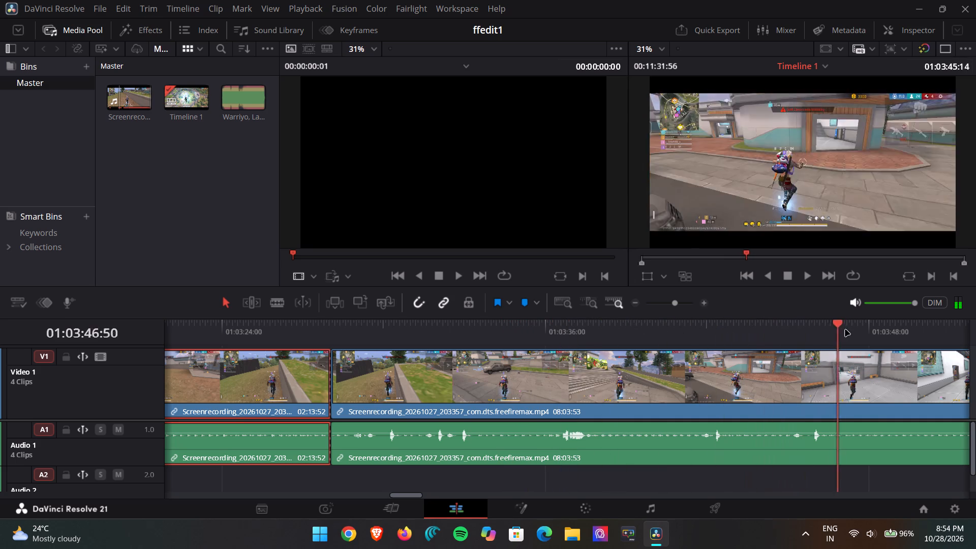
pyautogui.moveTo(845, 330); pyautogui.dragTo(902, 327)
# Scrub the fourth clip on to about 01:04:14 and back past 01:04:02 to look for where the action resumes.
pyautogui.hscroll(-3, 810, 335)
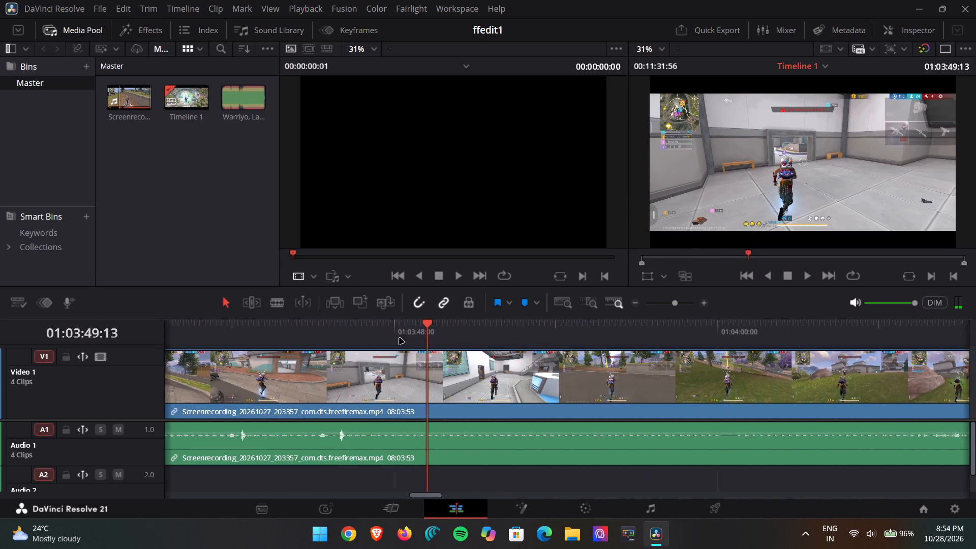
pyautogui.hscroll(-1, 400, 338)
pyautogui.moveTo(400, 335); pyautogui.dragTo(808, 325)
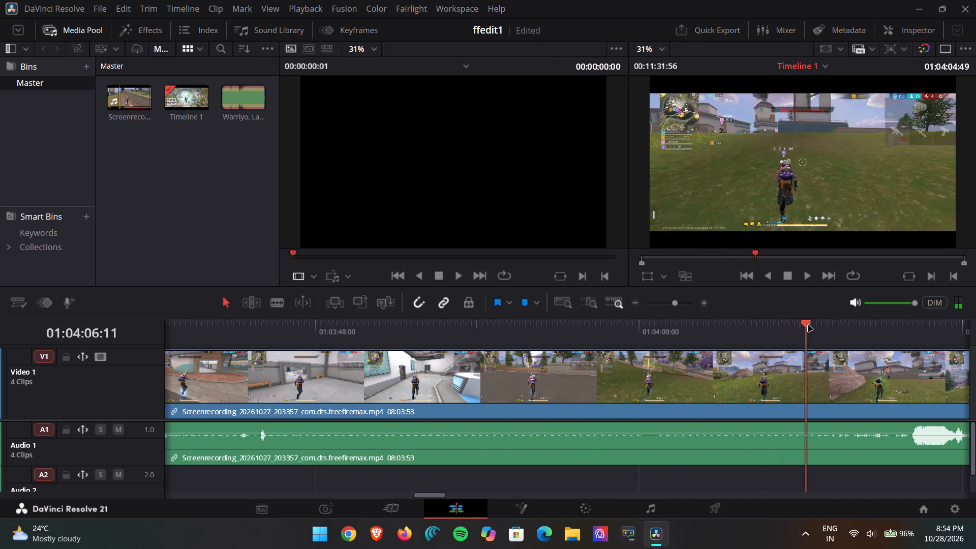
pyautogui.moveTo(808, 325); pyautogui.dragTo(879, 339)
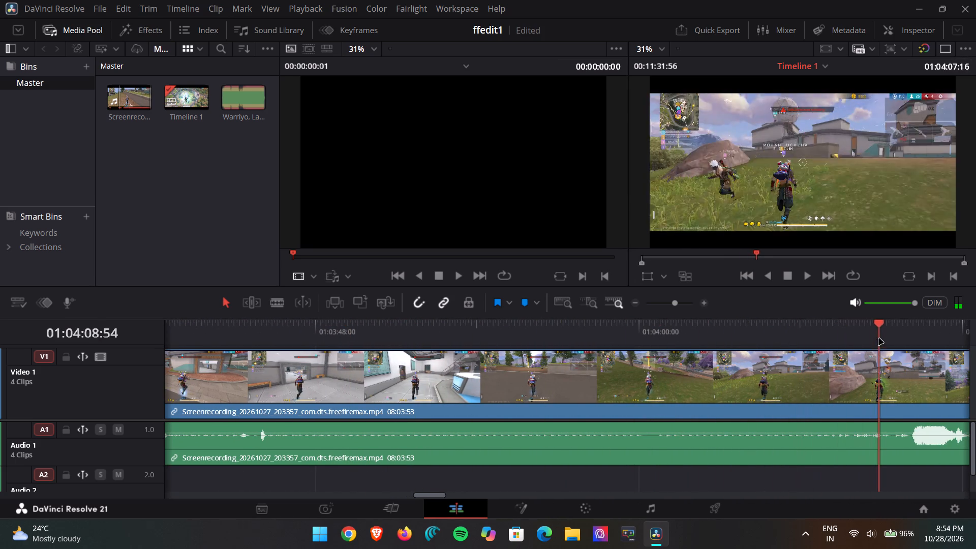
pyautogui.moveTo(879, 339); pyautogui.dragTo(878, 339)
pyautogui.hscroll(-3, 717, 344)
pyautogui.moveTo(377, 335); pyautogui.dragTo(545, 334)
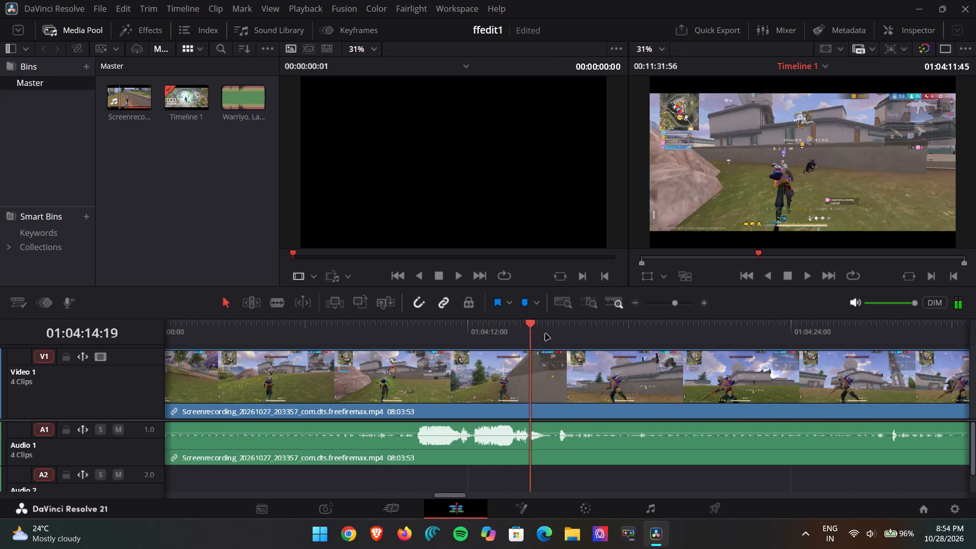
pyautogui.moveTo(545, 334); pyautogui.dragTo(420, 332)
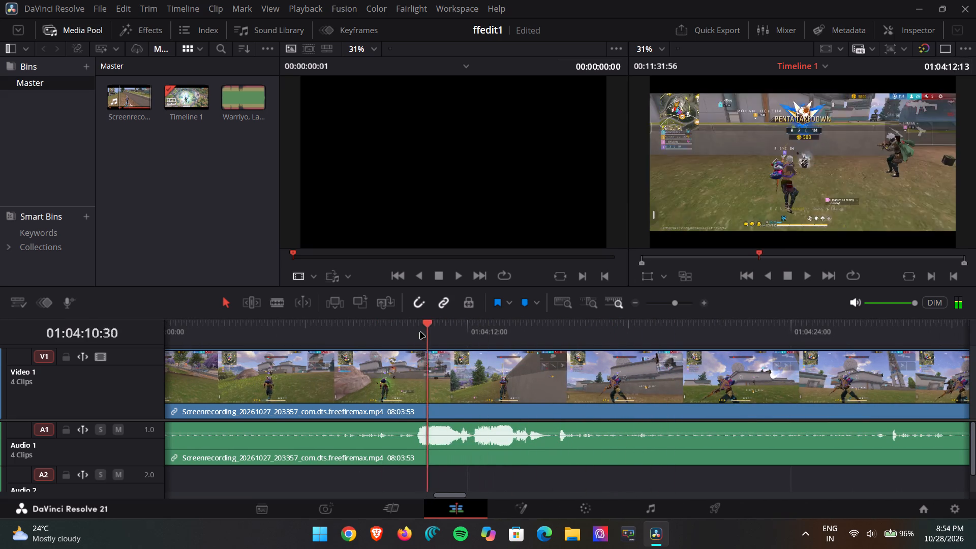
pyautogui.moveTo(420, 332); pyautogui.dragTo(185, 346)
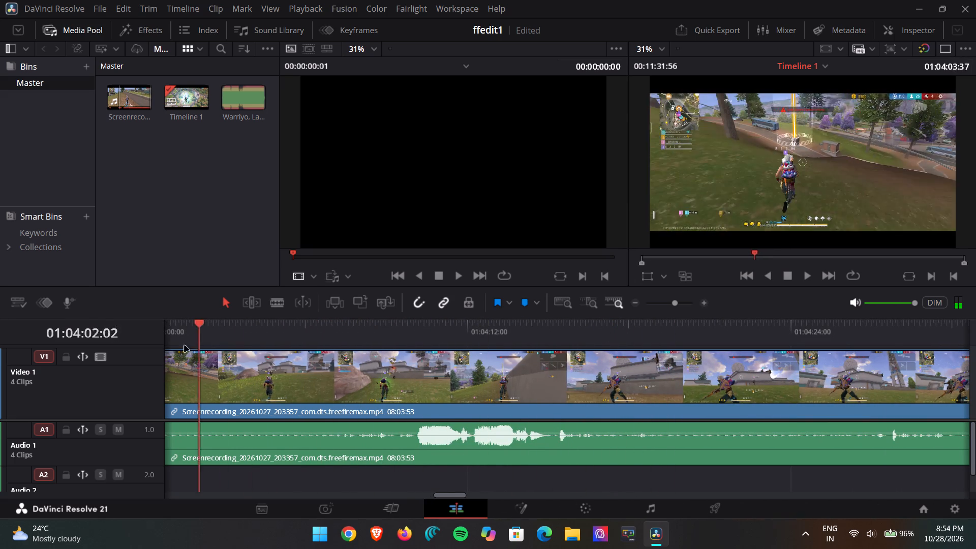
pyautogui.moveTo(185, 346); pyautogui.dragTo(110, 346)
# Look back through the earlier clips, including the interior gameplay around 01:02:10, and select the fourth clip after the 01:03:28:03 cut.
pyautogui.hscroll(-3, 343, 362)
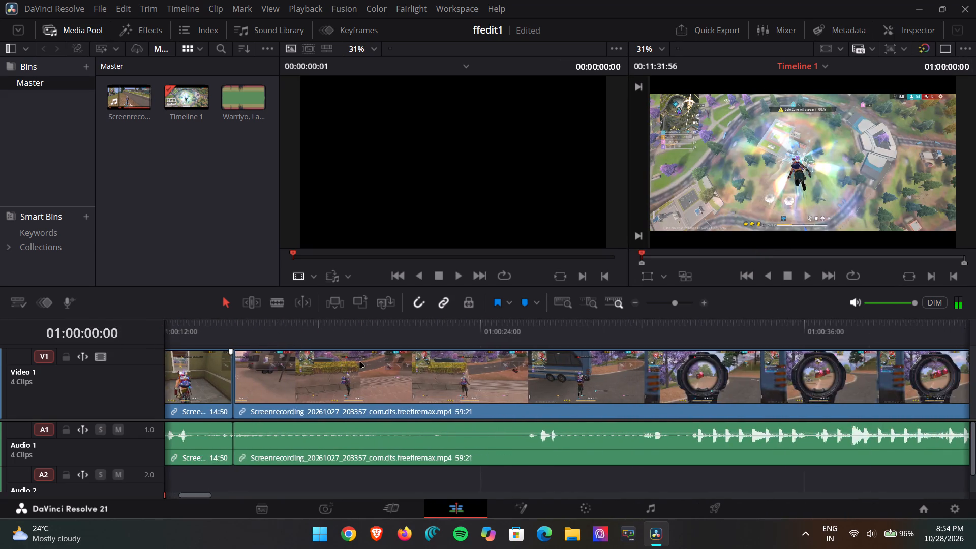
pyautogui.hscroll(-2, 360, 362)
pyautogui.hscroll(-1, 463, 334)
pyautogui.click(516, 333)
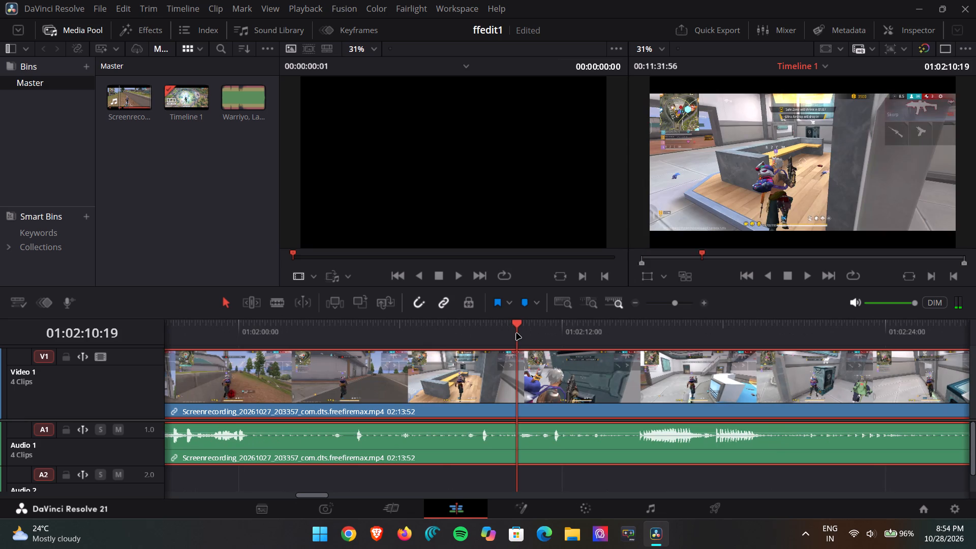
pyautogui.moveTo(516, 333); pyautogui.dragTo(596, 339)
pyautogui.hscroll(-6, 542, 342)
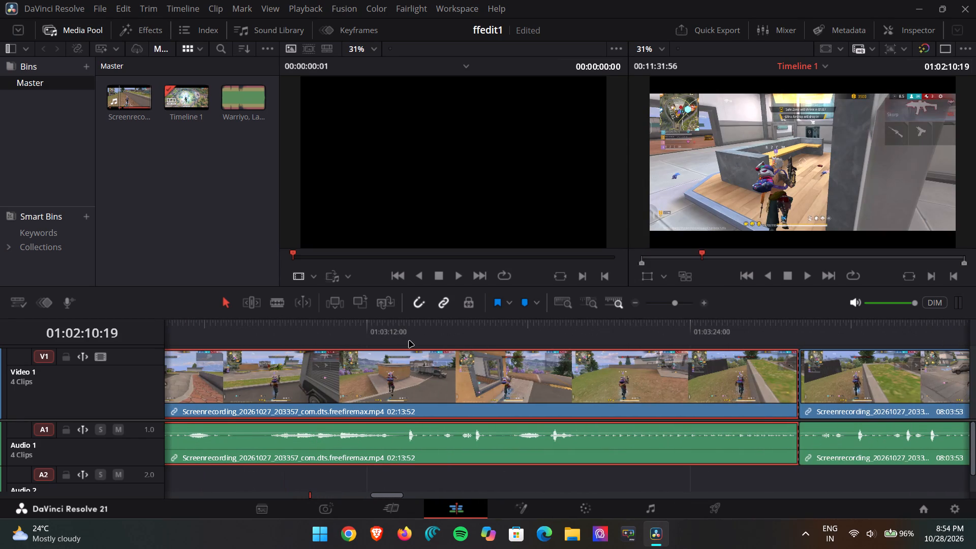
pyautogui.hotkey('ctrl', 'Right')
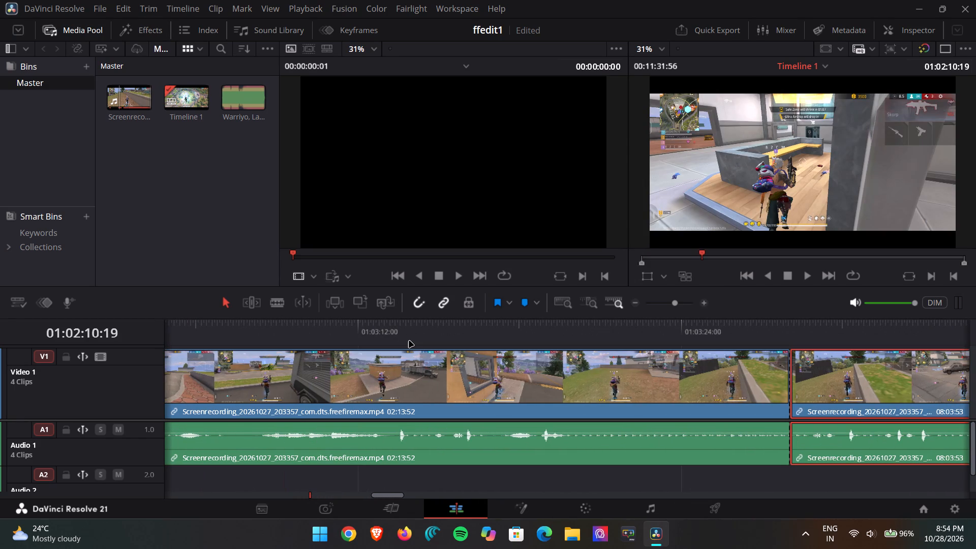
pyautogui.hscroll(-4, 409, 341)
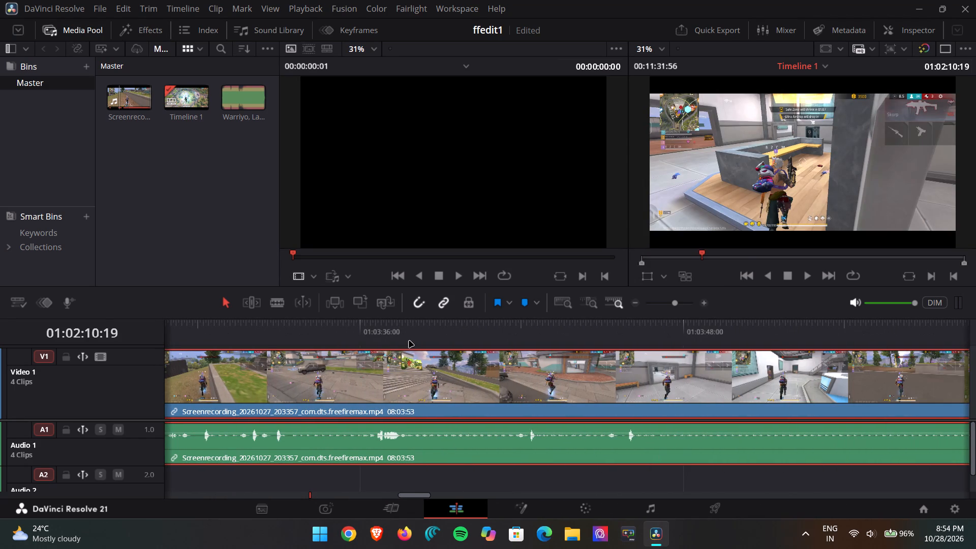
# Scrub the fourth clip between about 01:03:36 and 01:04:06 to look for where the unwanted running section should end.
pyautogui.click(409, 341)
pyautogui.moveTo(409, 341); pyautogui.dragTo(623, 336)
pyautogui.moveTo(544, 337); pyautogui.dragTo(725, 331)
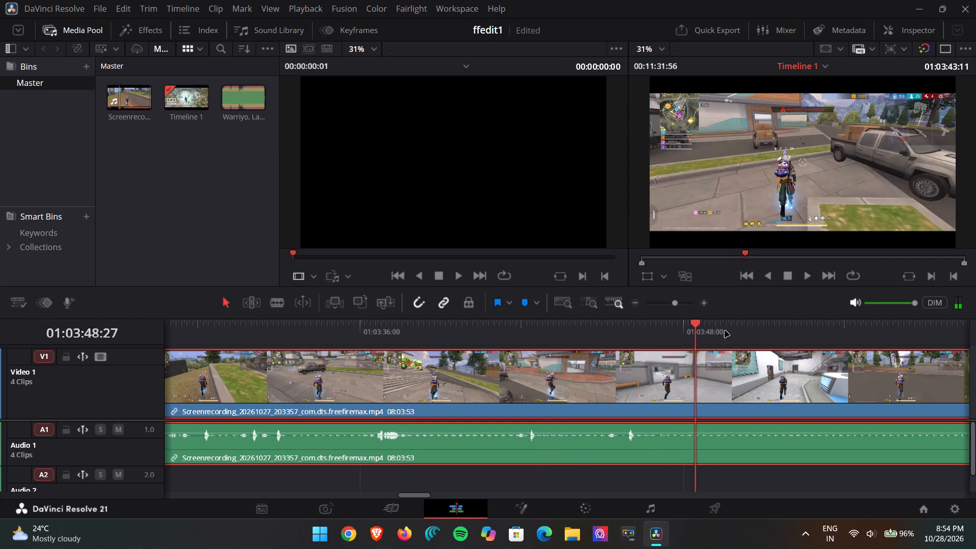
pyautogui.moveTo(725, 331); pyautogui.dragTo(862, 330)
pyautogui.hscroll(-2, 860, 329)
pyautogui.moveTo(665, 333); pyautogui.dragTo(855, 328)
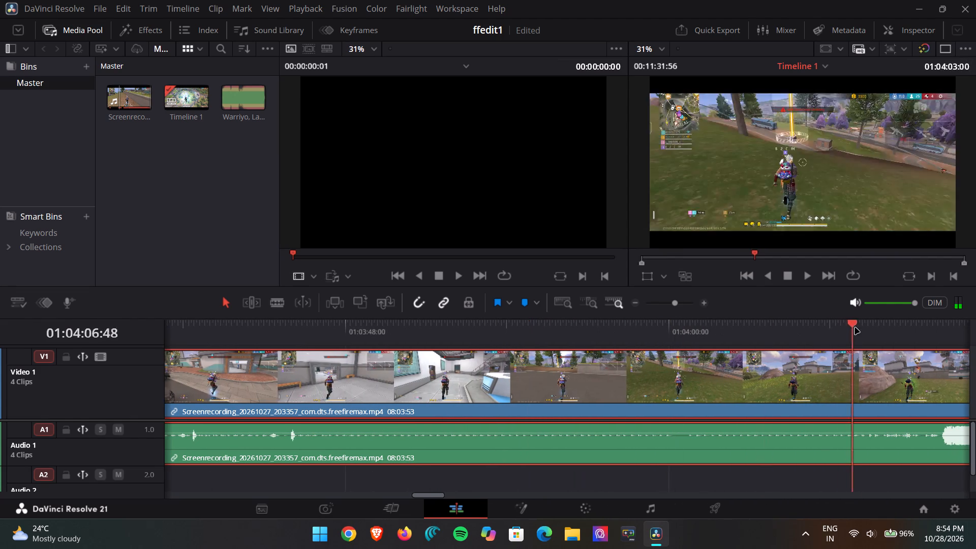
pyautogui.moveTo(855, 328); pyautogui.dragTo(191, 328)
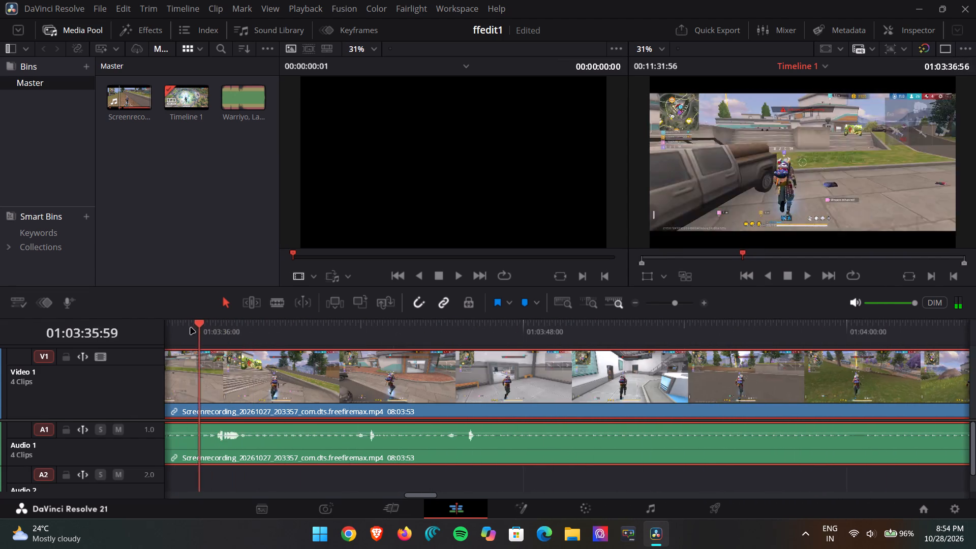
pyautogui.moveTo(191, 328); pyautogui.dragTo(402, 346)
pyautogui.hscroll(2, 403, 346)
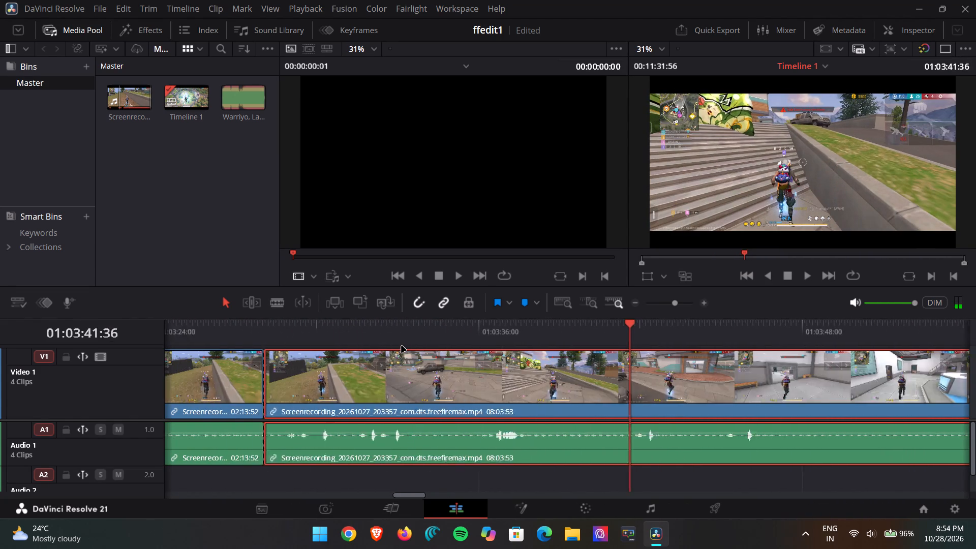
pyautogui.hscroll(1, 402, 346)
pyautogui.hscroll(-3, 658, 356)
# Split the fourth clip and its audio at 01:03:56:04, where the character runs out through the doorway.
pyautogui.click(484, 333)
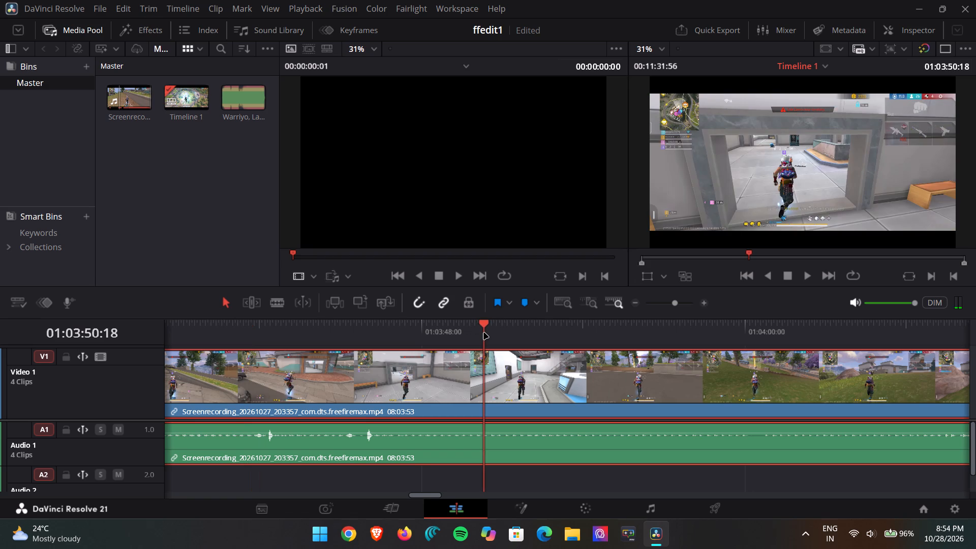
pyautogui.moveTo(484, 333); pyautogui.dragTo(537, 331)
pyautogui.moveTo(556, 328); pyautogui.dragTo(622, 330)
pyautogui.moveTo(635, 330); pyautogui.dragTo(661, 329)
pyautogui.moveTo(632, 331); pyautogui.dragTo(626, 334)
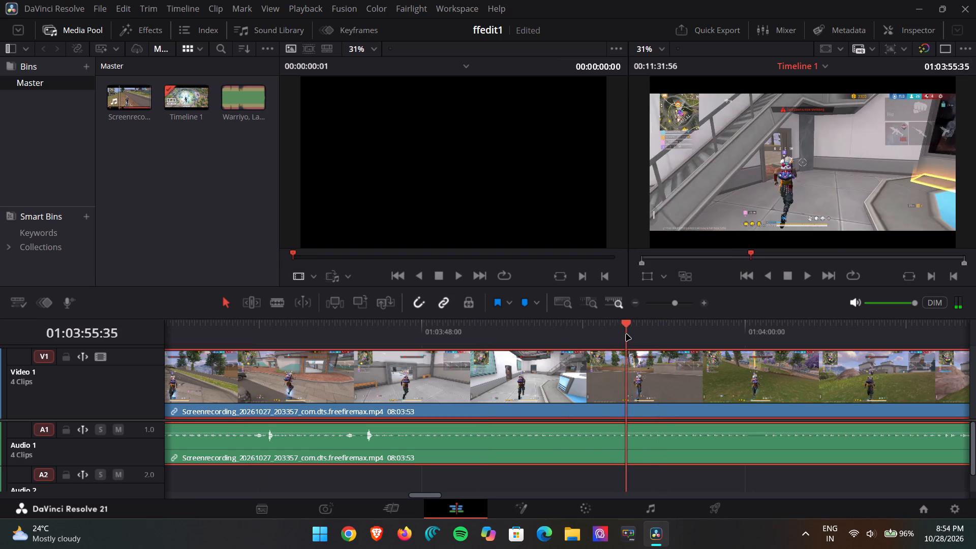
pyautogui.moveTo(626, 334); pyautogui.dragTo(655, 333)
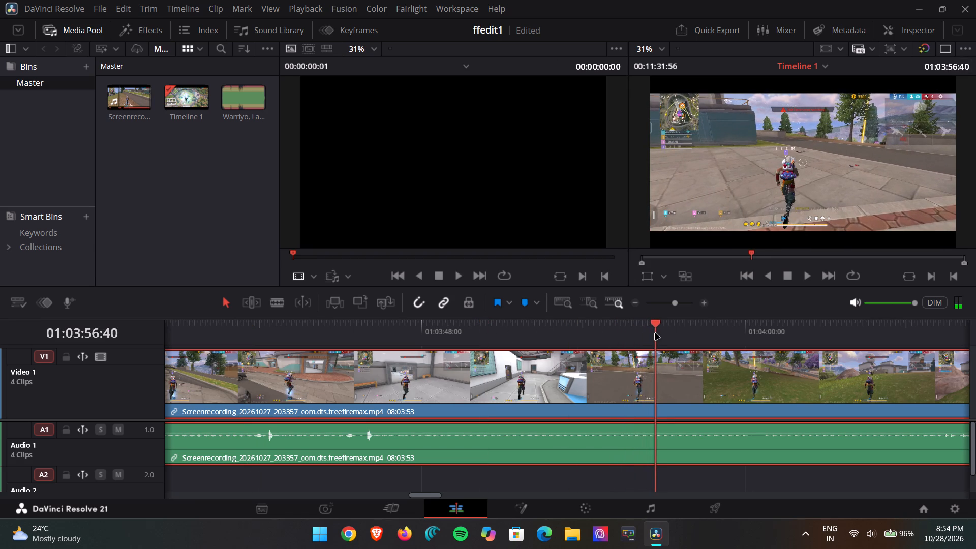
pyautogui.moveTo(655, 333); pyautogui.dragTo(644, 335)
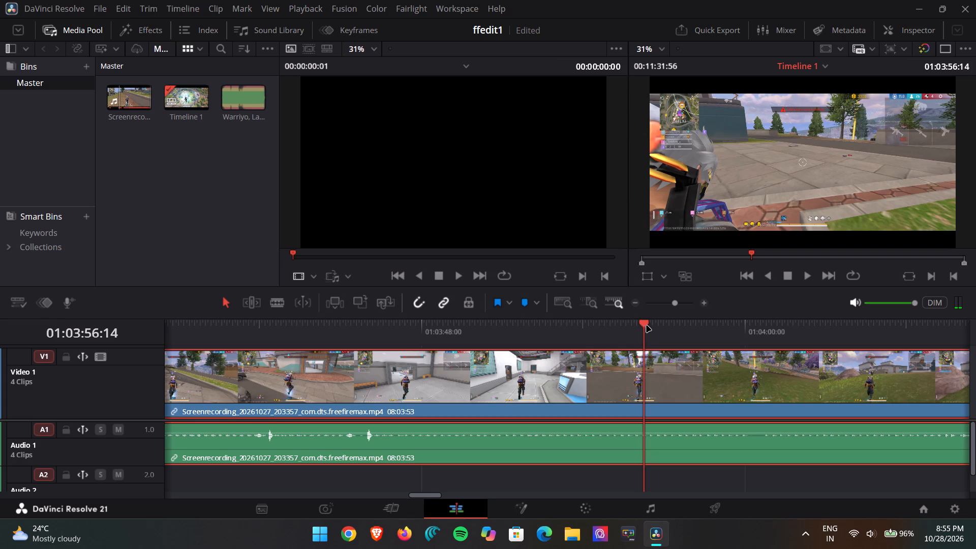
pyautogui.click(642, 331)
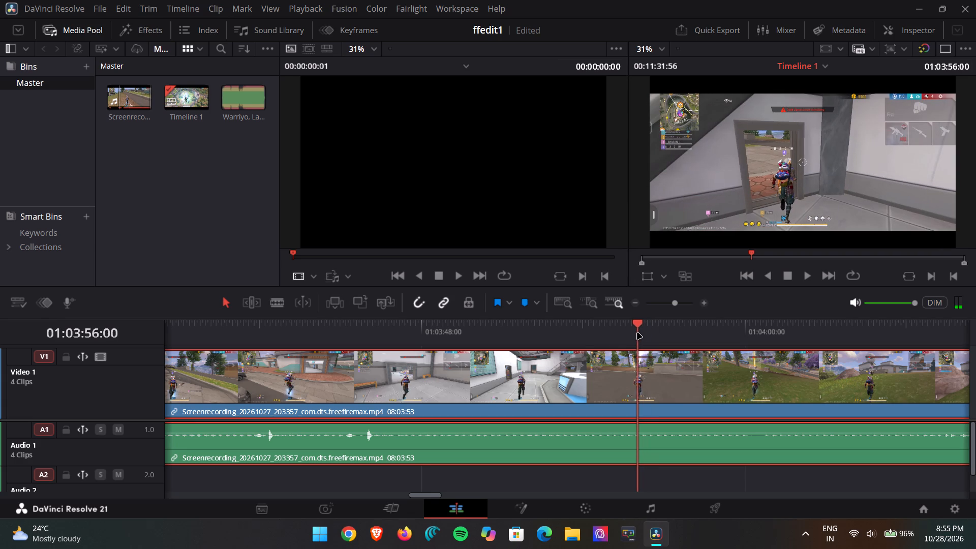
pyautogui.click(277, 305)
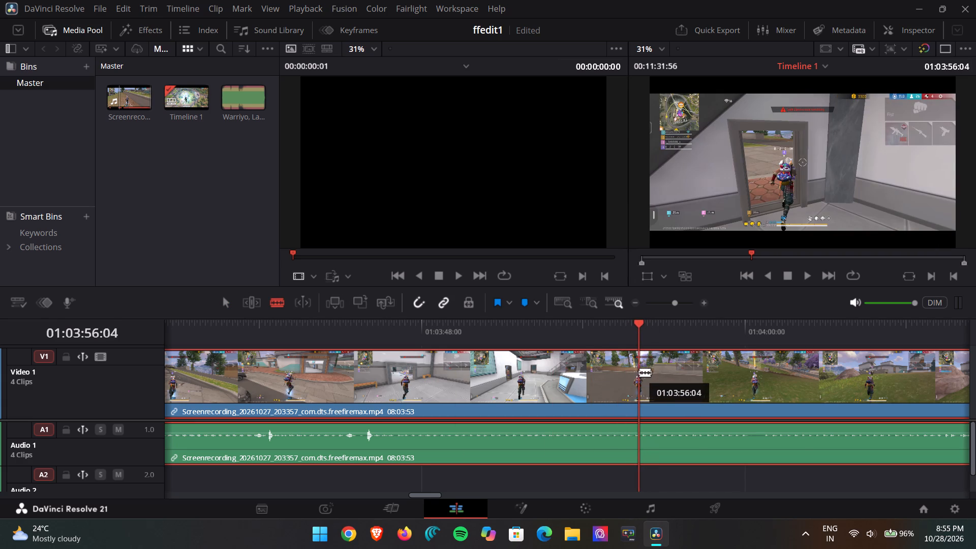
pyautogui.click(639, 372)
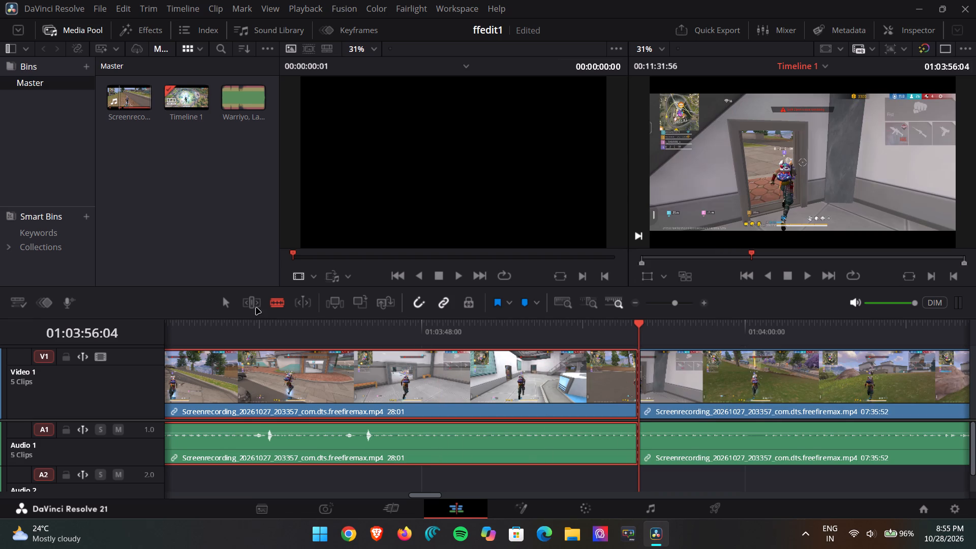
pyautogui.click(235, 308)
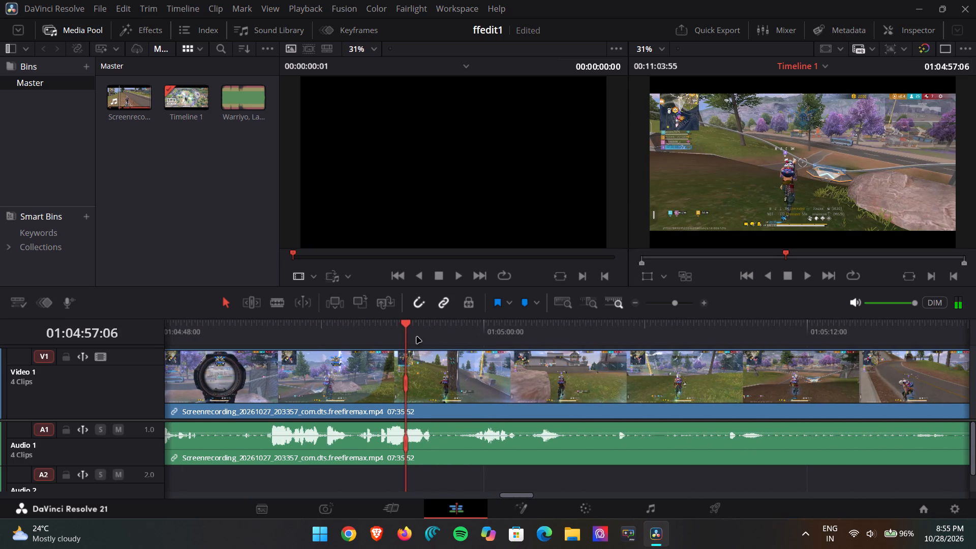
pyautogui.moveTo(417, 337); pyautogui.dragTo(802, 335)
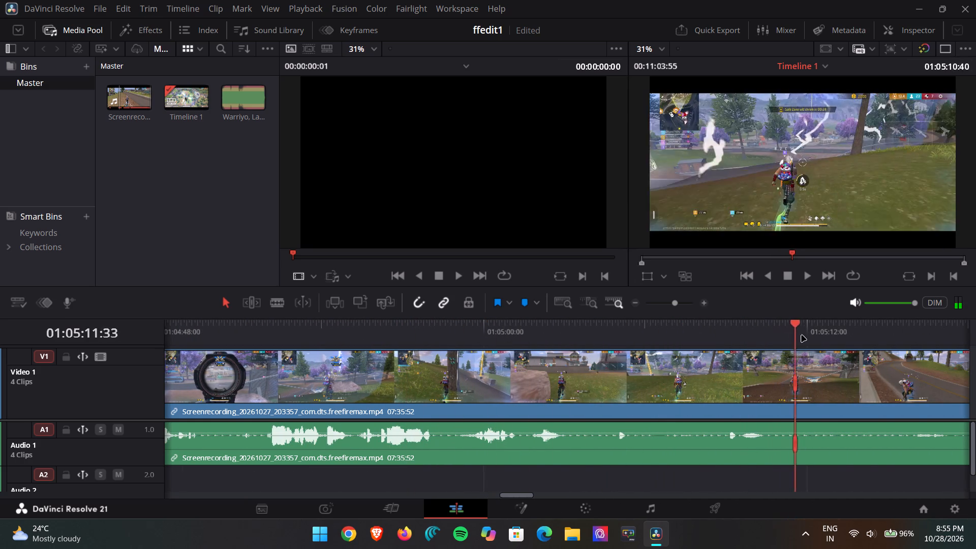
pyautogui.moveTo(802, 335); pyautogui.dragTo(934, 339)
pyautogui.hscroll(-3, 823, 346)
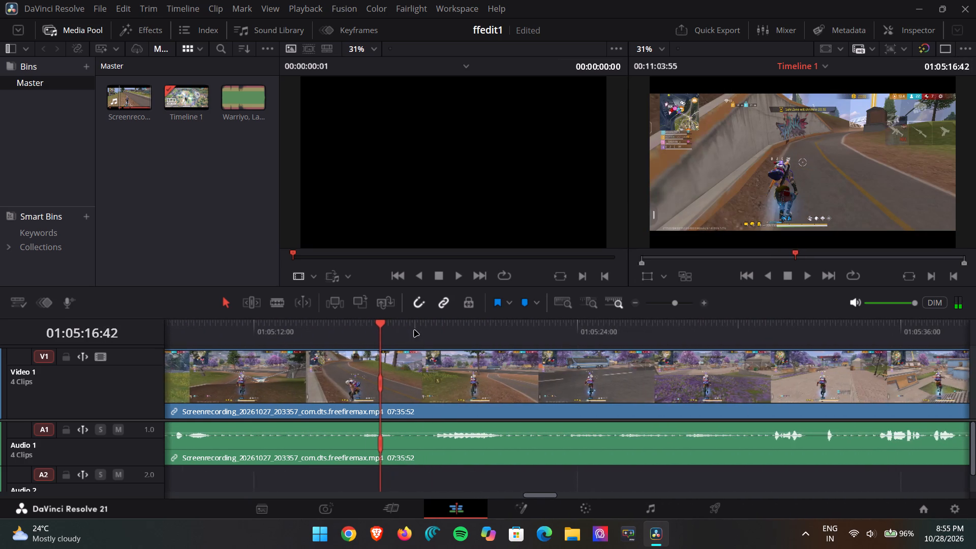
pyautogui.hscroll(-1, 414, 330)
pyautogui.moveTo(374, 332); pyautogui.dragTo(513, 347)
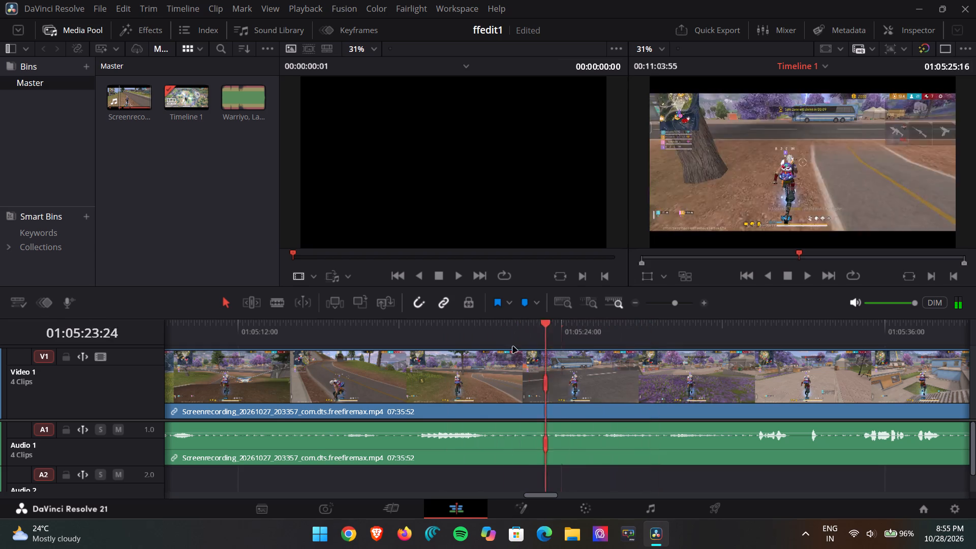
pyautogui.moveTo(513, 347); pyautogui.dragTo(852, 353)
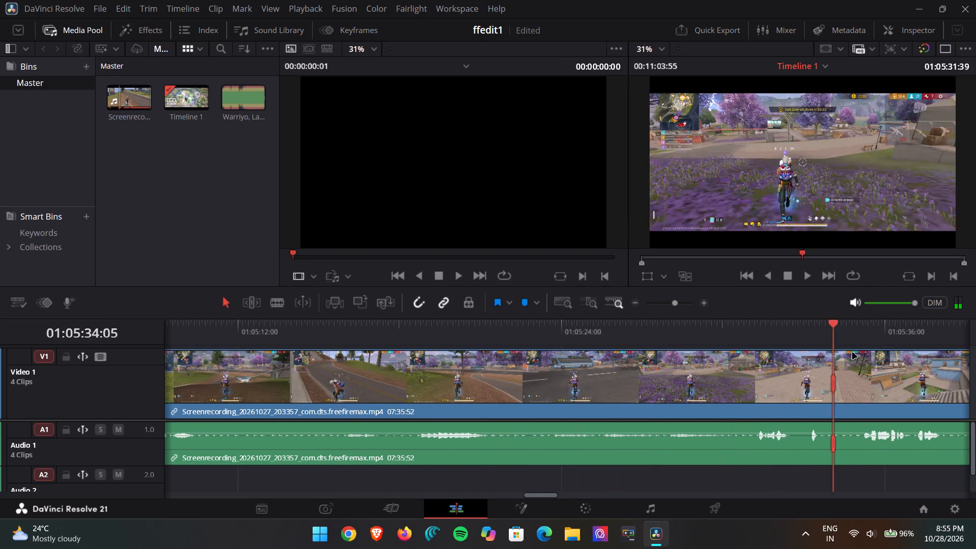
pyautogui.moveTo(852, 353); pyautogui.dragTo(882, 353)
pyautogui.hscroll(-3, 786, 356)
pyautogui.moveTo(360, 333); pyautogui.dragTo(425, 331)
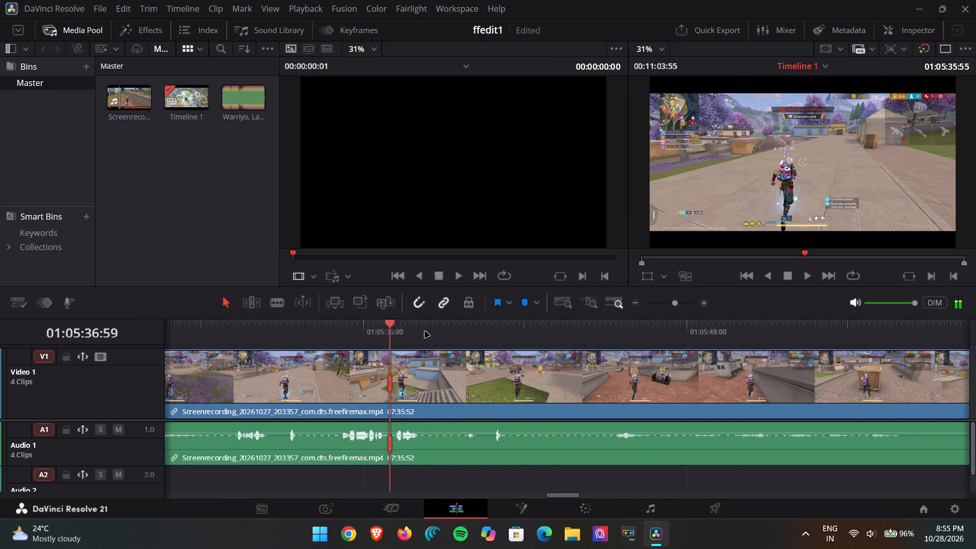
pyautogui.moveTo(425, 331); pyautogui.dragTo(731, 342)
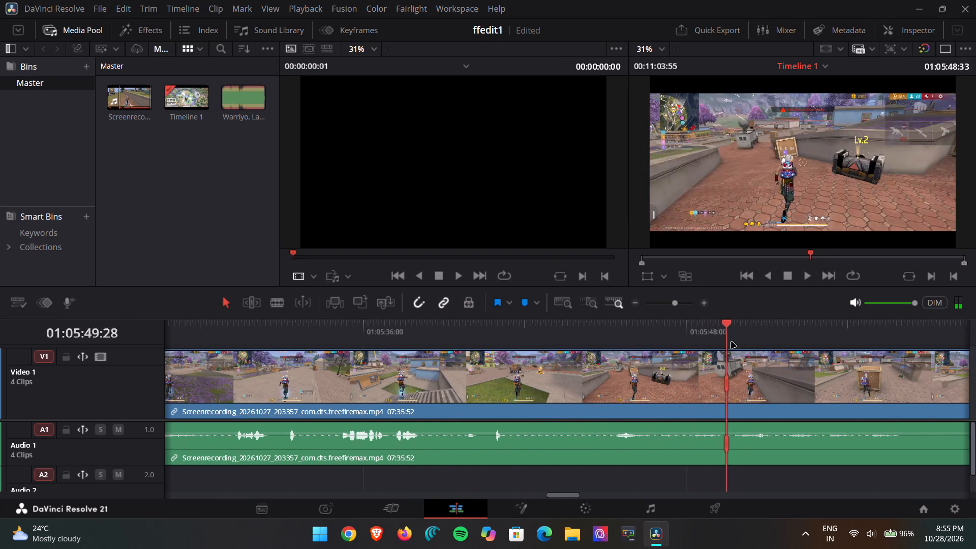
pyautogui.moveTo(731, 342); pyautogui.dragTo(891, 345)
pyautogui.hscroll(-1, 800, 350)
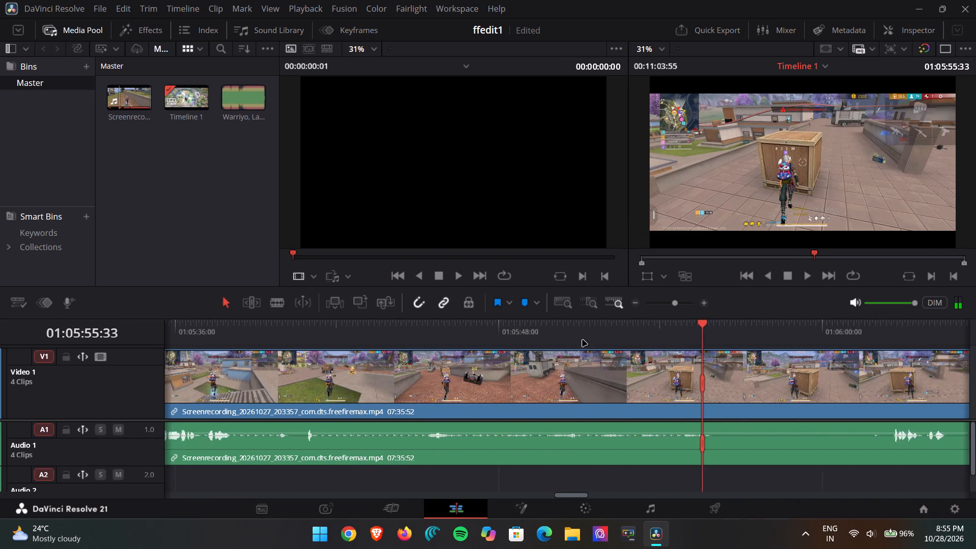
pyautogui.hscroll(-2, 583, 340)
pyautogui.moveTo(356, 329); pyautogui.dragTo(692, 348)
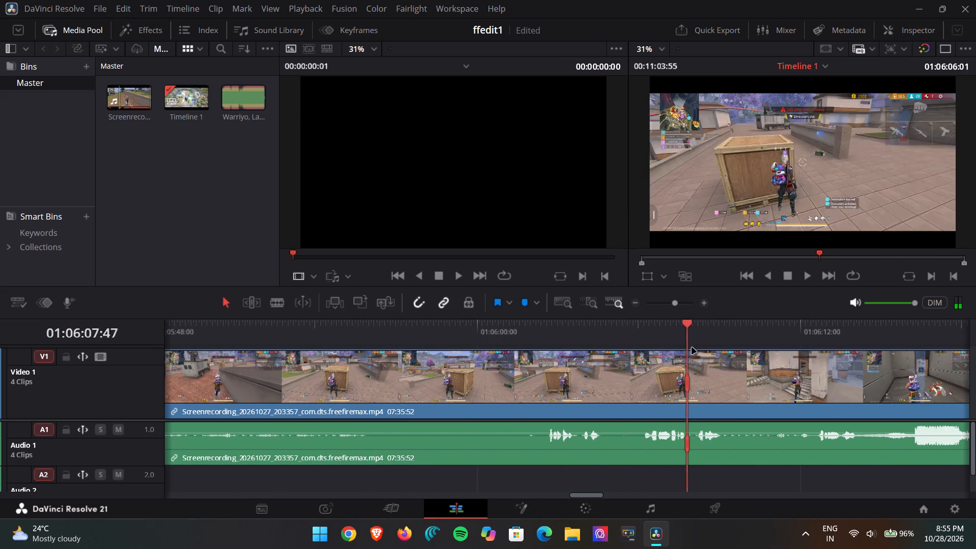
pyautogui.moveTo(692, 348); pyautogui.dragTo(902, 346)
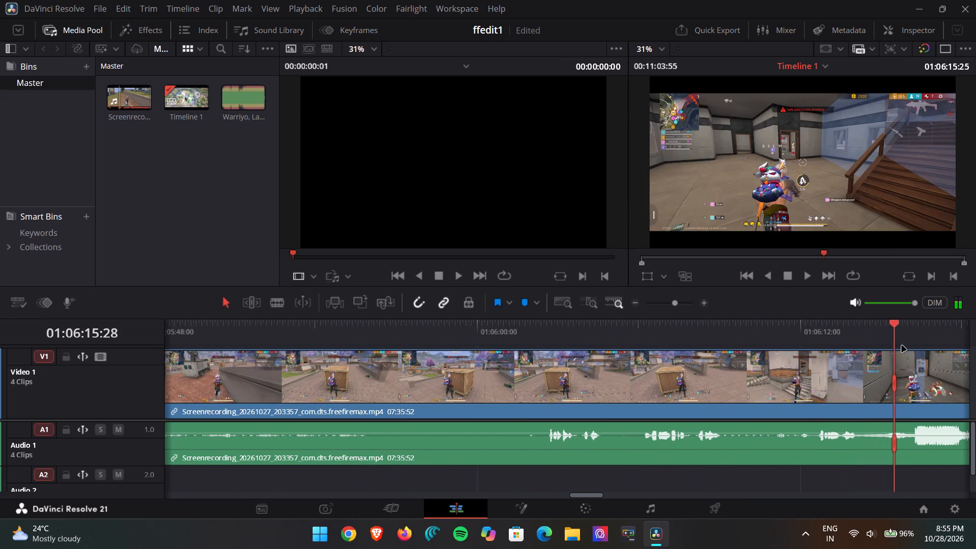
# Scrub backward from about 01:06:15 through the outdoor run and on into the third clip at about 01:02:28 to recheck the gameplay.
pyautogui.moveTo(902, 346); pyautogui.dragTo(359, 347)
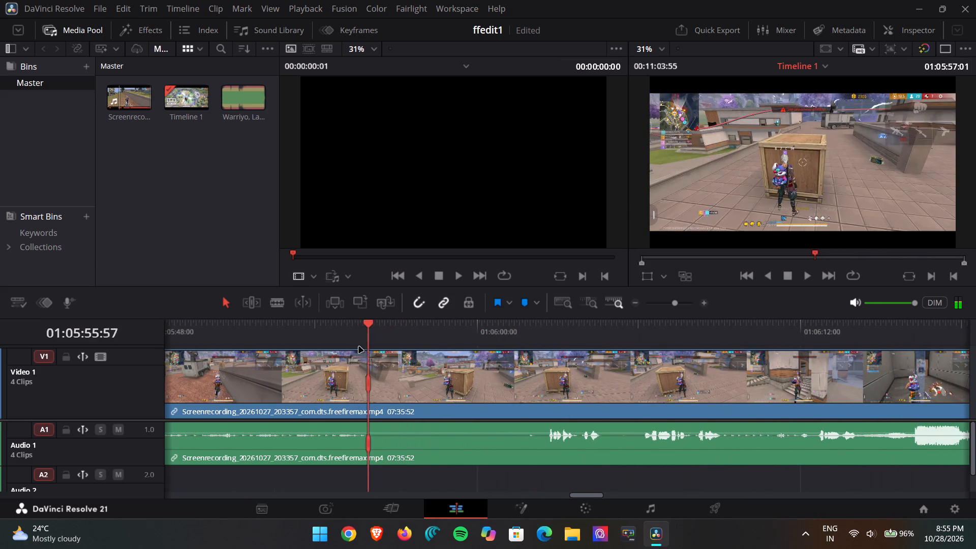
pyautogui.moveTo(359, 347); pyautogui.dragTo(242, 343)
pyautogui.hscroll(2, 339, 349)
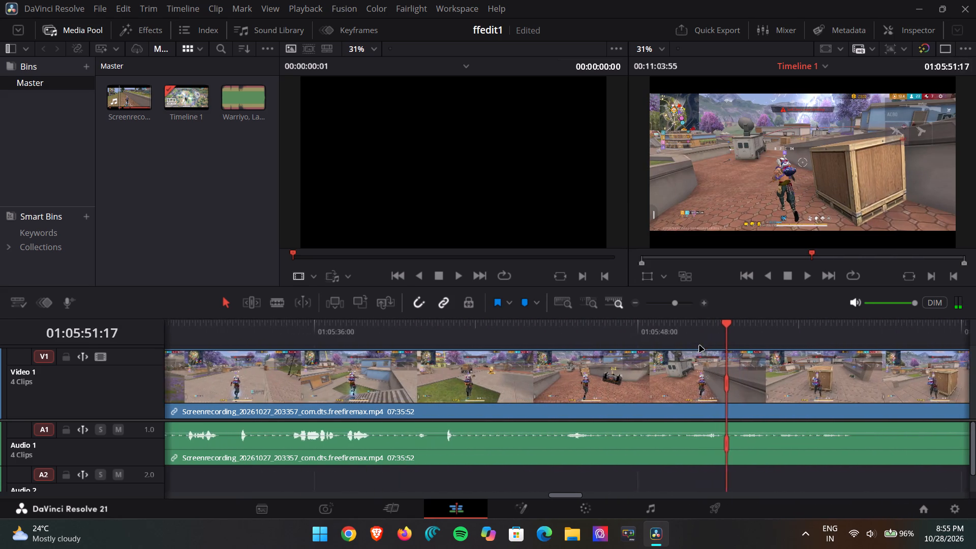
pyautogui.hscroll(2, 699, 346)
pyautogui.moveTo(808, 343); pyautogui.dragTo(589, 337)
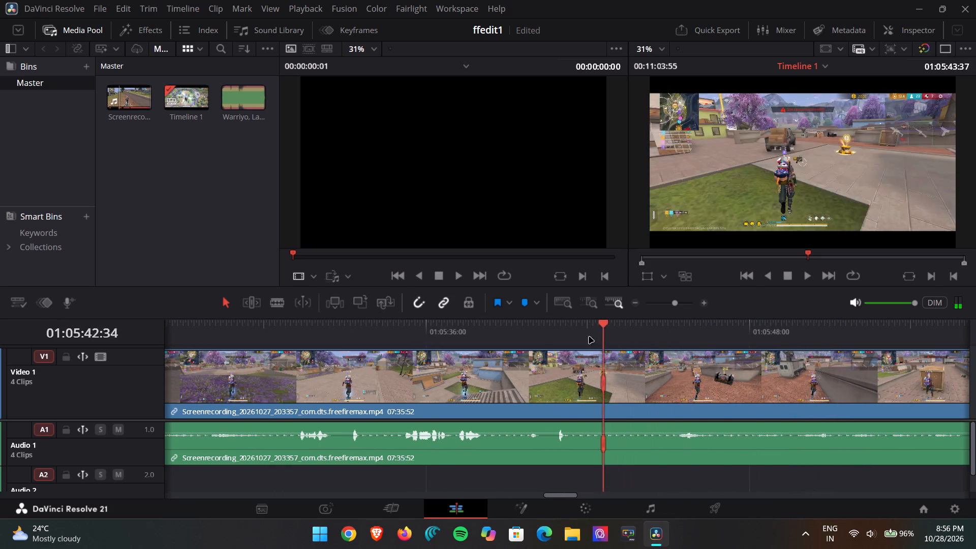
pyautogui.moveTo(589, 337); pyautogui.dragTo(269, 320)
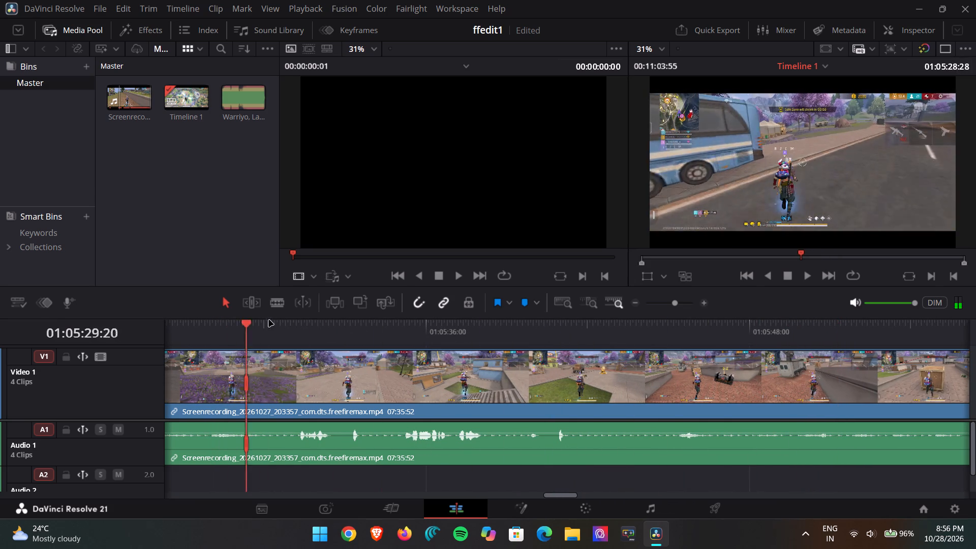
pyautogui.moveTo(269, 320); pyautogui.dragTo(180, 301)
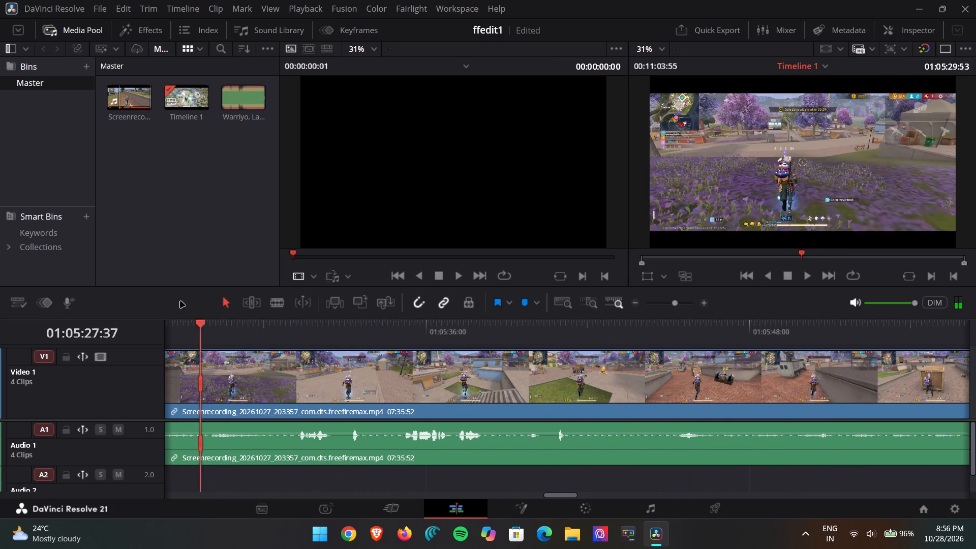
pyautogui.moveTo(180, 301); pyautogui.dragTo(975, 434)
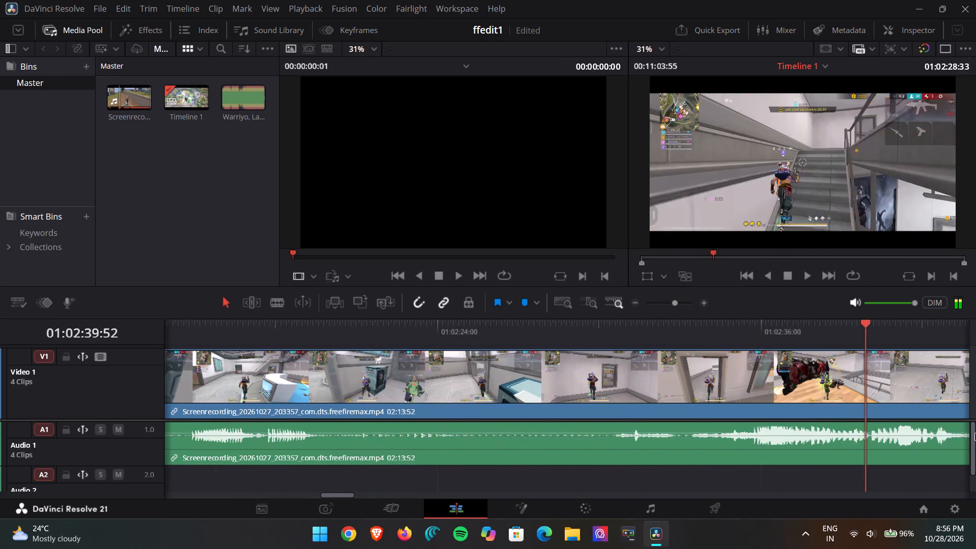
# Scrub forward from about 01:02:39 to 01:04:40 to re-examine the end of the third clip and the start of the fourth.
pyautogui.moveTo(975, 434); pyautogui.dragTo(709, 433)
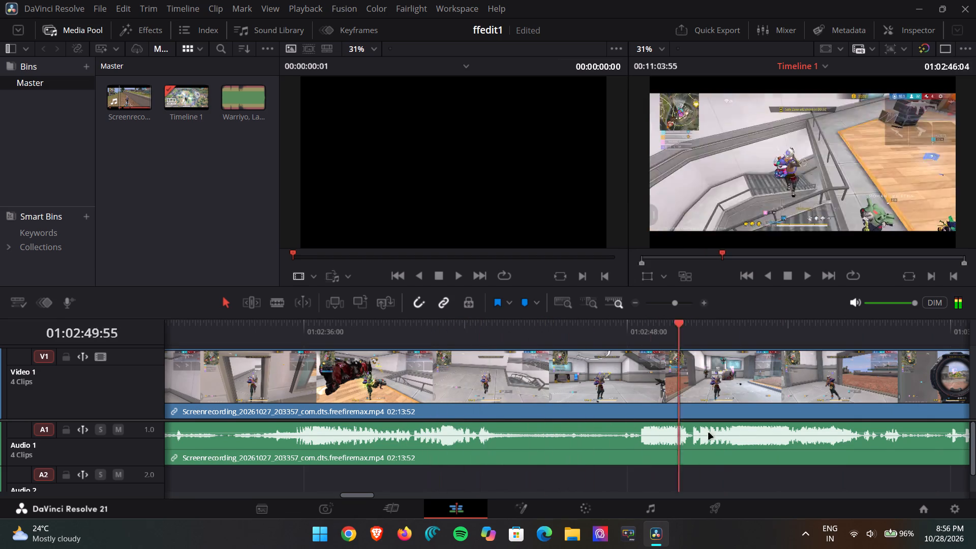
pyautogui.moveTo(709, 433); pyautogui.dragTo(691, 455)
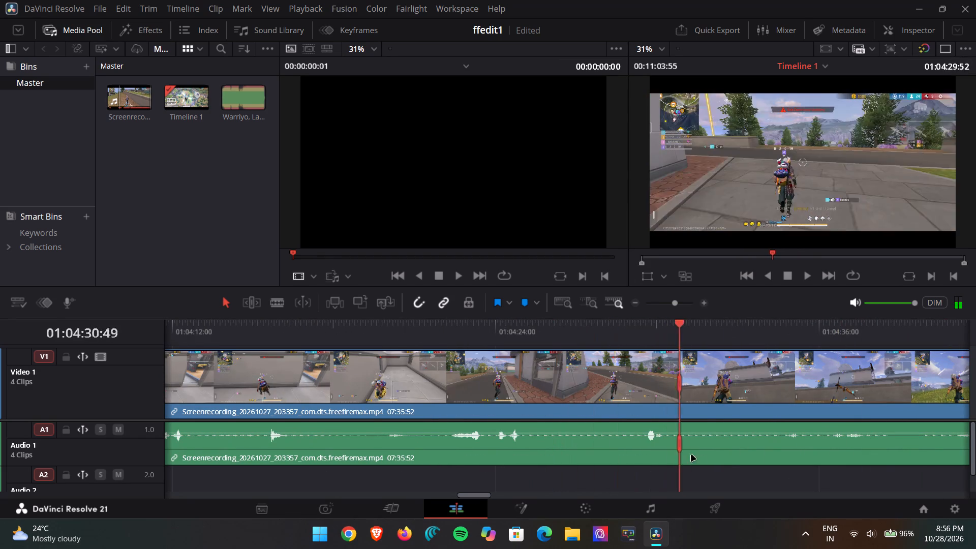
pyautogui.moveTo(691, 455); pyautogui.dragTo(947, 473)
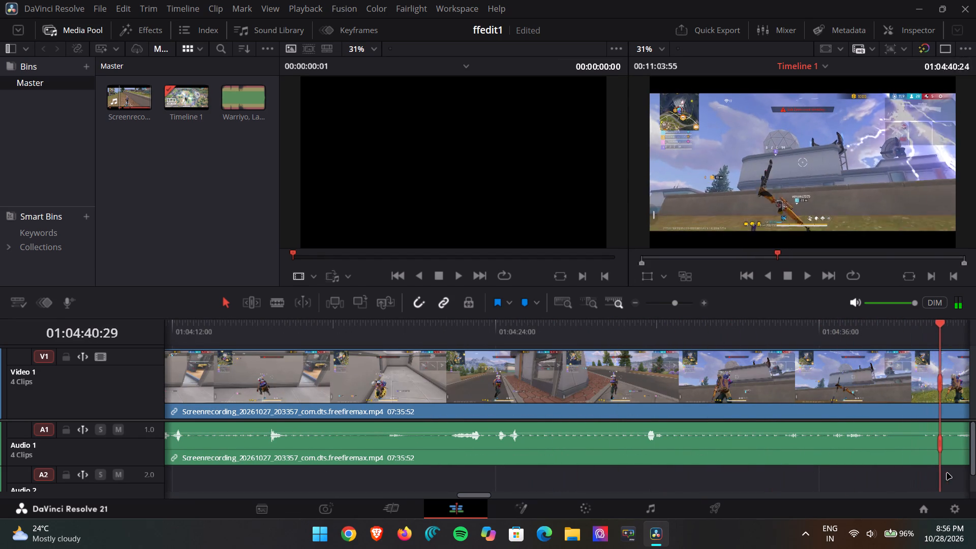
pyautogui.moveTo(947, 473); pyautogui.dragTo(927, 479)
# Play back the fourth clip from its start at 01:03:28:03 to review the gameplay after the join.
pyautogui.click(801, 278)
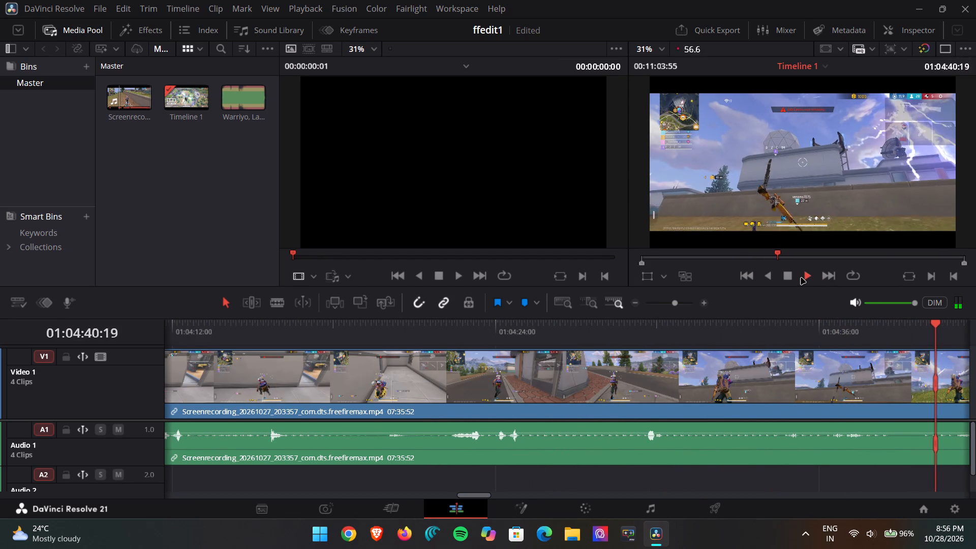
pyautogui.click(831, 275)
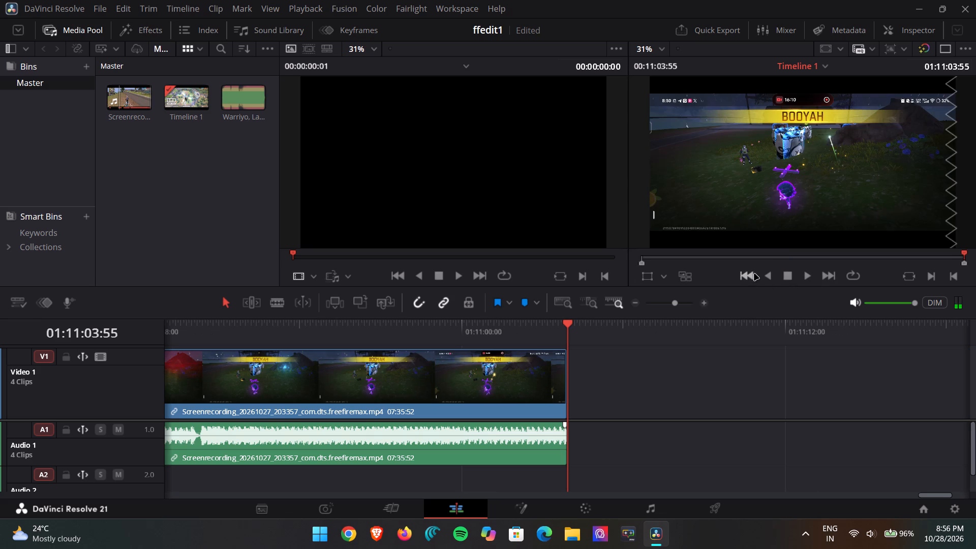
pyautogui.click(753, 274)
pyautogui.click(808, 274)
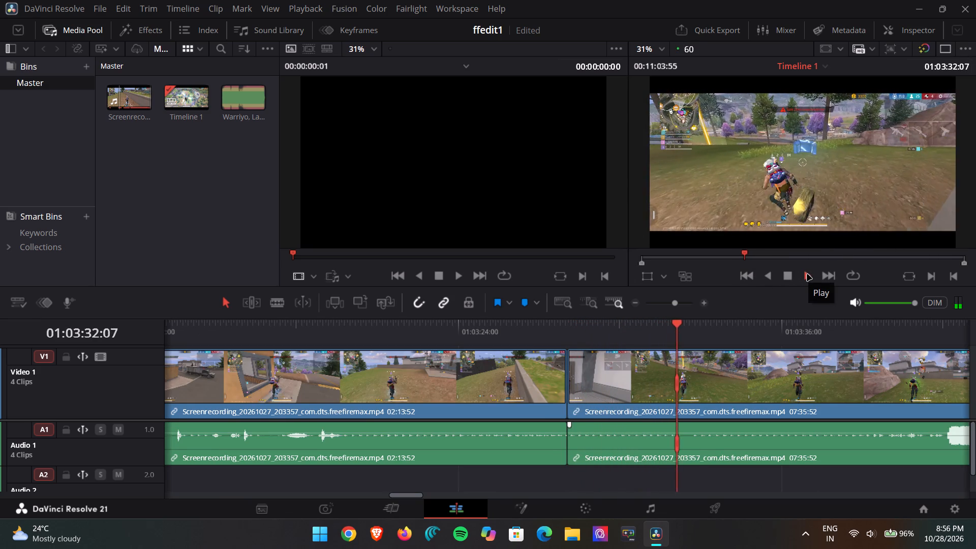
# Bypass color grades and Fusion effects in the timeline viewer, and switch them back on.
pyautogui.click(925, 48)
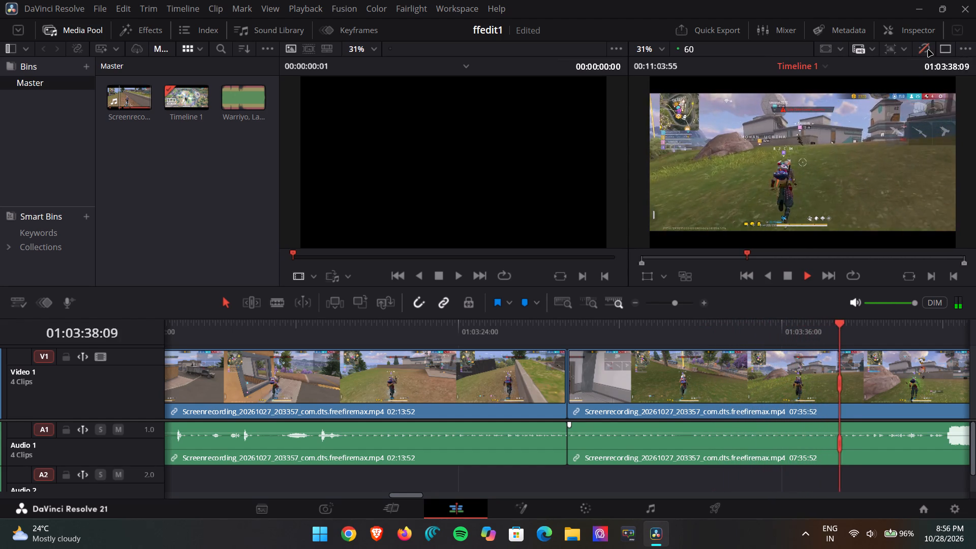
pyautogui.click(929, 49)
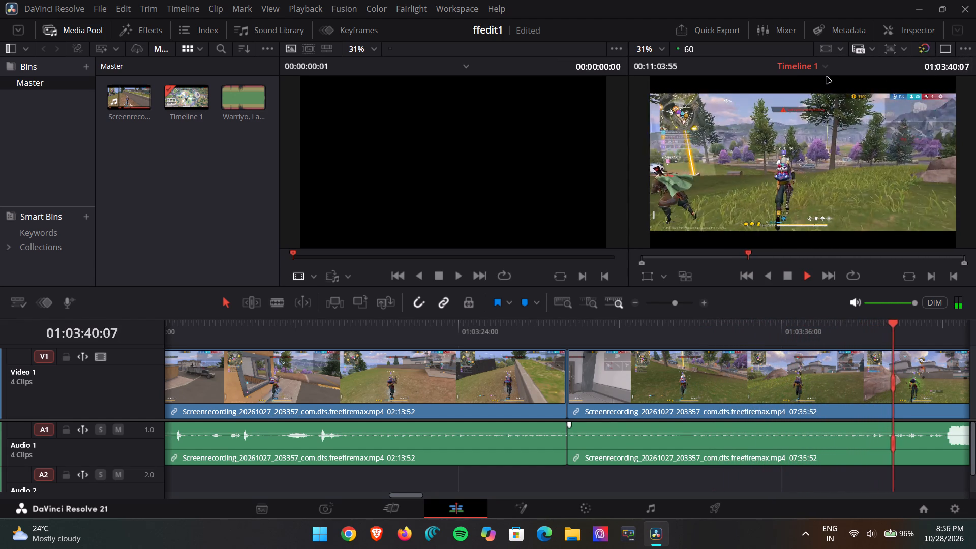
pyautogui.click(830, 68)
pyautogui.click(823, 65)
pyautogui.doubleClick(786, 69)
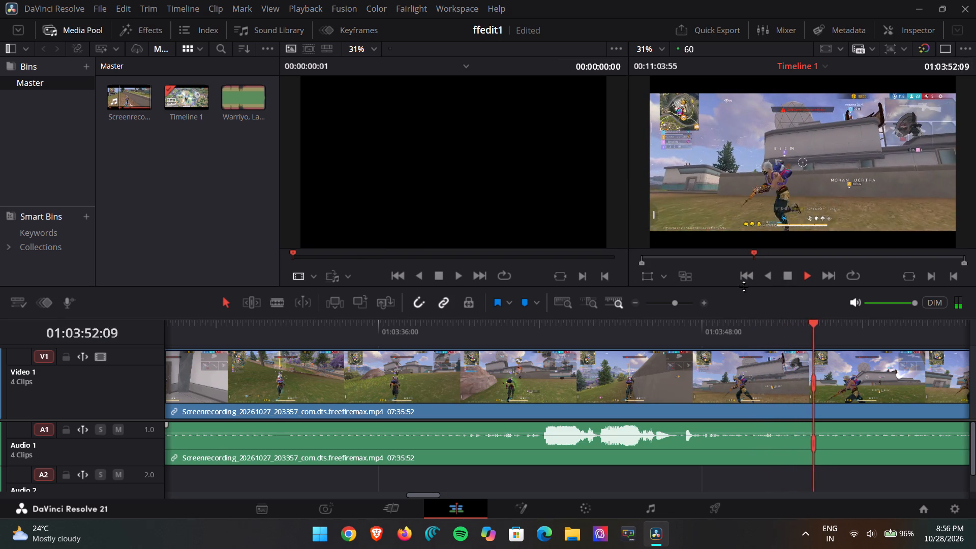
# Watch the fourth clip play from about 01:03:52 to 01:04:20, examining the run across the grass and into the building.
pyautogui.hscroll(-2, 740, 347)
pyautogui.hscroll(-1, 633, 342)
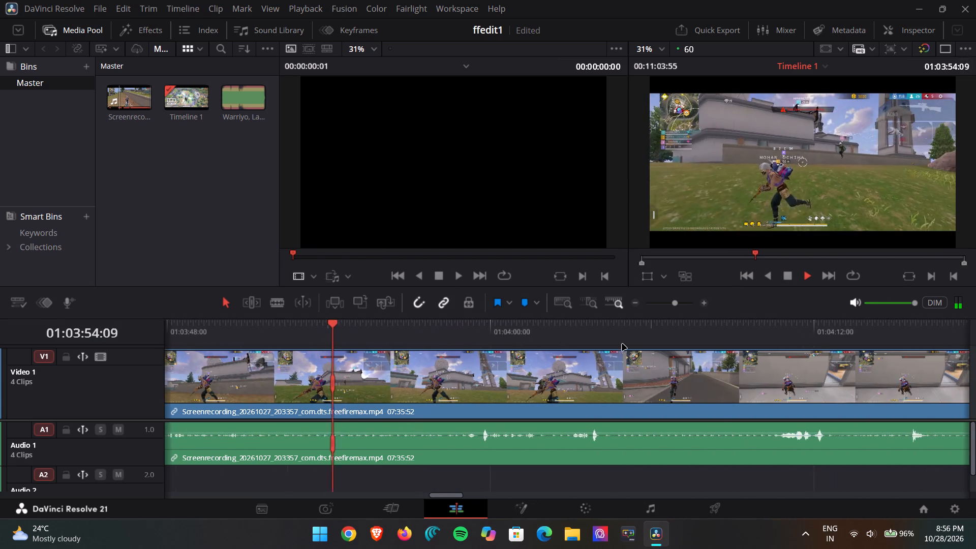
pyautogui.hscroll(-1, 622, 344)
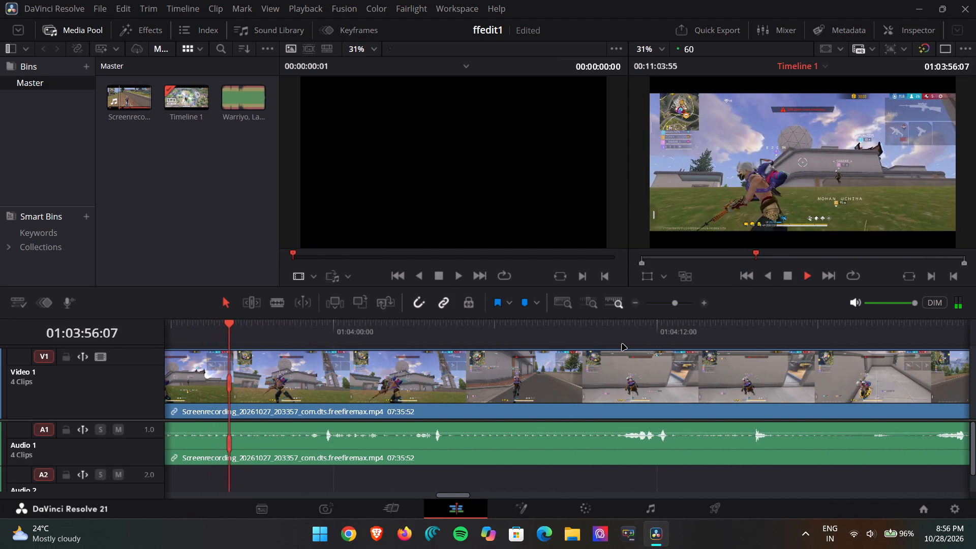
pyautogui.hscroll(-3, 622, 344)
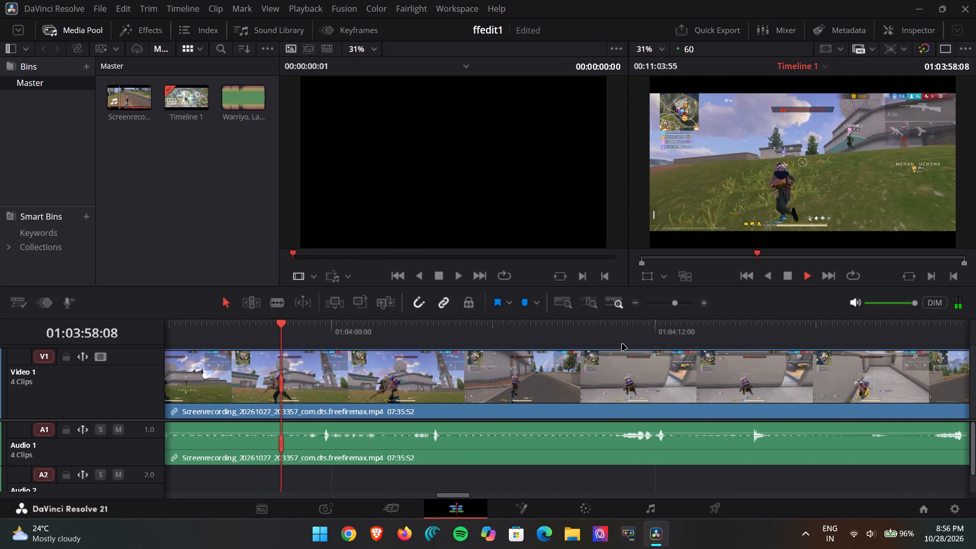
pyautogui.hscroll(-2, 622, 344)
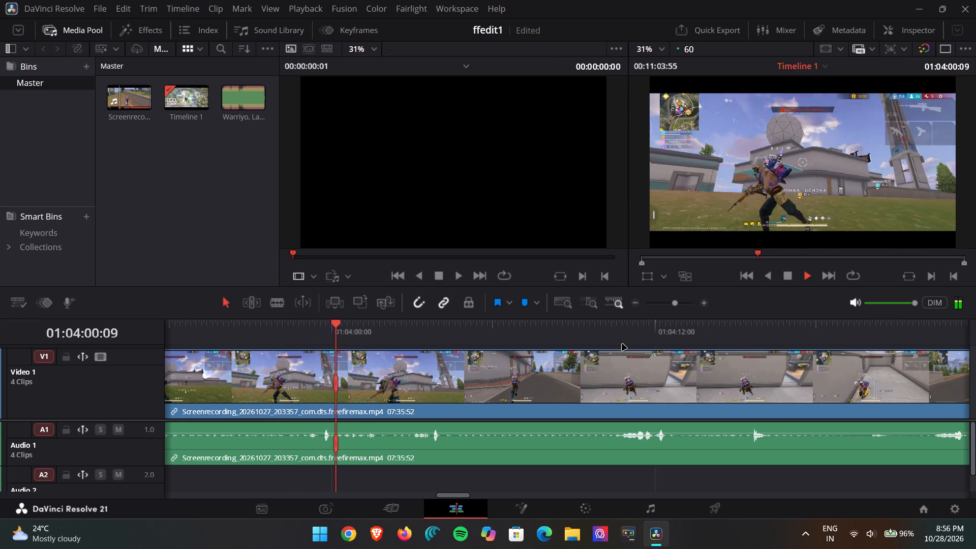
pyautogui.hscroll(-2, 622, 344)
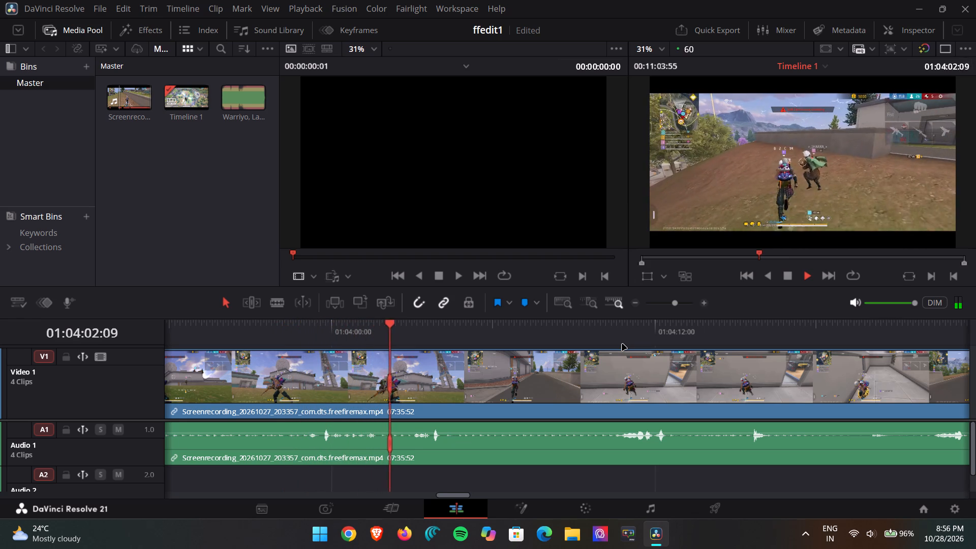
pyautogui.hscroll(-3, 622, 344)
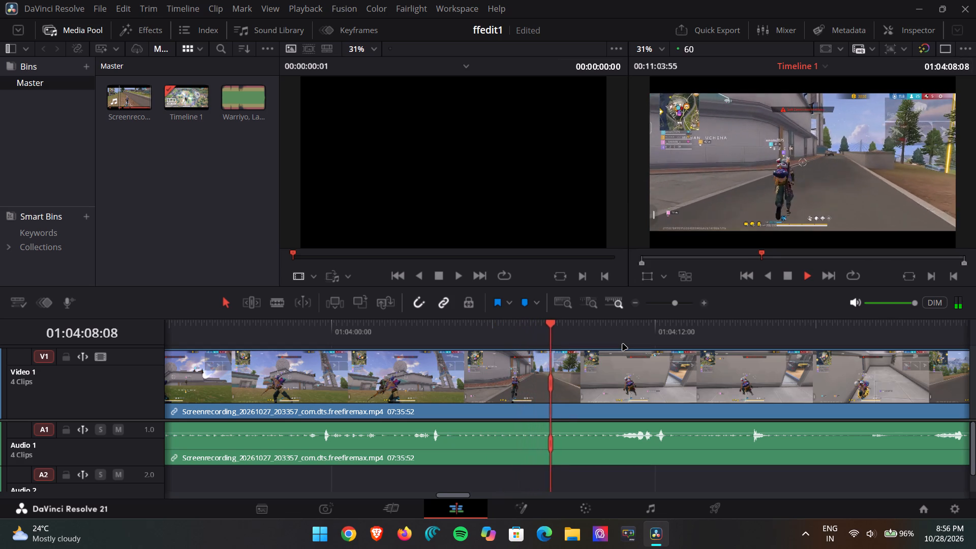
pyautogui.hscroll(-2, 623, 344)
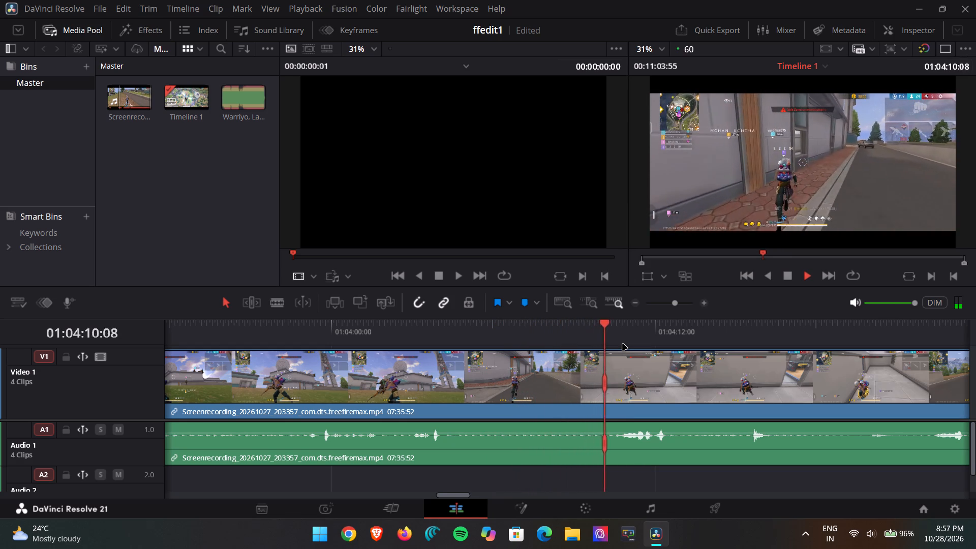
pyautogui.hscroll(-2, 623, 344)
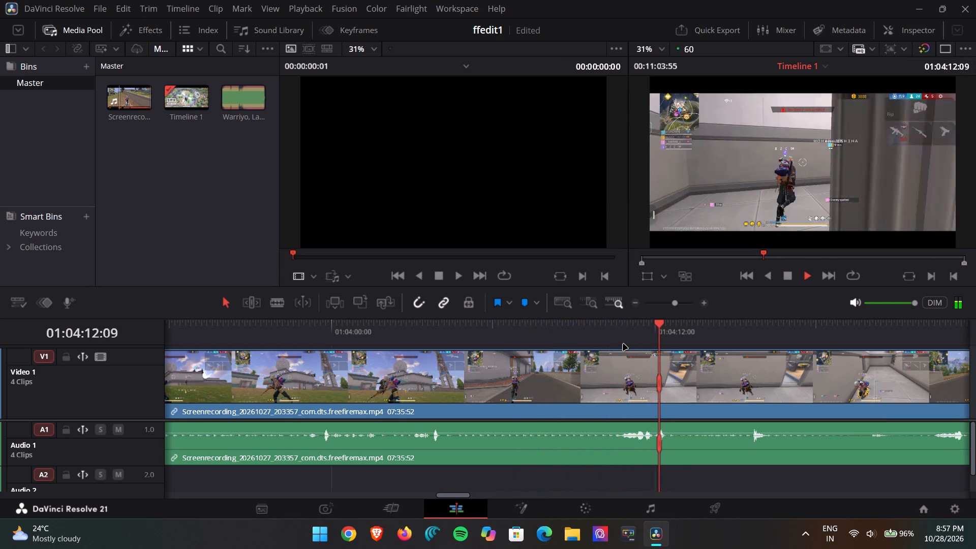
pyautogui.hscroll(-1, 623, 344)
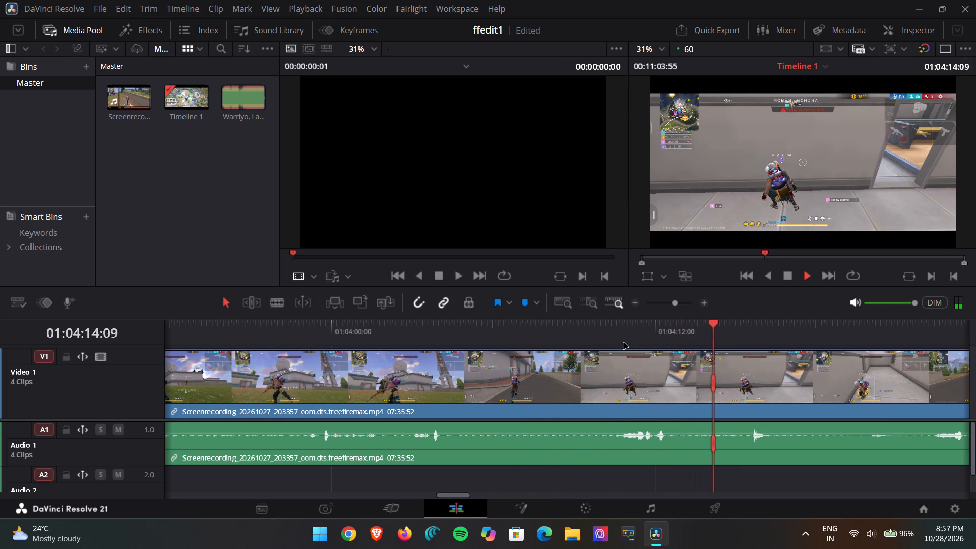
pyautogui.hscroll(-1, 624, 343)
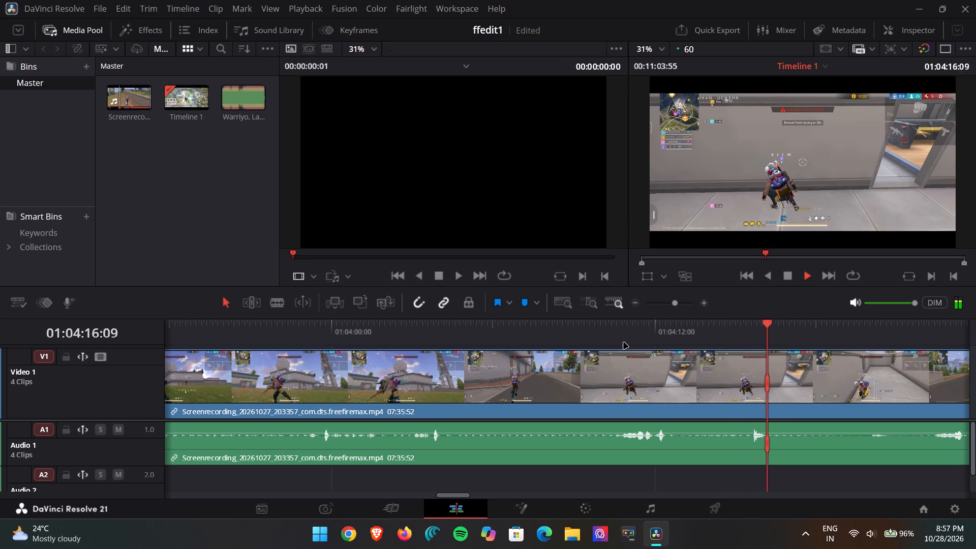
pyautogui.hscroll(-1, 624, 343)
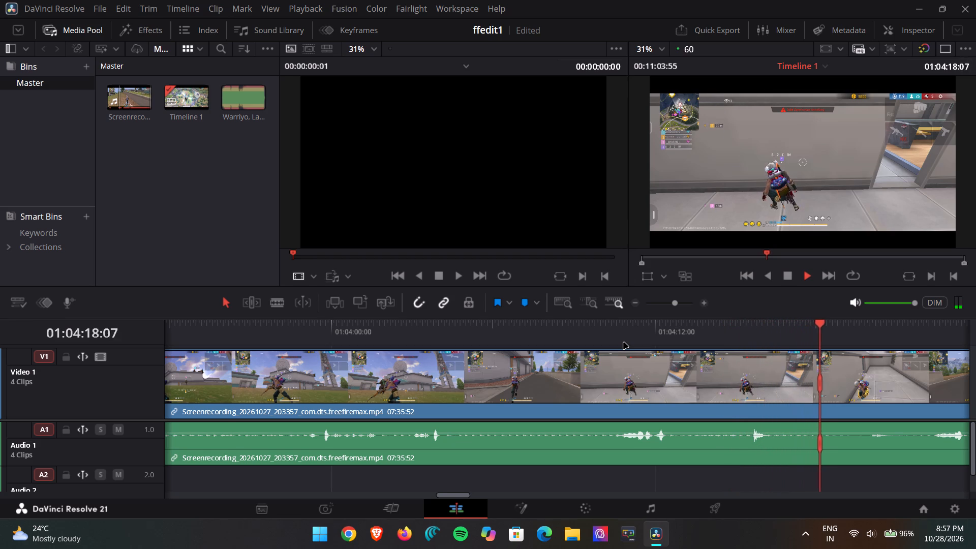
pyautogui.hscroll(-1, 624, 343)
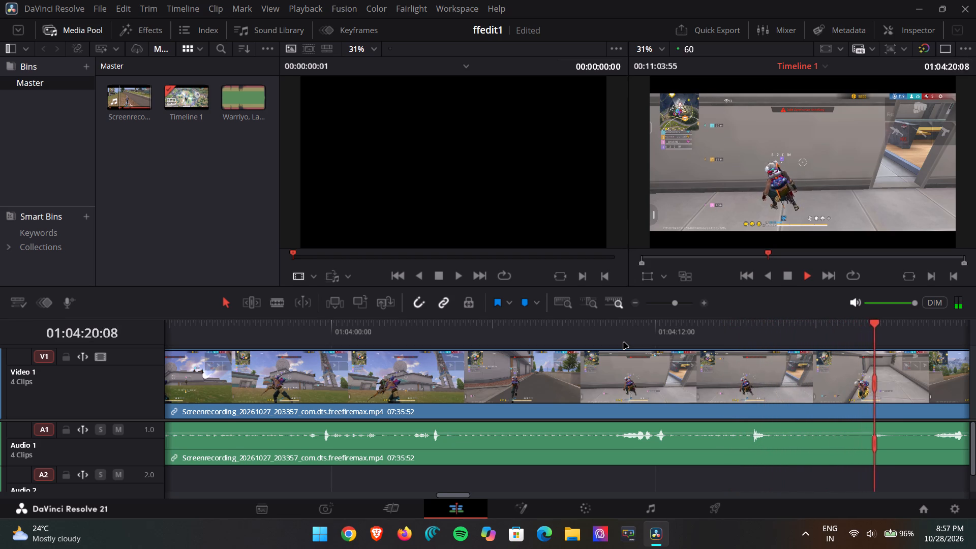
# Continue reviewing the fourth clip from about 01:04:20 to 01:04:44, following the gameplay along the road and back onto the grass.
pyautogui.hscroll(-2, 624, 343)
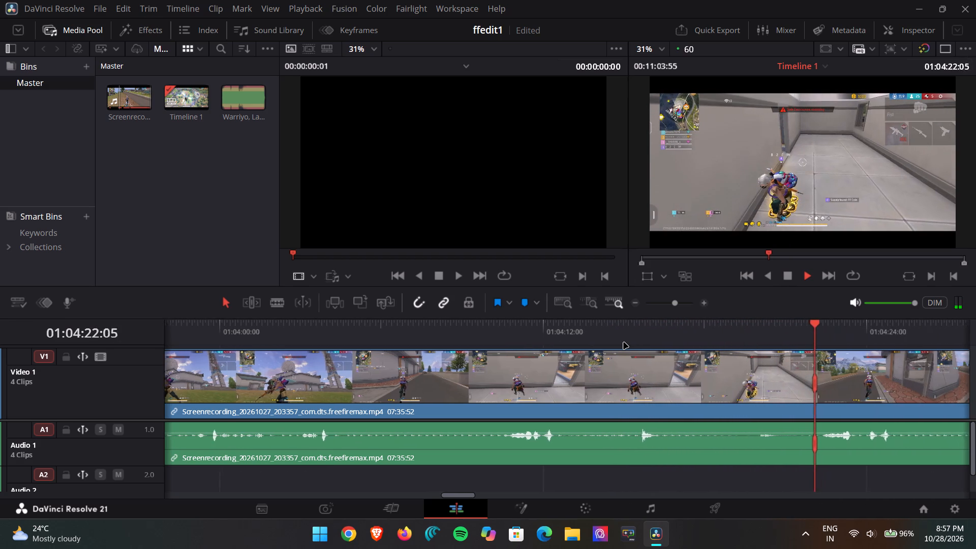
pyautogui.hscroll(-3, 624, 343)
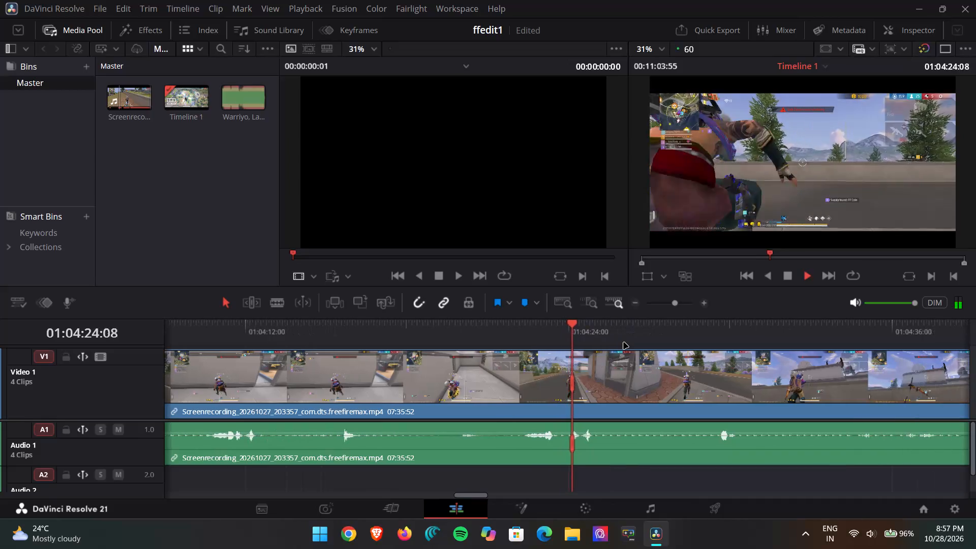
pyautogui.hscroll(-1, 624, 343)
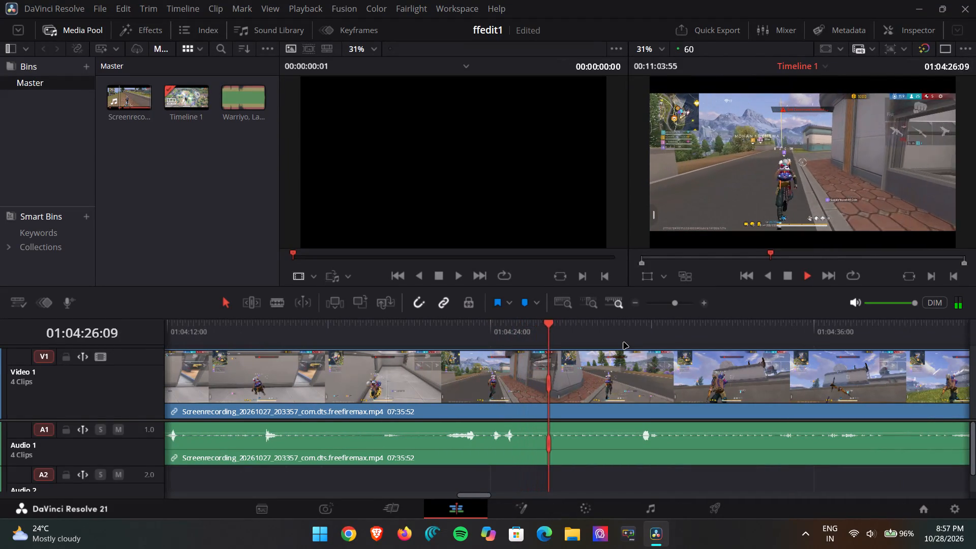
pyautogui.hscroll(-2, 624, 343)
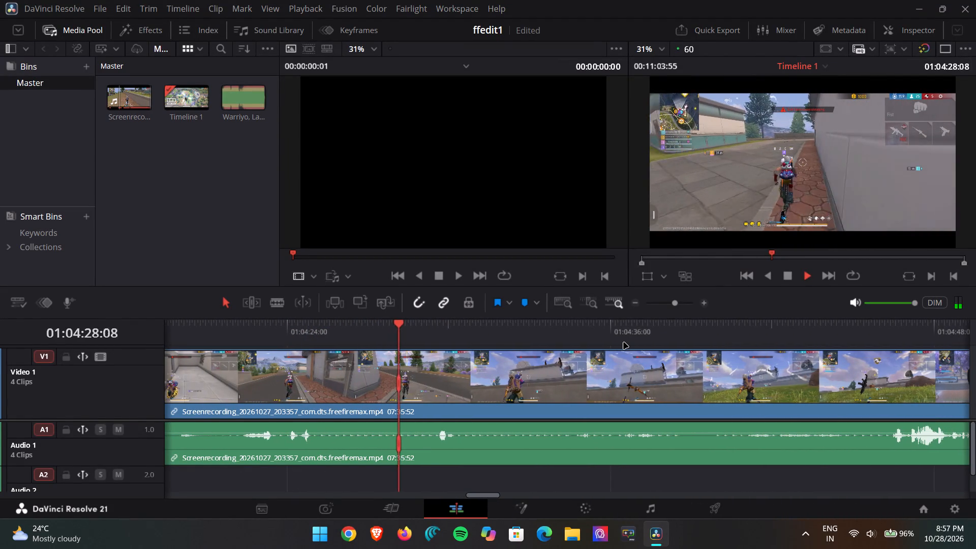
pyautogui.hscroll(-2, 624, 343)
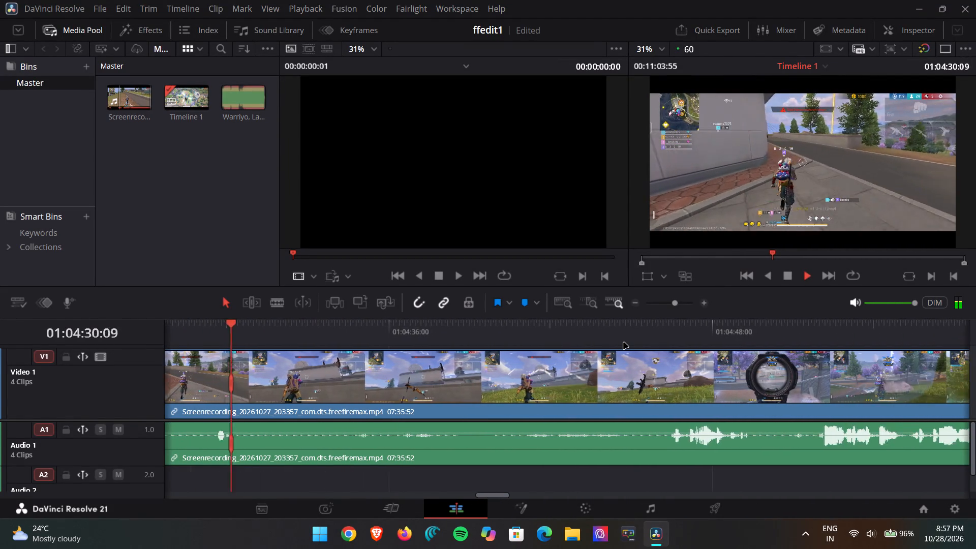
pyautogui.hscroll(-3, 624, 343)
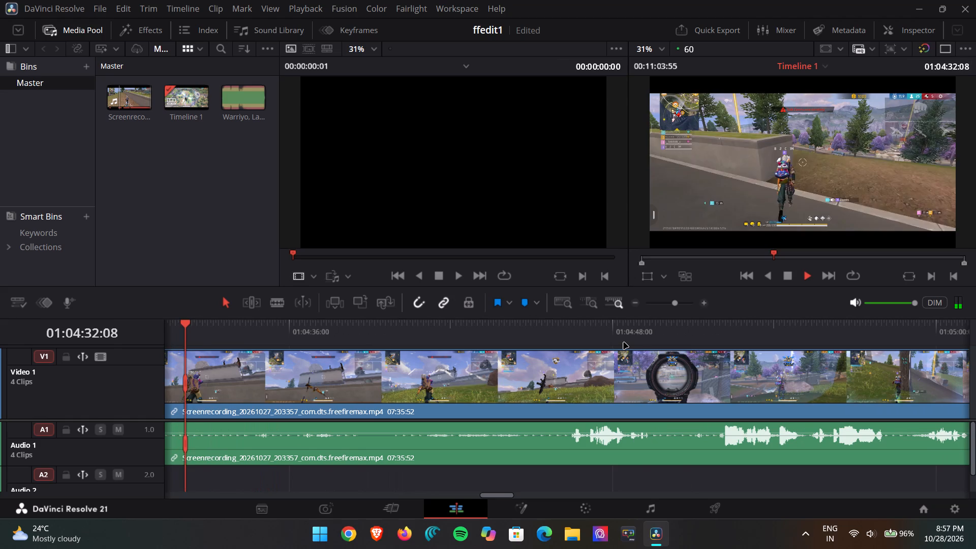
pyautogui.hscroll(-1, 624, 343)
pyautogui.keyDown('ctrl'); pyautogui.hscroll(-1, 624, 343); pyautogui.keyUp('ctrl')
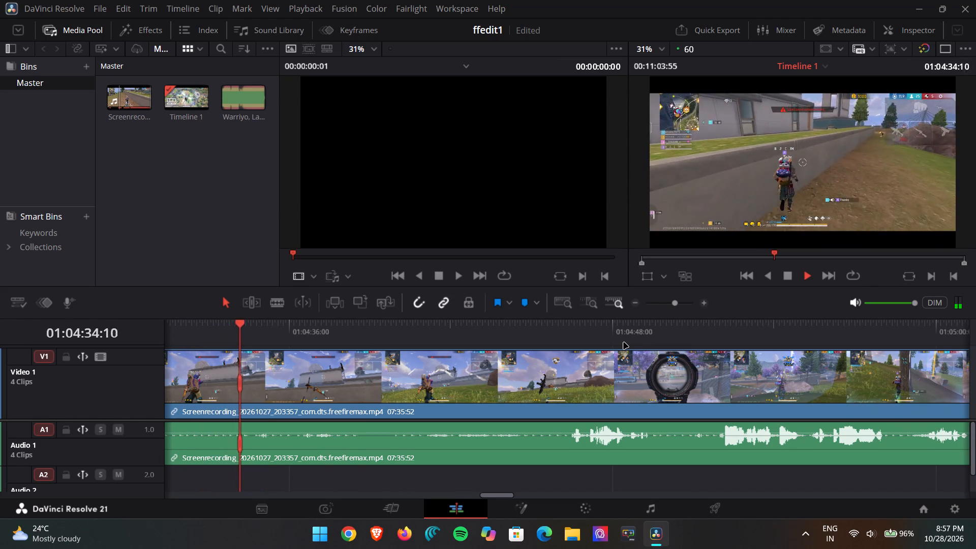
pyautogui.keyDown('ctrl'); pyautogui.hscroll(-1, 624, 343); pyautogui.keyUp('ctrl')
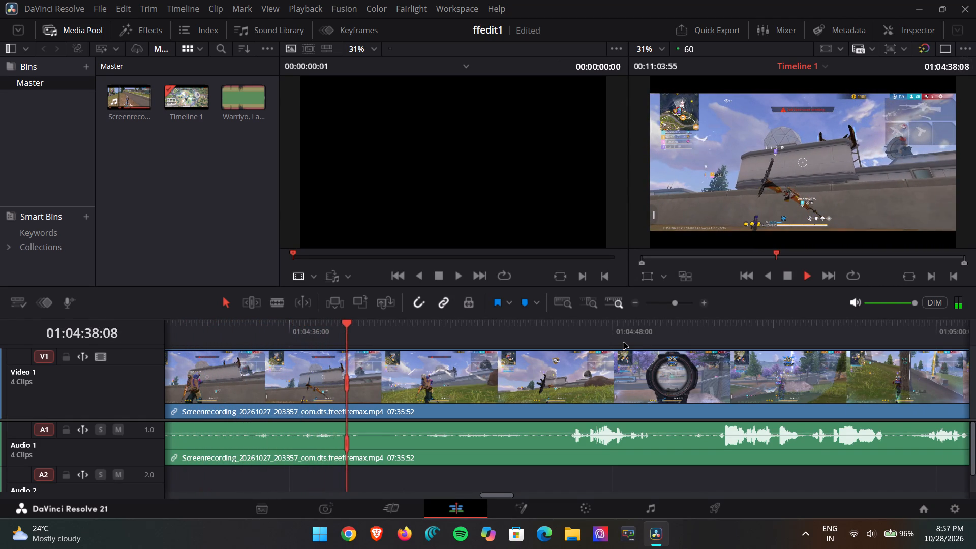
pyautogui.hscroll(-4, 624, 343)
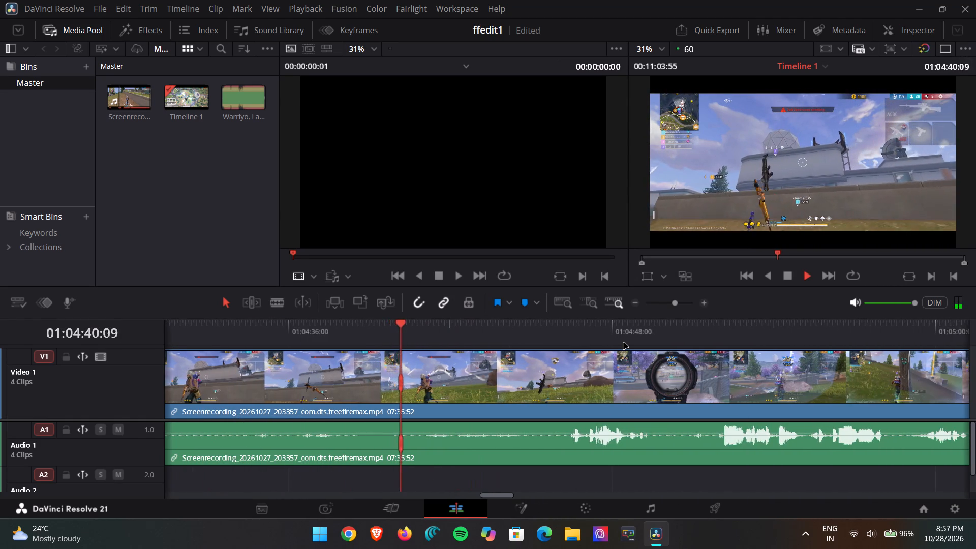
pyautogui.hscroll(-3, 624, 343)
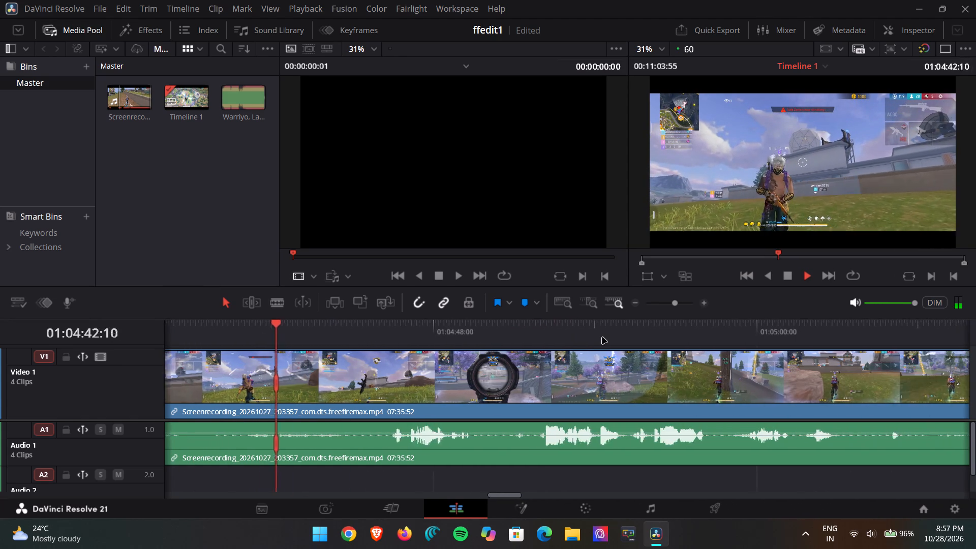
pyautogui.hscroll(-1, 602, 338)
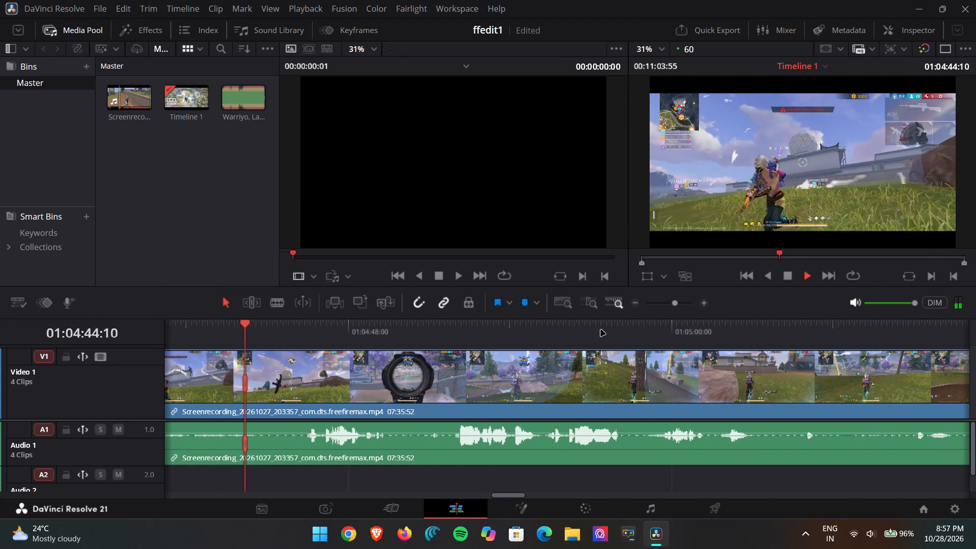
# Skip ahead in the fourth clip to about 01:04:57 and watch the gameplay across the grass up to about 01:05:12.
pyautogui.click(601, 329)
pyautogui.hscroll(-1, 601, 329)
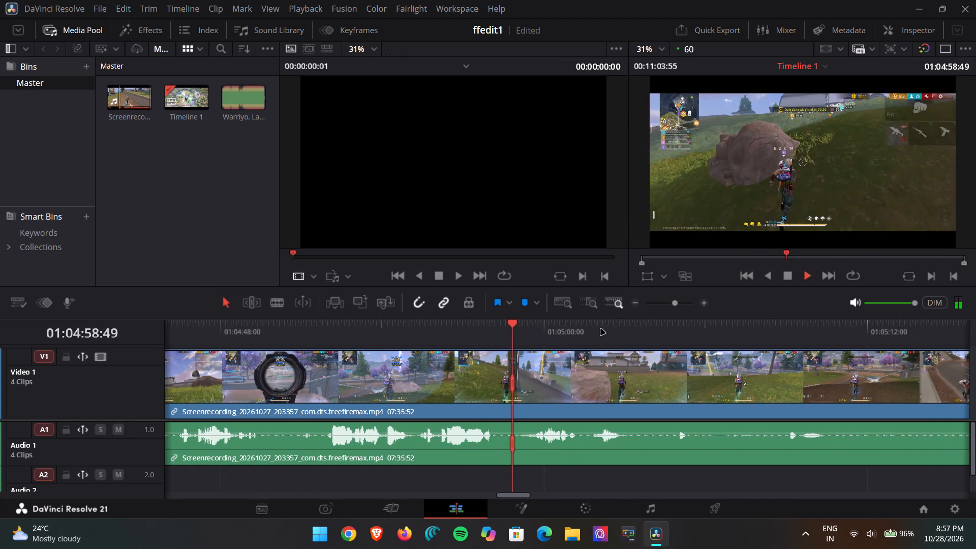
pyautogui.hscroll(-1, 601, 329)
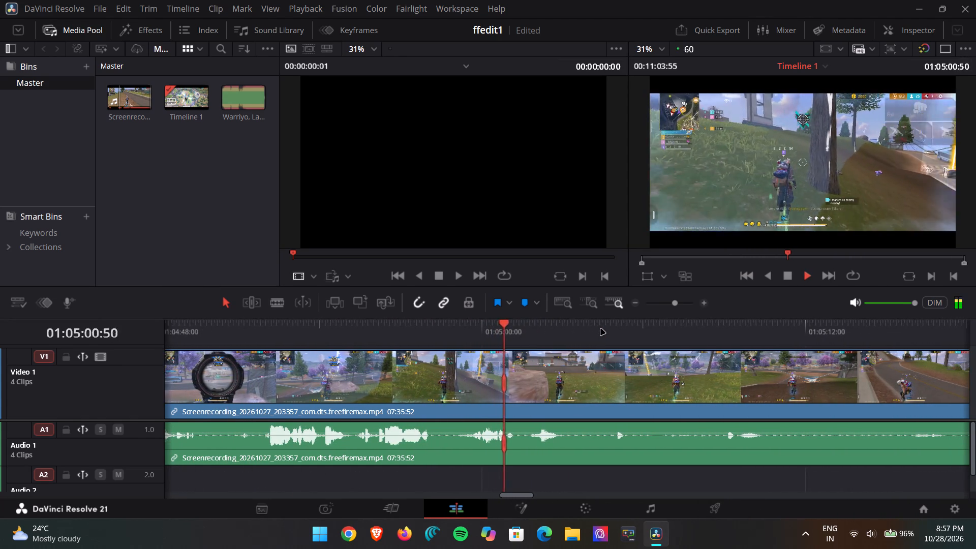
pyautogui.hscroll(-1, 601, 329)
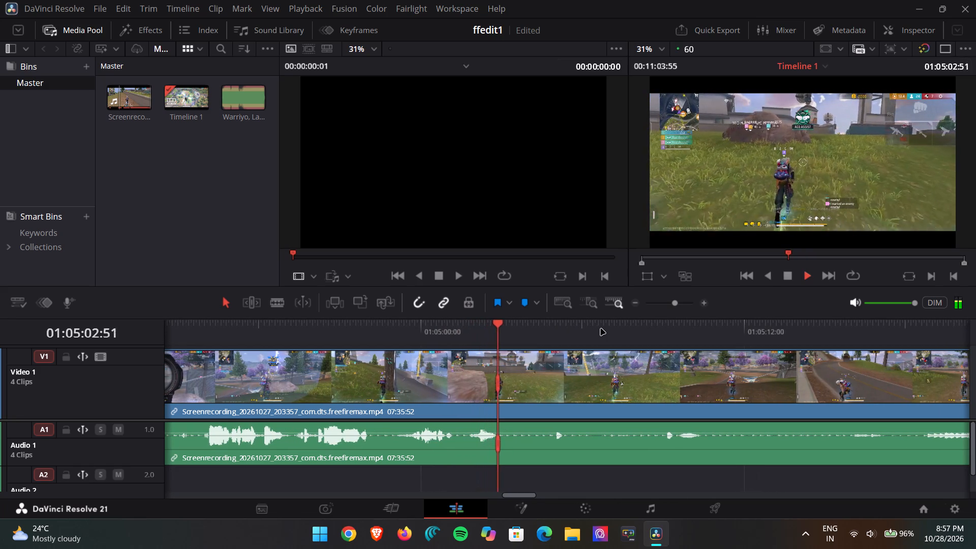
pyautogui.hscroll(-2, 601, 329)
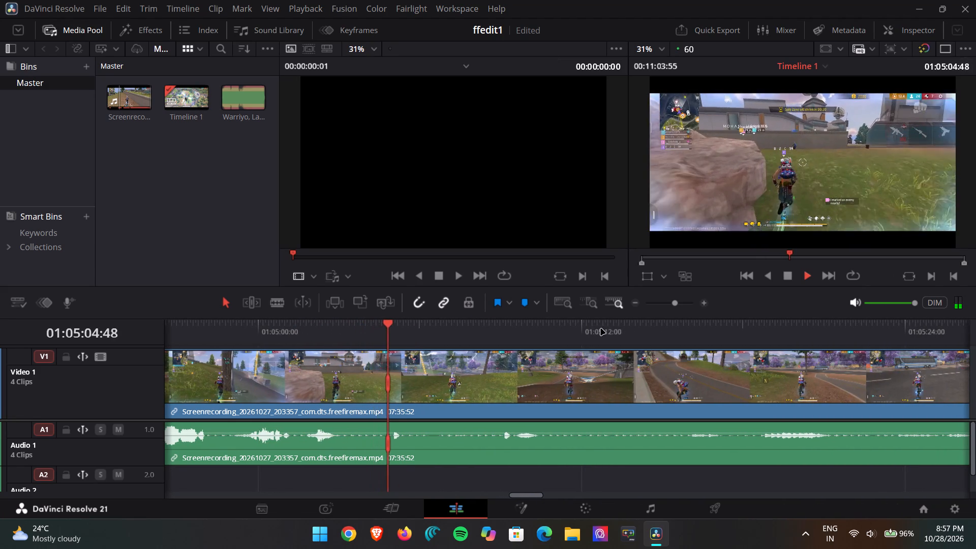
pyautogui.hscroll(-3, 601, 329)
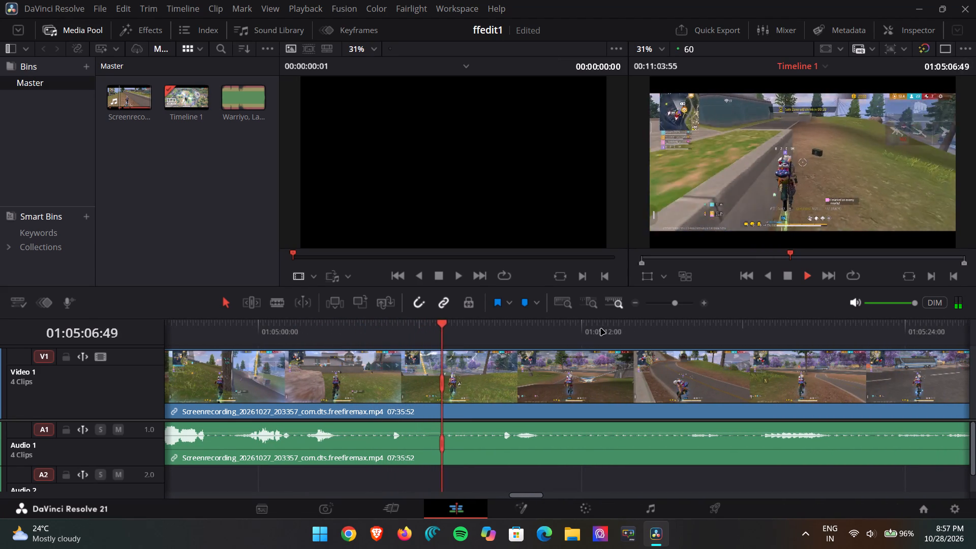
pyautogui.hscroll(-2, 601, 329)
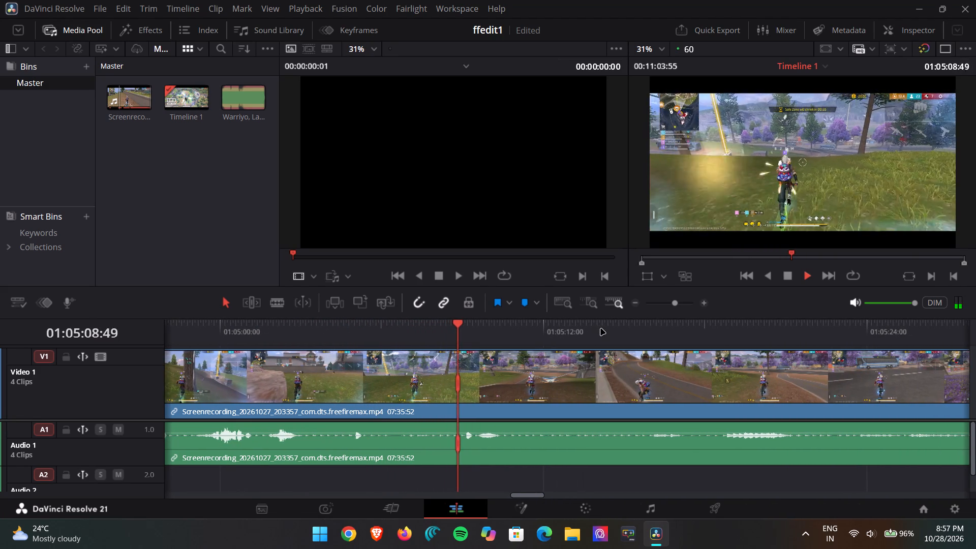
pyautogui.hscroll(-1, 601, 329)
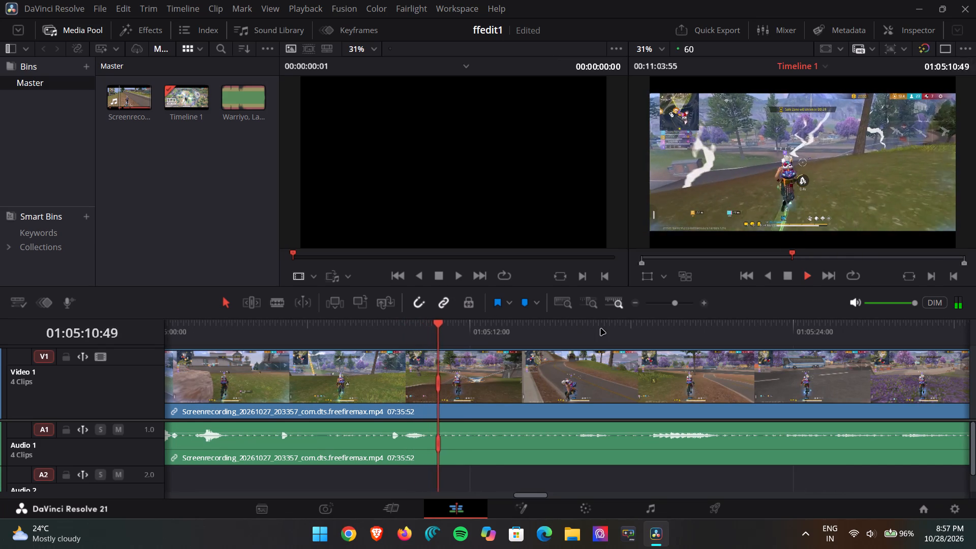
pyautogui.hscroll(-3, 601, 329)
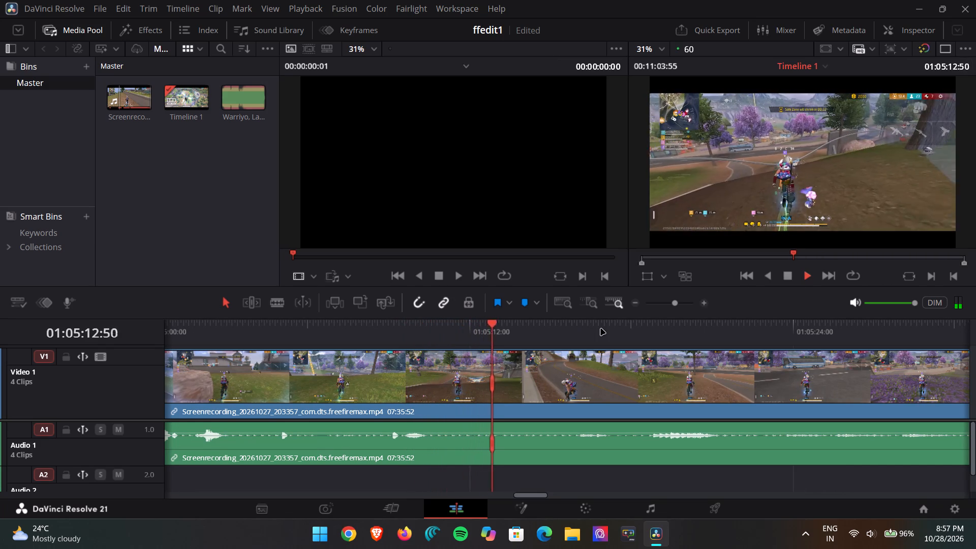
# Continue reviewing the fourth clip from about 01:05:14 to 01:05:32, following the run along the road and past the bus.
pyautogui.hscroll(-1, 601, 329)
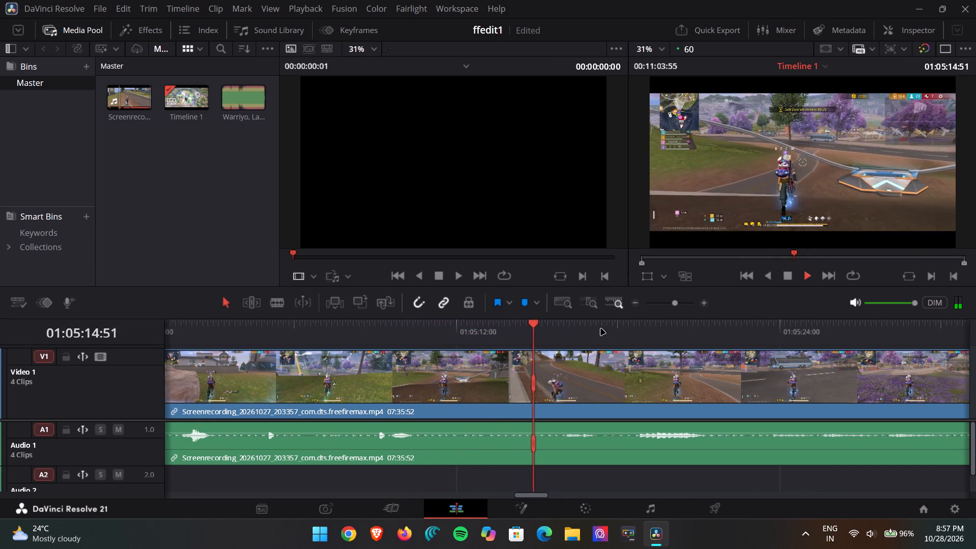
pyautogui.hscroll(-2, 601, 329)
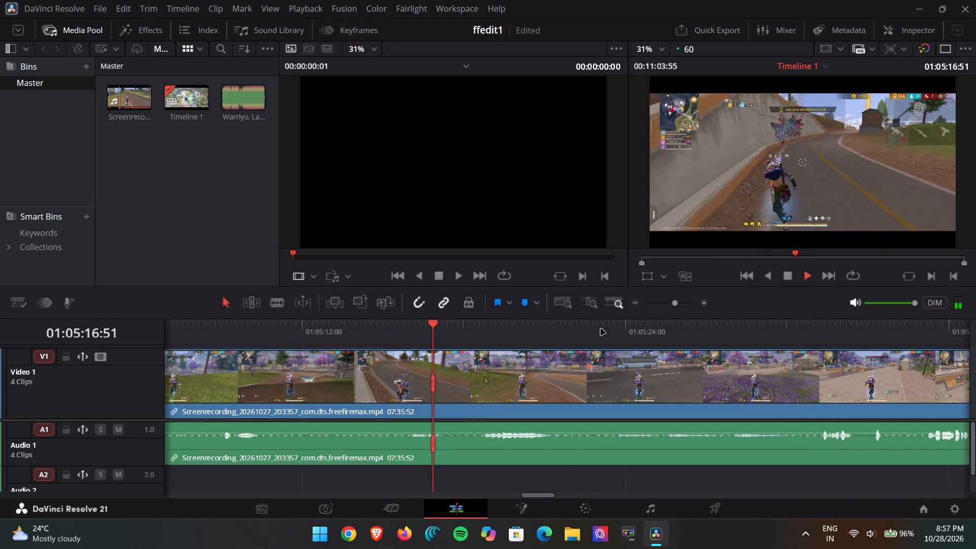
pyautogui.hscroll(-2, 601, 329)
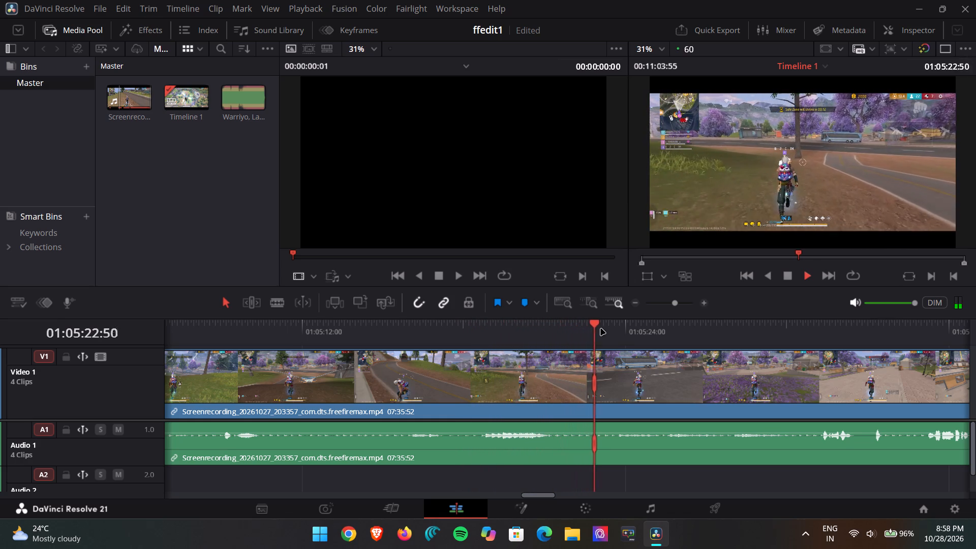
pyautogui.hscroll(-2, 601, 329)
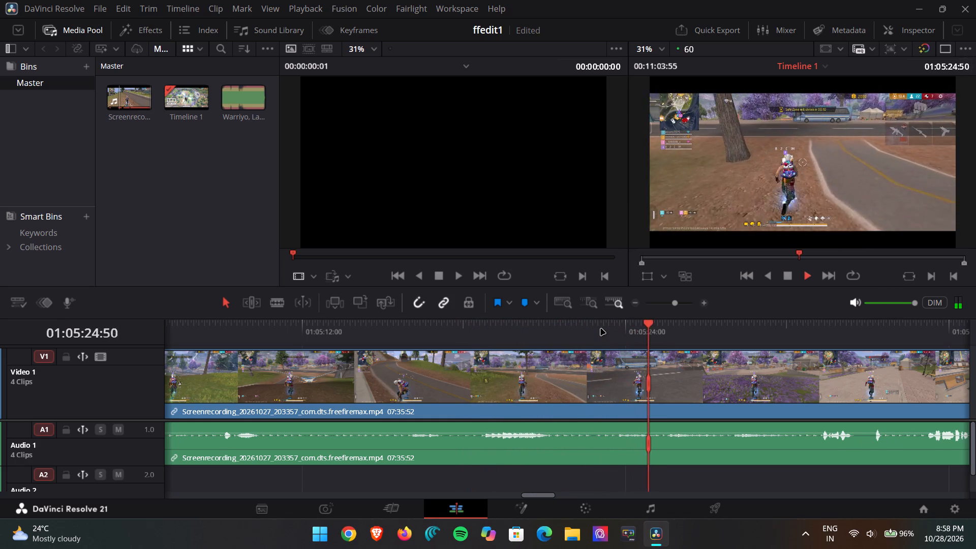
pyautogui.hscroll(-1, 601, 329)
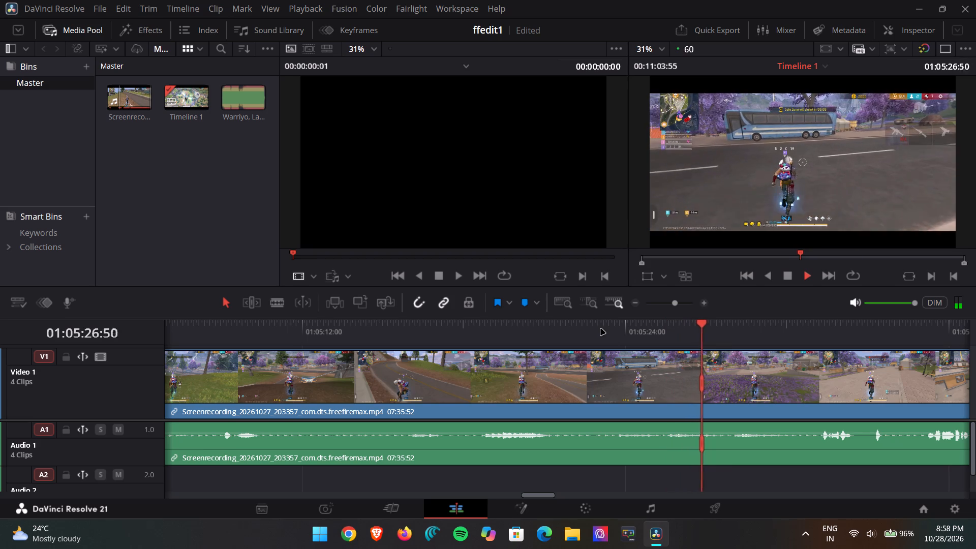
pyautogui.hscroll(-2, 601, 329)
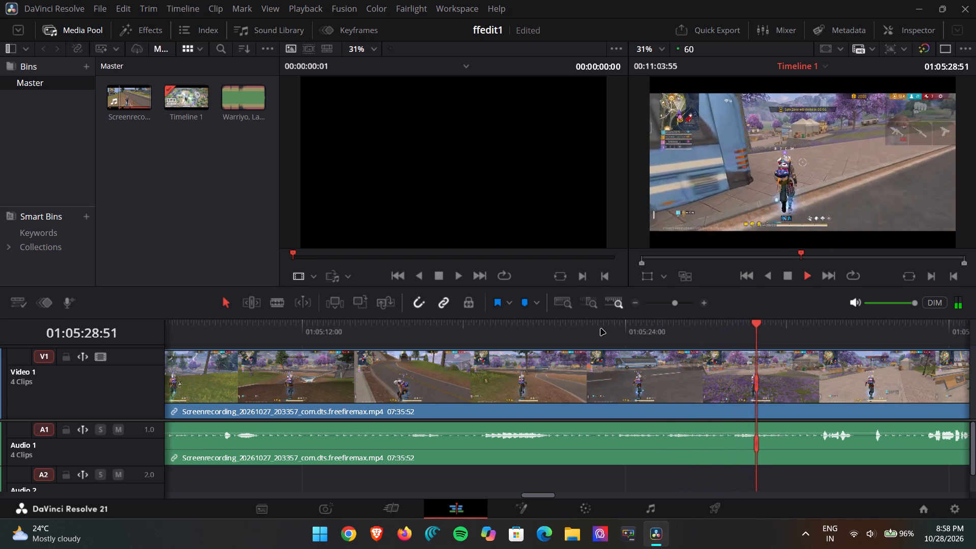
pyautogui.hscroll(-1, 601, 329)
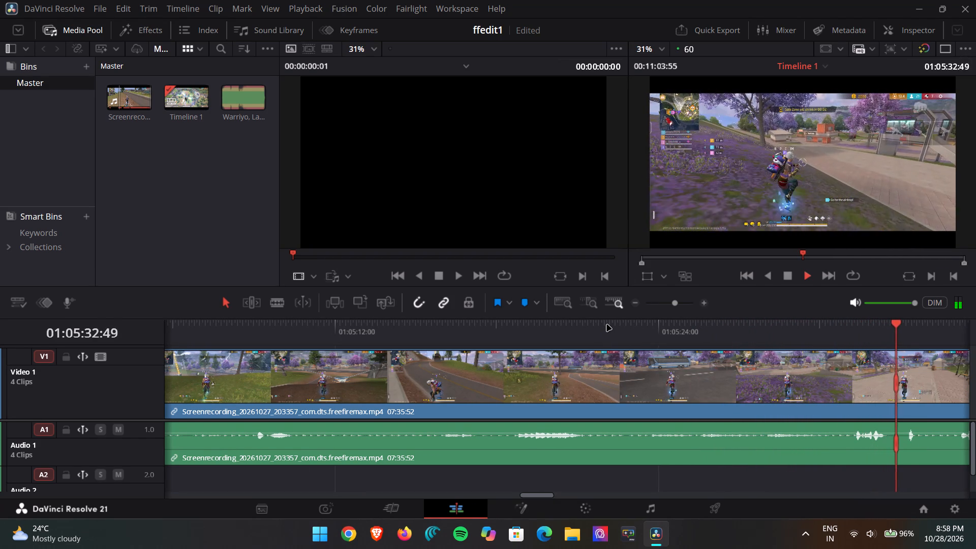
# Find the cut point on the road before the bus and split the fourth clip's video and audio at 01:05:23:49.
pyautogui.click(532, 327)
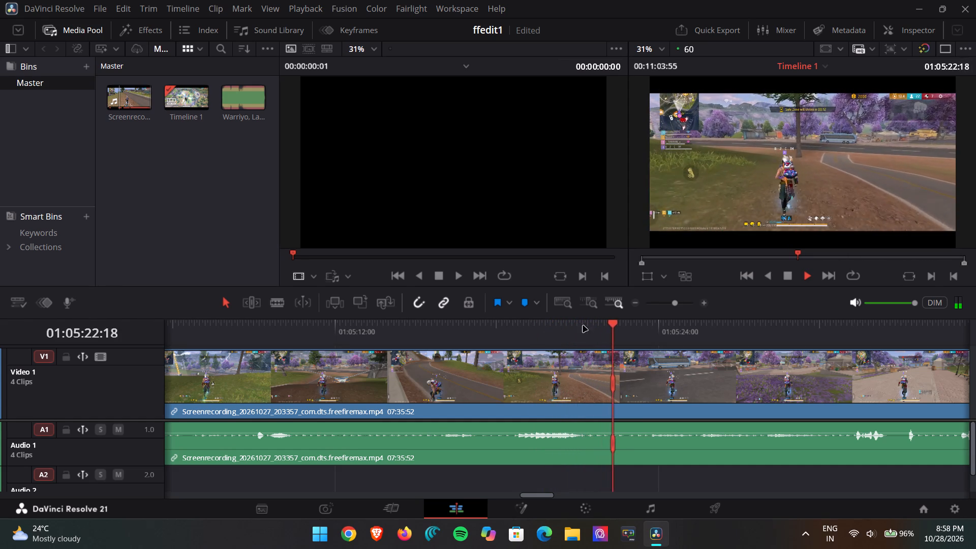
pyautogui.click(787, 277)
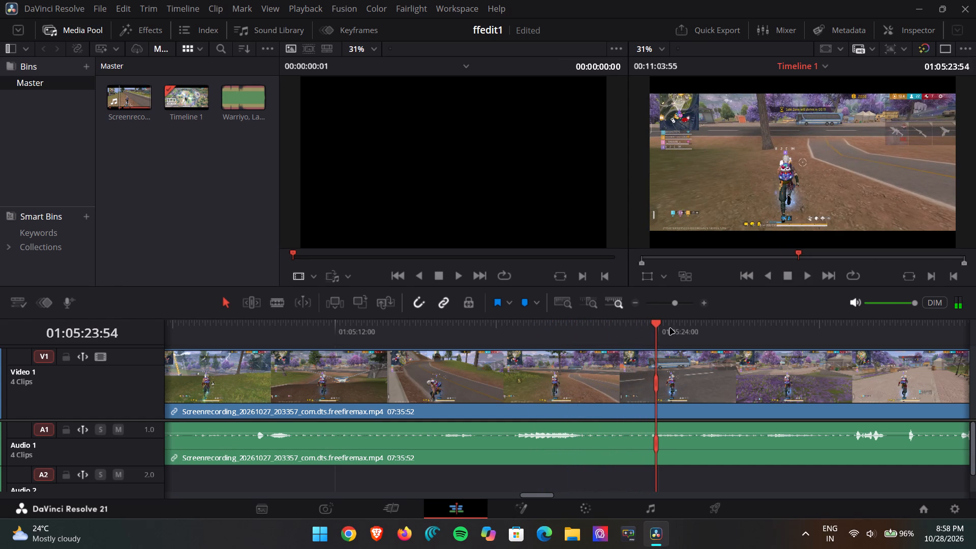
pyautogui.click(612, 332)
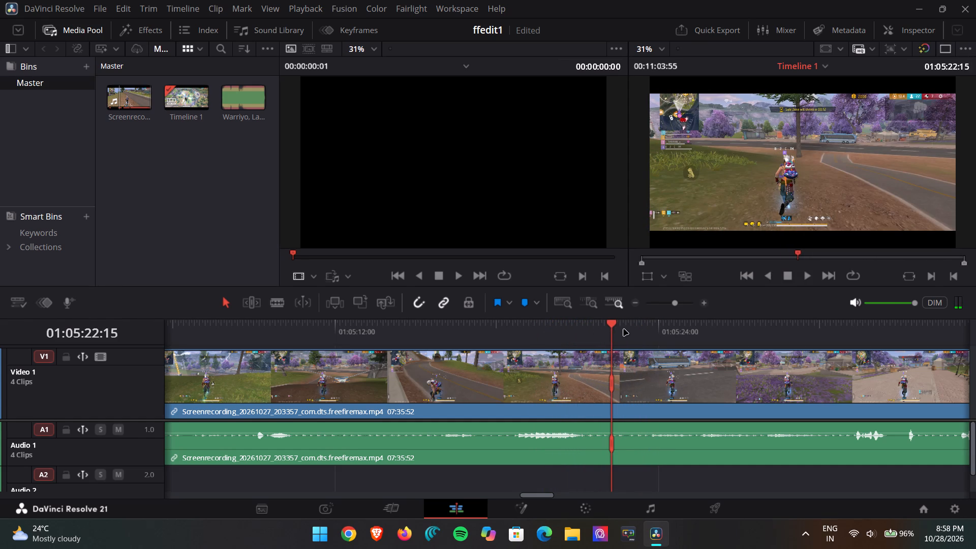
pyautogui.click(624, 329)
pyautogui.click(551, 327)
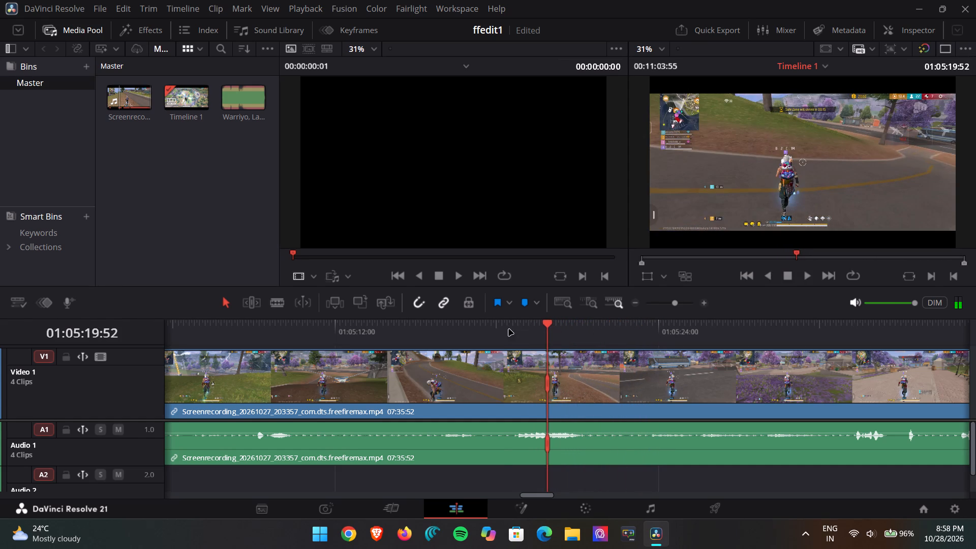
pyautogui.click(502, 328)
pyautogui.click(564, 325)
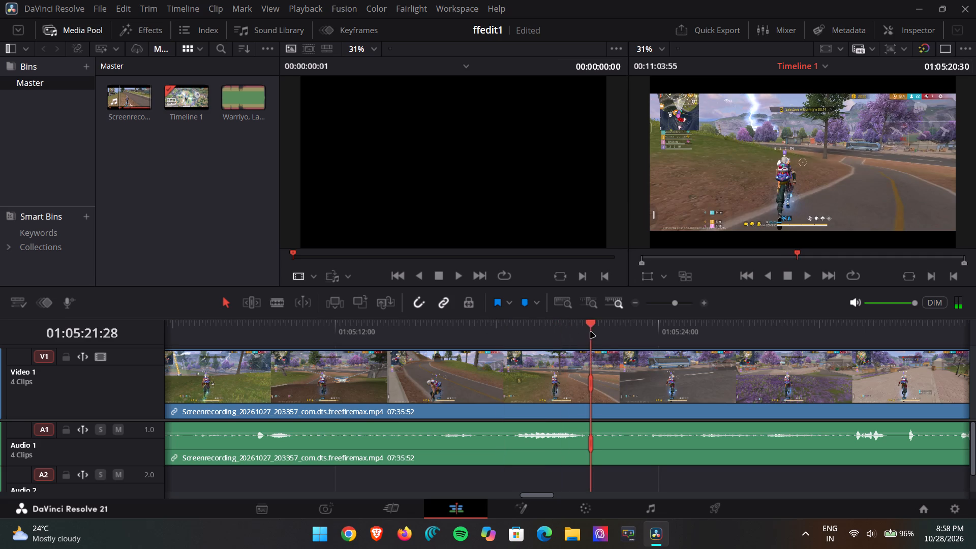
pyautogui.click(591, 332)
pyautogui.click(614, 335)
pyautogui.click(634, 334)
pyautogui.click(649, 337)
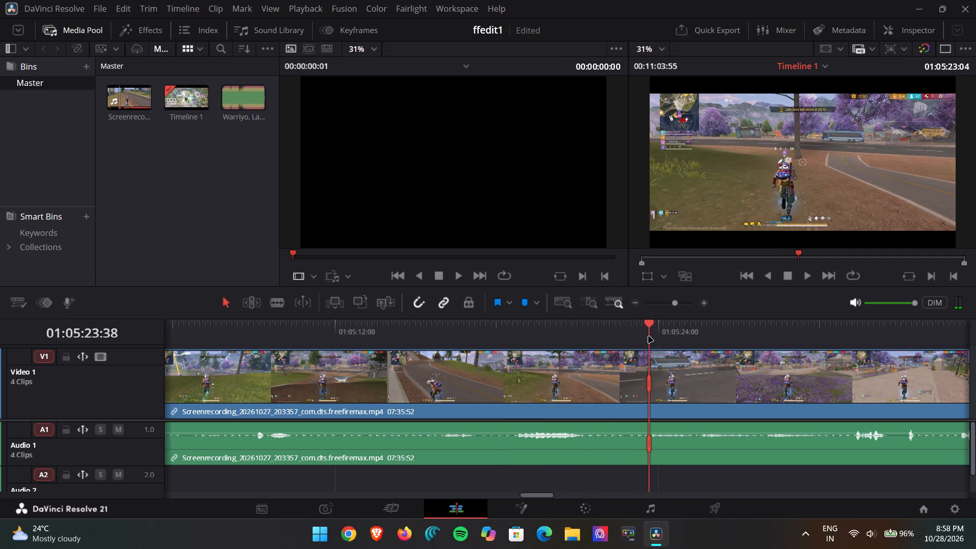
pyautogui.click(654, 334)
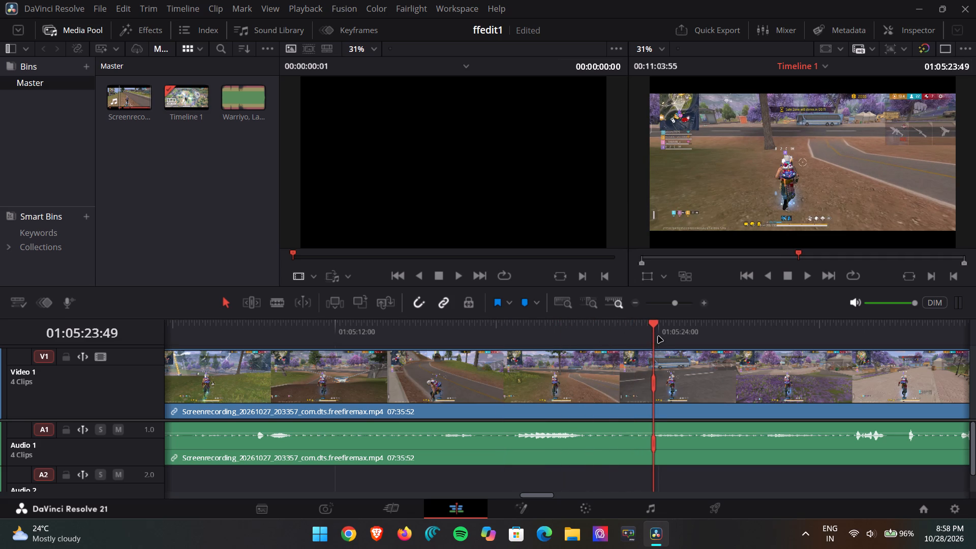
pyautogui.click(274, 304)
pyautogui.click(654, 371)
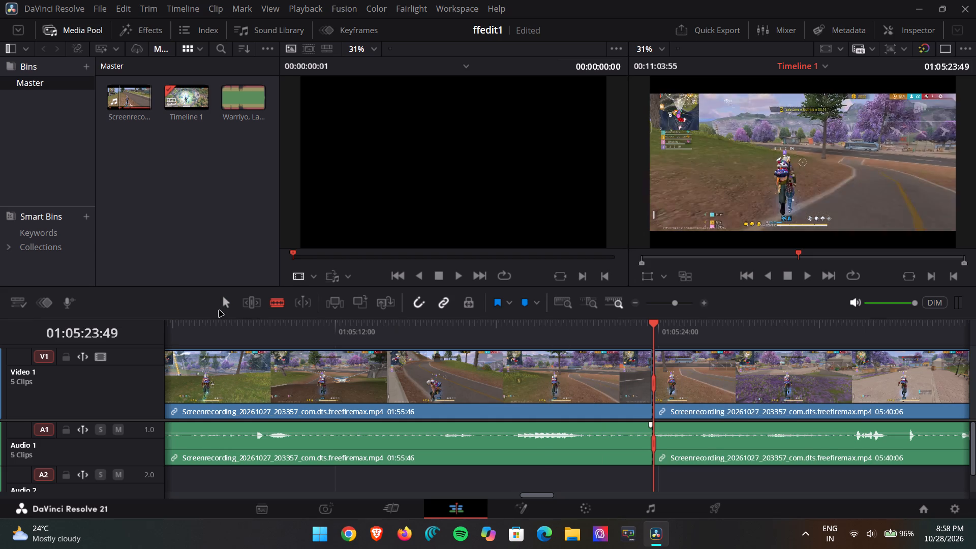
pyautogui.click(223, 306)
pyautogui.moveTo(479, 307); pyautogui.dragTo(555, 286, button='right')
# Play the footage after the new split from 01:05:23:49 to about 01:06:09, examining the run through the town.
pyautogui.click(813, 278)
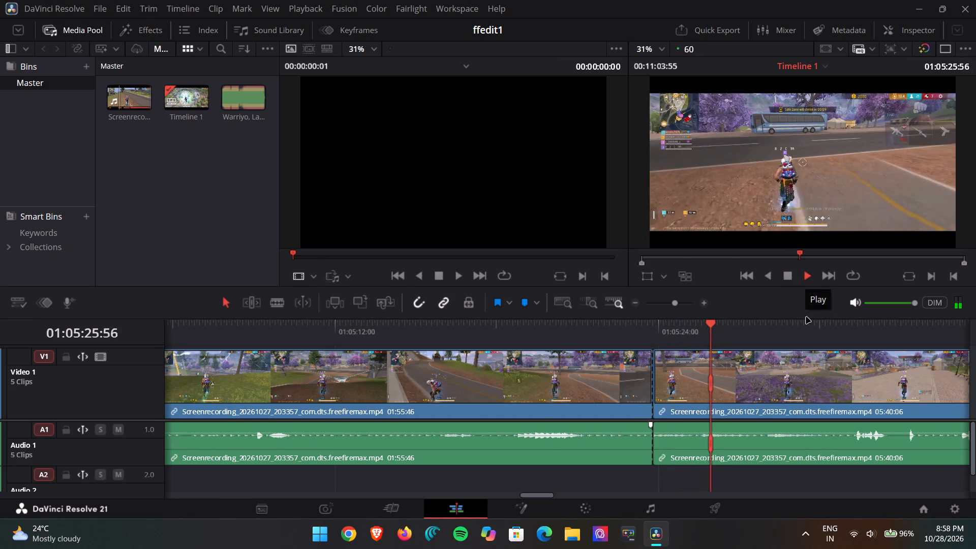
pyautogui.hscroll(-3, 799, 325)
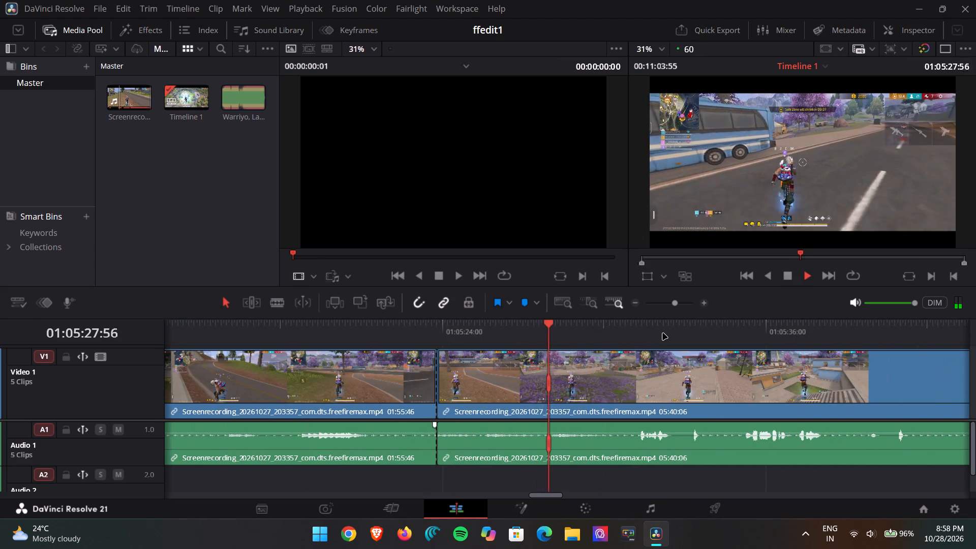
pyautogui.hscroll(-2, 663, 333)
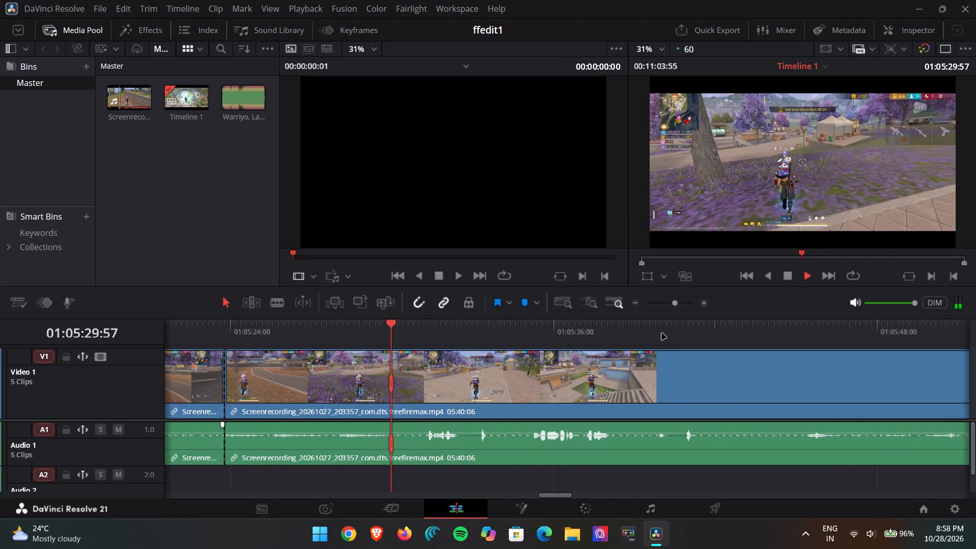
pyautogui.hscroll(-1, 662, 333)
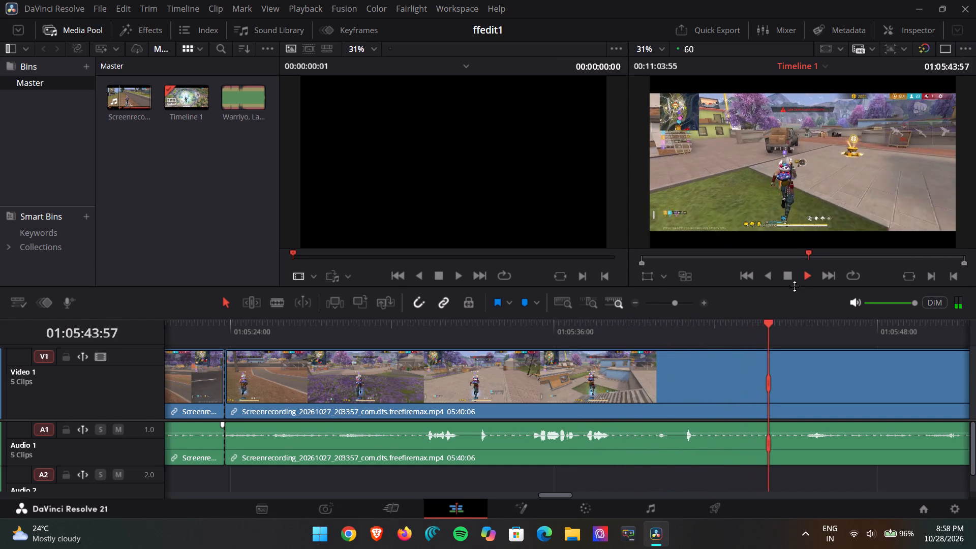
pyautogui.click(662, 280)
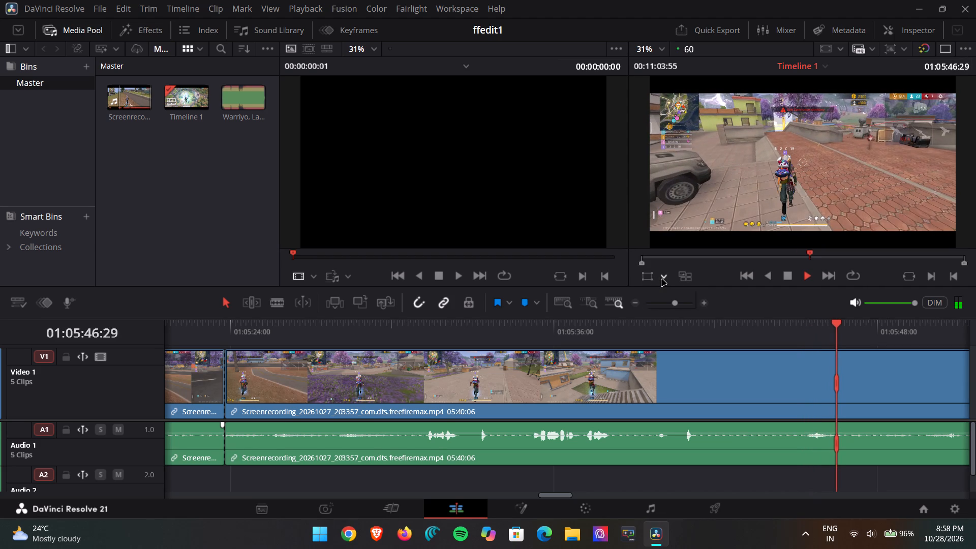
pyautogui.click(662, 280)
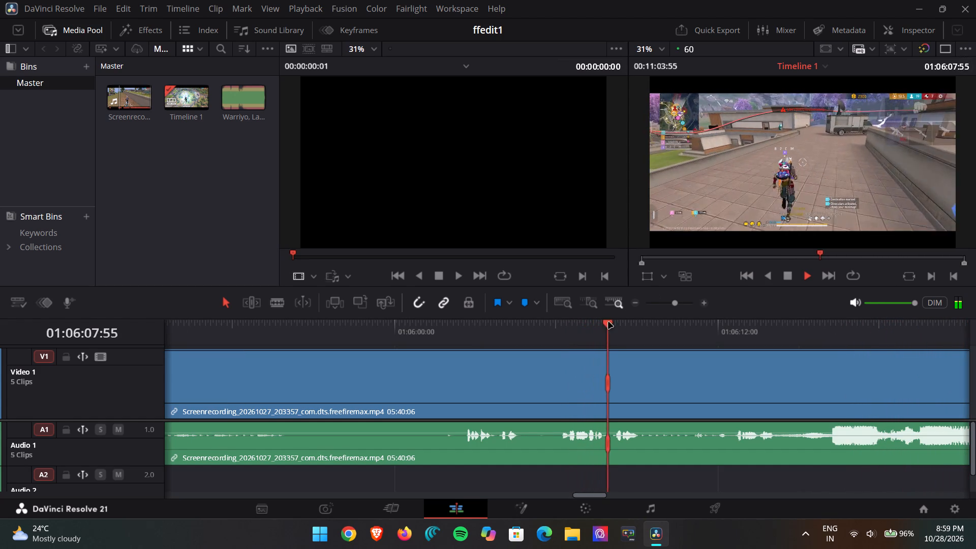
pyautogui.click(790, 282)
# Look back through the footage from about 01:06:09 to 01:05:41, checking the run through the town and past the wooden crate.
pyautogui.hscroll(1, 706, 334)
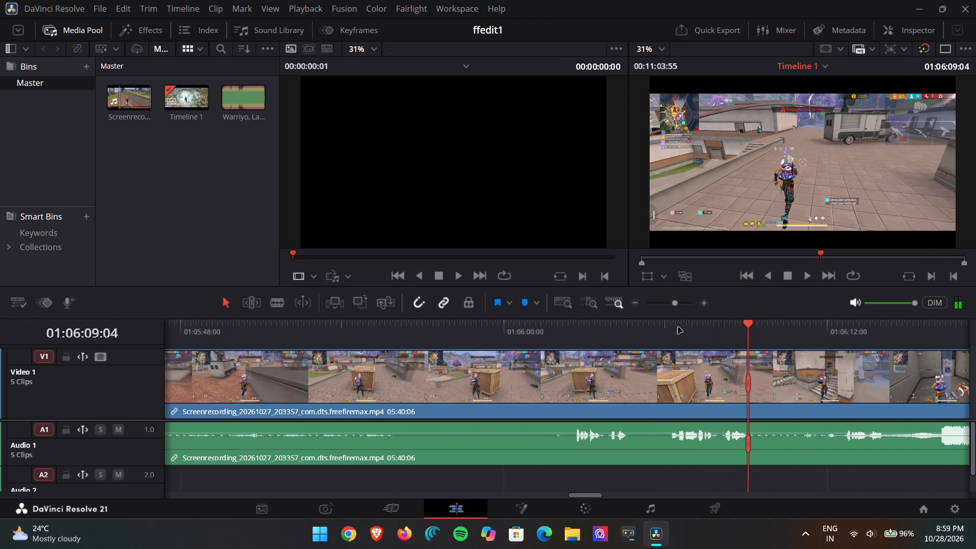
pyautogui.hscroll(1, 678, 327)
pyautogui.click(586, 337)
pyautogui.hscroll(1, 548, 332)
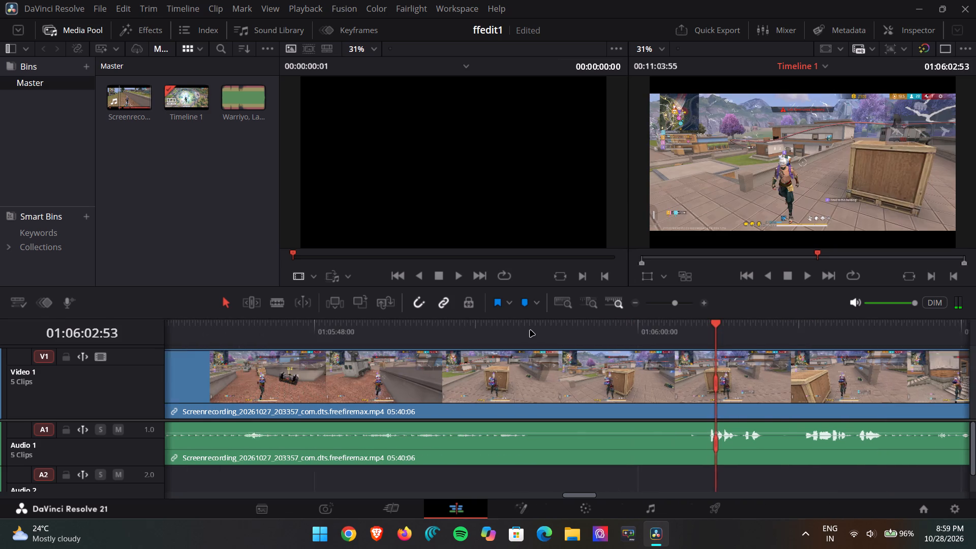
pyautogui.hscroll(2, 530, 330)
pyautogui.click(530, 330)
pyautogui.hscroll(1, 530, 330)
pyautogui.scroll(1, 527, 331)
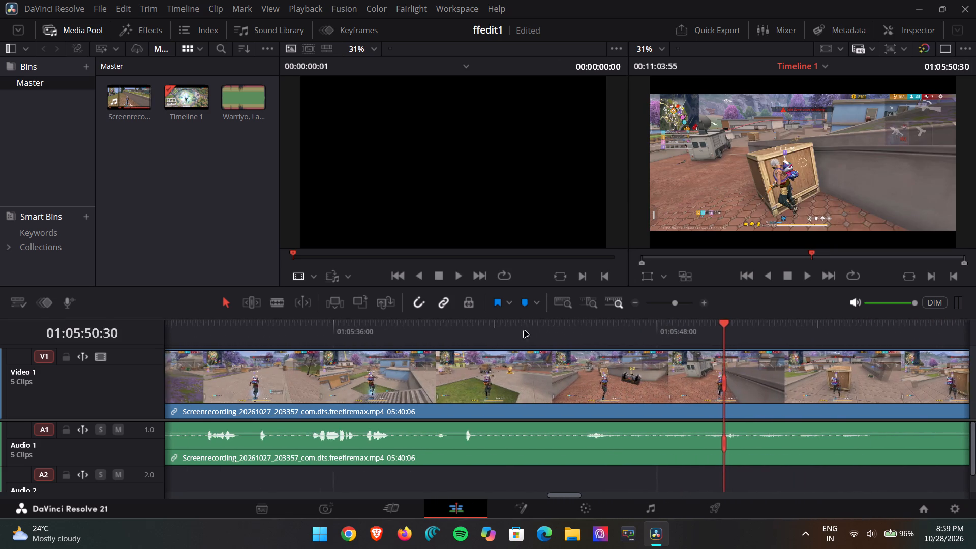
pyautogui.scroll(1, 524, 331)
pyautogui.click(512, 333)
pyautogui.hscroll(1, 512, 333)
# Move forward again through the footage from about 01:05:51 to 01:06:00, examining the stretch beside the van and wooden crate.
pyautogui.hscroll(-1, 512, 333)
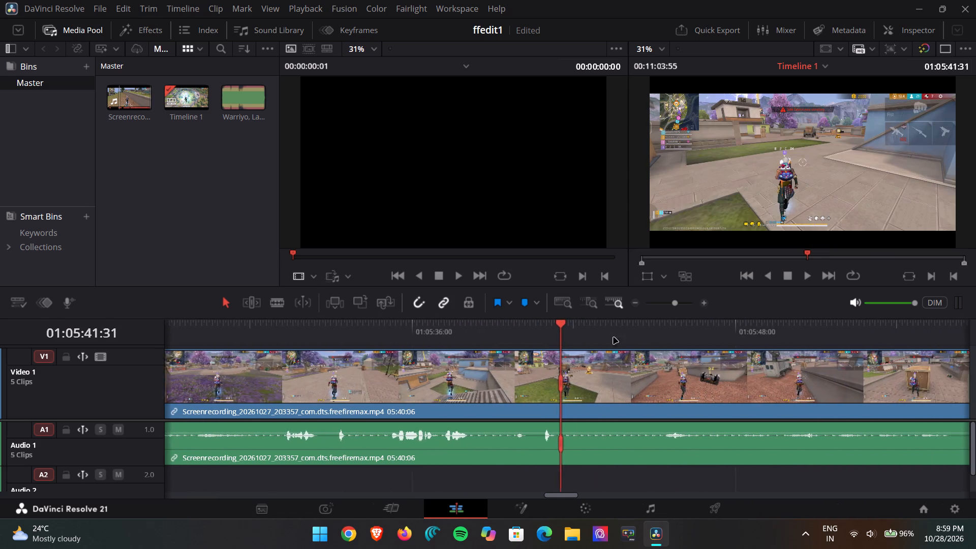
pyautogui.hscroll(-1, 614, 338)
pyautogui.click(628, 338)
pyautogui.hscroll(-1, 628, 338)
pyautogui.click(595, 333)
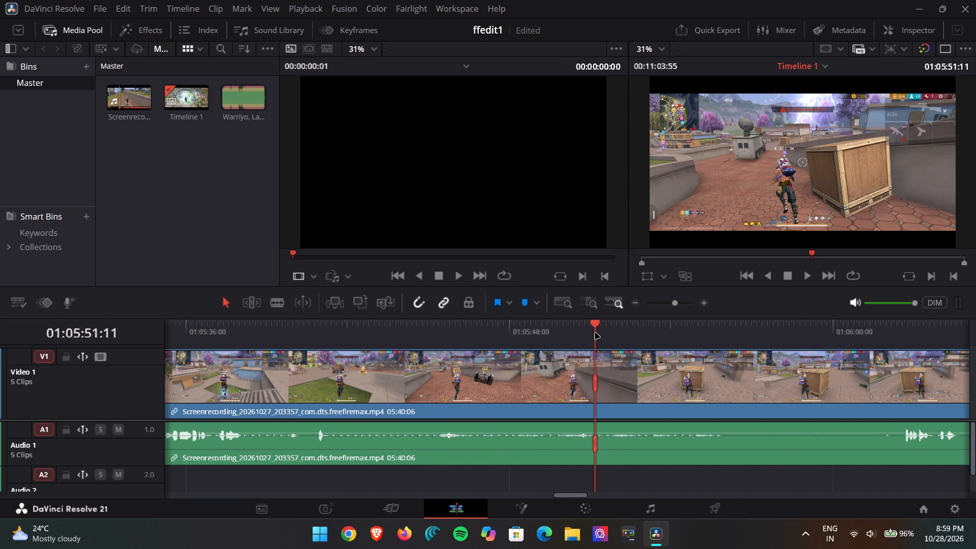
pyautogui.hscroll(-1, 595, 333)
pyautogui.click(562, 327)
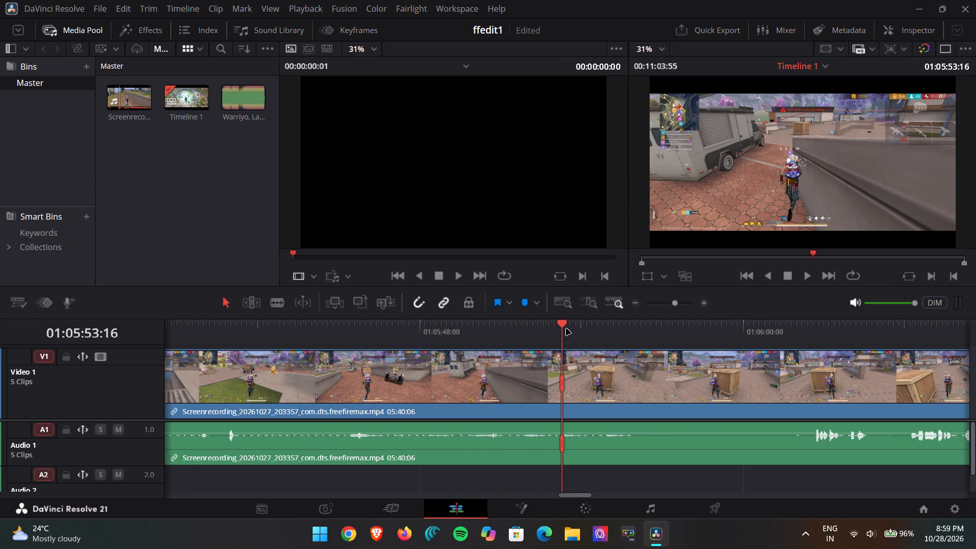
pyautogui.hscroll(-1, 569, 329)
pyautogui.click(577, 325)
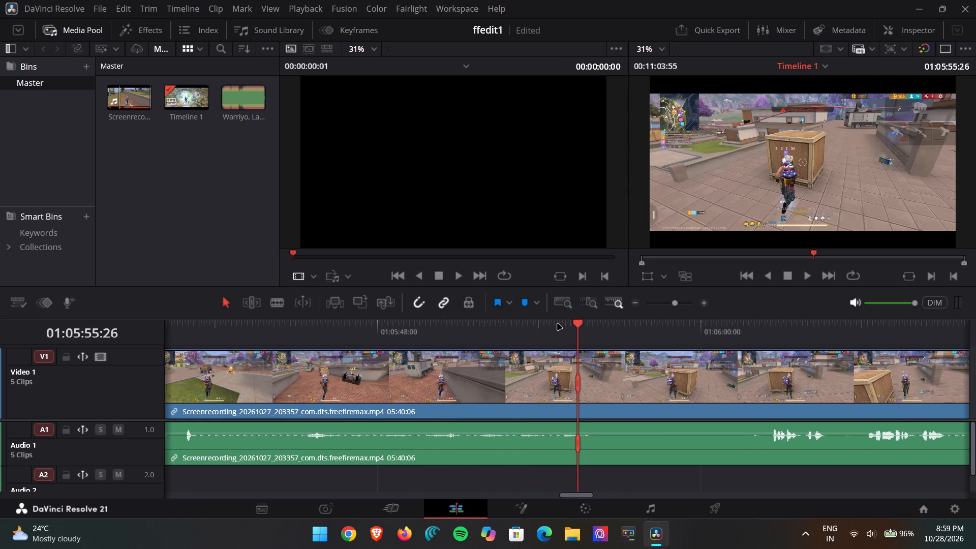
pyautogui.click(600, 335)
pyautogui.hscroll(-1, 600, 335)
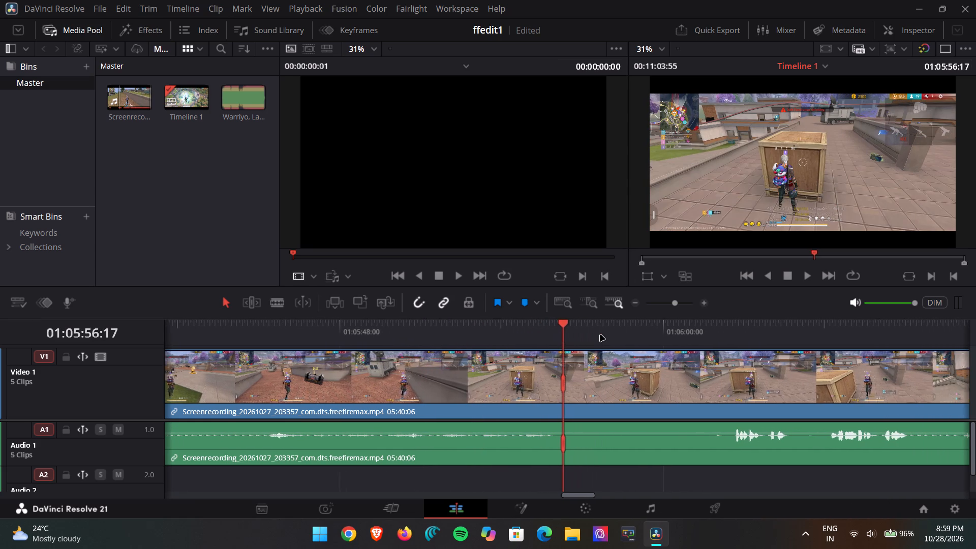
pyautogui.hscroll(-1, 600, 335)
pyautogui.click(601, 335)
pyautogui.hscroll(-1, 601, 335)
pyautogui.click(600, 335)
pyautogui.hscroll(-1, 600, 335)
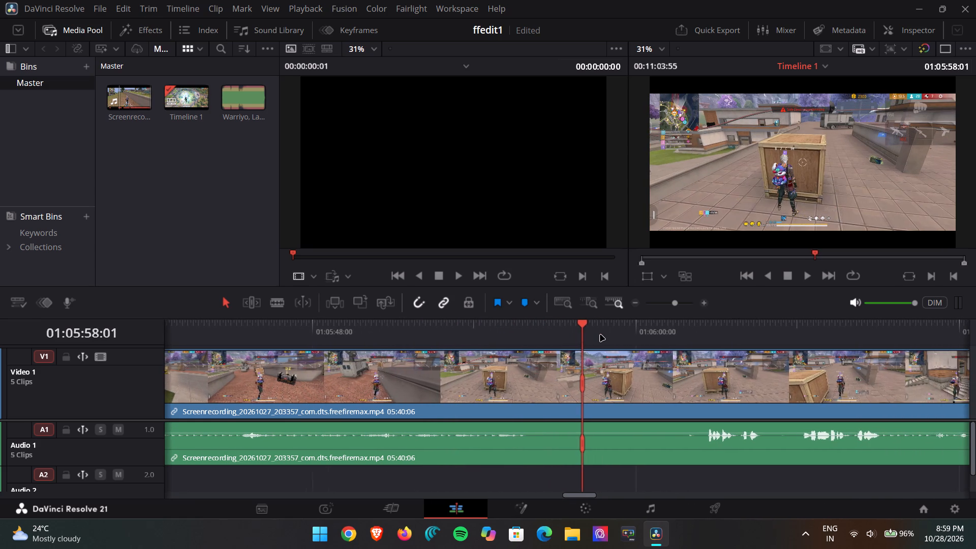
pyautogui.hscroll(-1, 600, 335)
pyautogui.click(599, 335)
pyautogui.hscroll(-1, 599, 335)
# Find the cut point just after the wooden crate and split the clip's video and audio at 01:06:09:17.
pyautogui.moveTo(575, 331); pyautogui.dragTo(584, 331)
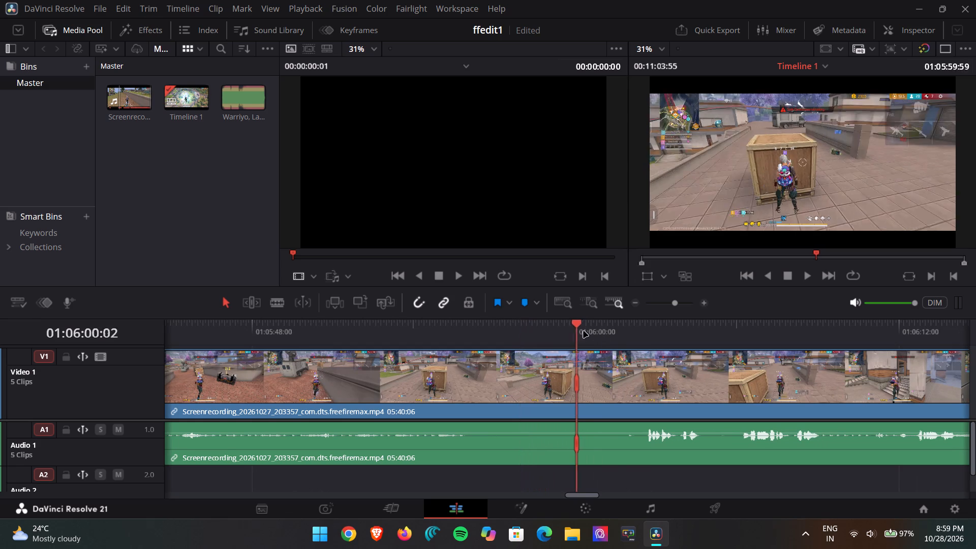
pyautogui.moveTo(584, 331); pyautogui.dragTo(684, 321)
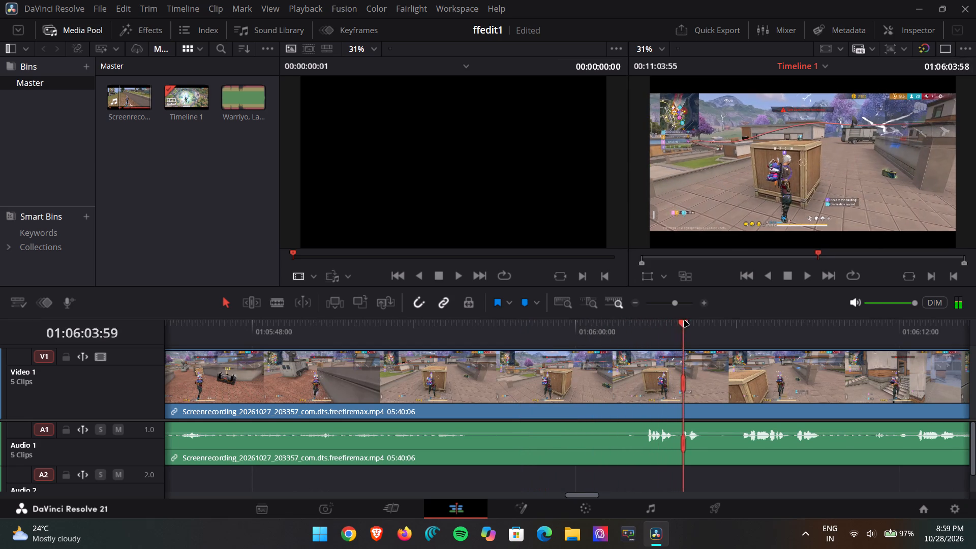
pyautogui.moveTo(684, 321); pyautogui.dragTo(752, 317)
pyautogui.hscroll(-1, 740, 317)
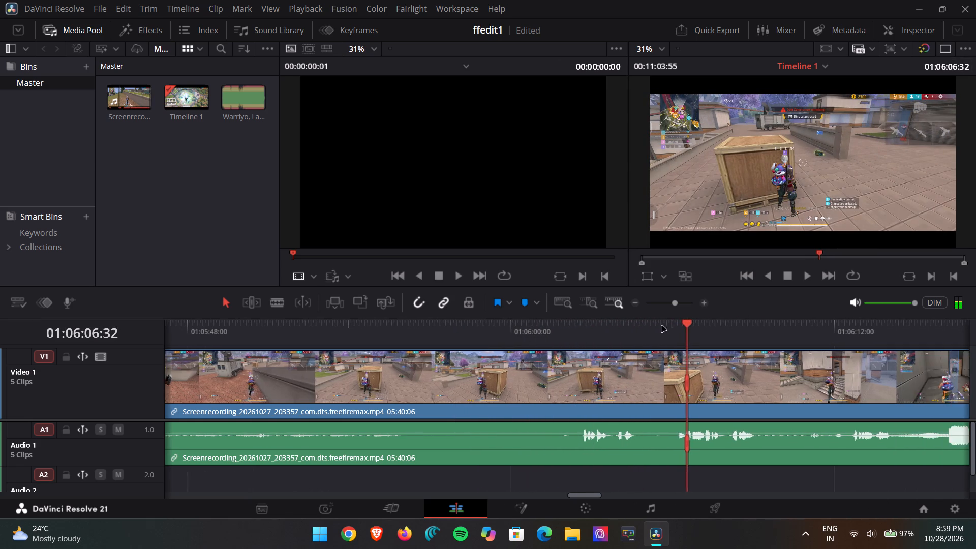
pyautogui.hscroll(-1, 662, 326)
pyautogui.moveTo(359, 327); pyautogui.dragTo(391, 325)
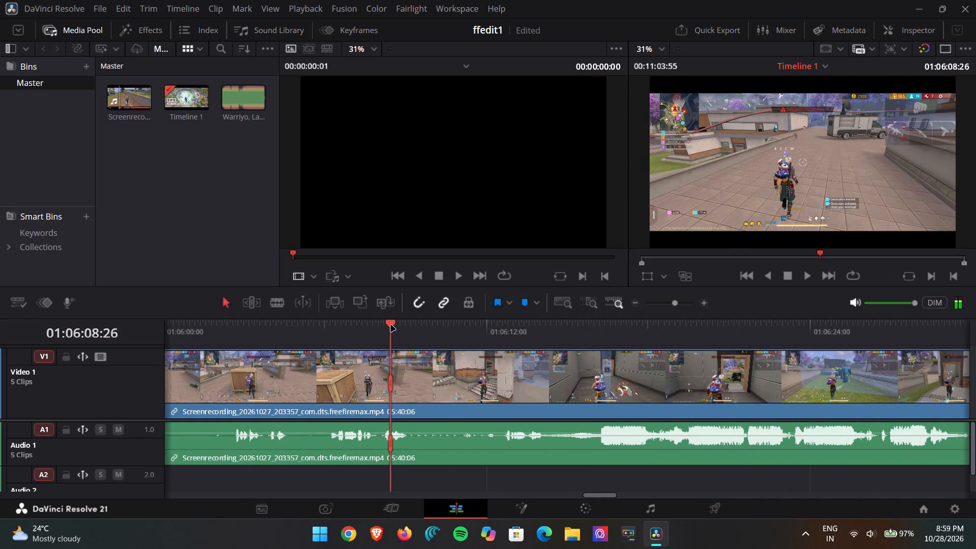
pyautogui.moveTo(391, 325); pyautogui.dragTo(354, 320)
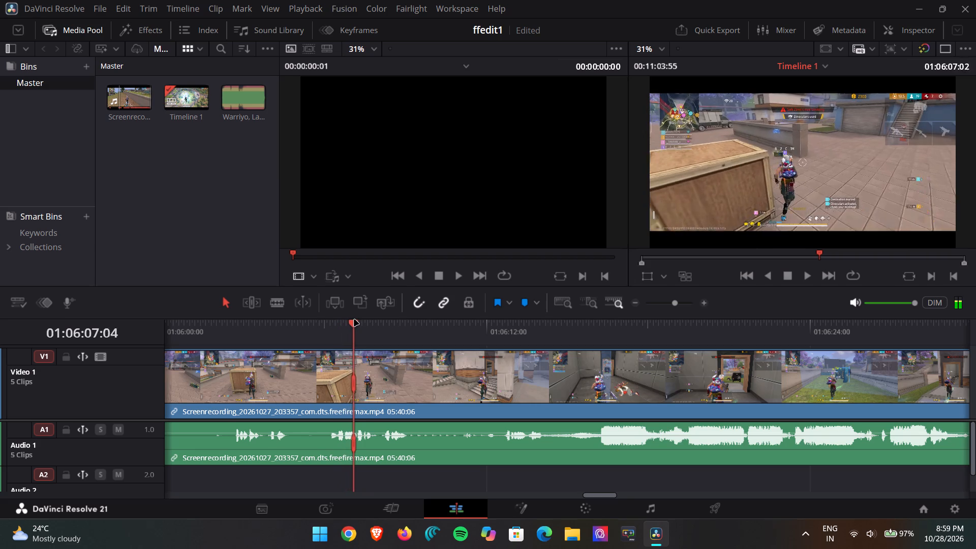
pyautogui.moveTo(354, 320); pyautogui.dragTo(383, 312)
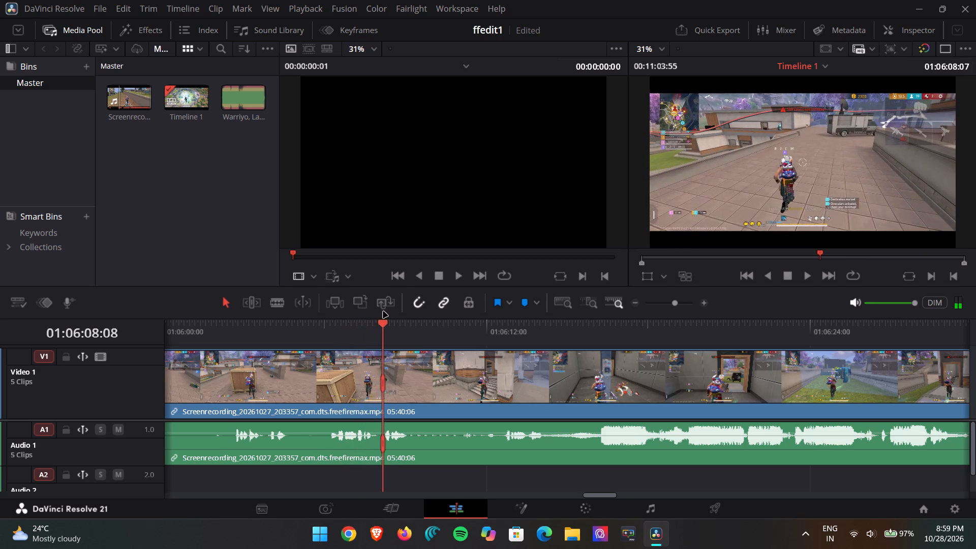
pyautogui.moveTo(383, 312); pyautogui.dragTo(396, 309)
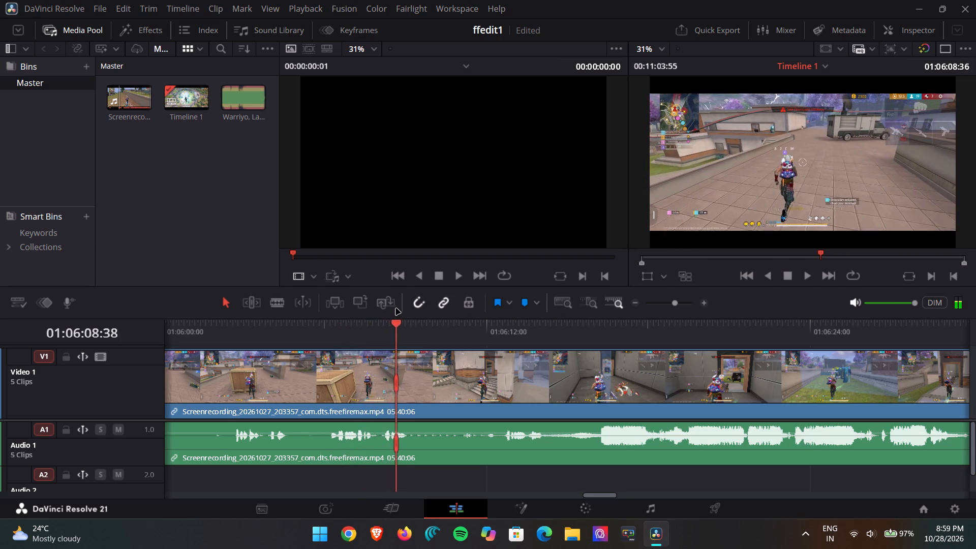
pyautogui.moveTo(396, 309); pyautogui.dragTo(414, 303)
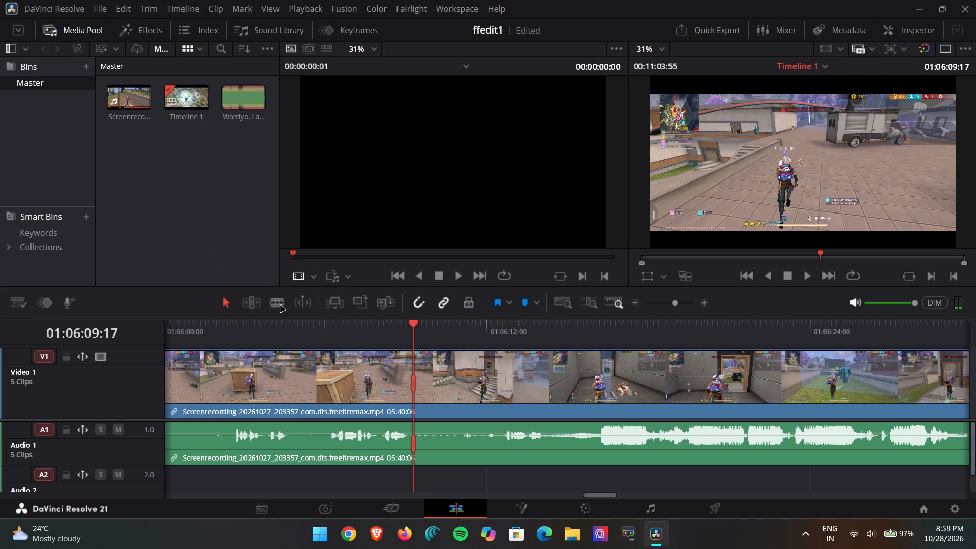
pyautogui.click(280, 306)
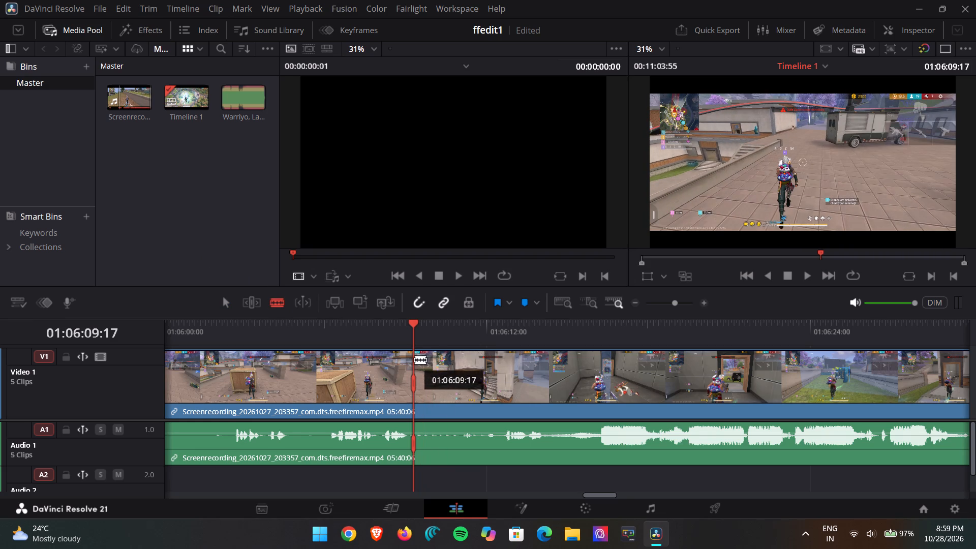
pyautogui.click(415, 359)
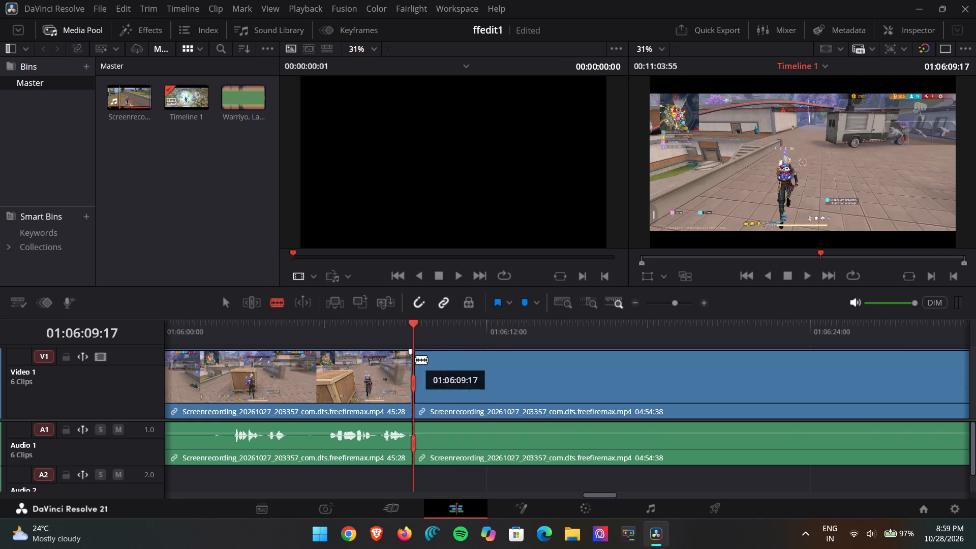
pyautogui.click(223, 304)
# Ripple delete the segment between the splits at 01:05:23:49 and 01:06:09:17, removing both its video and audio.
pyautogui.hscroll(1, 273, 330)
pyautogui.hscroll(3, 365, 362)
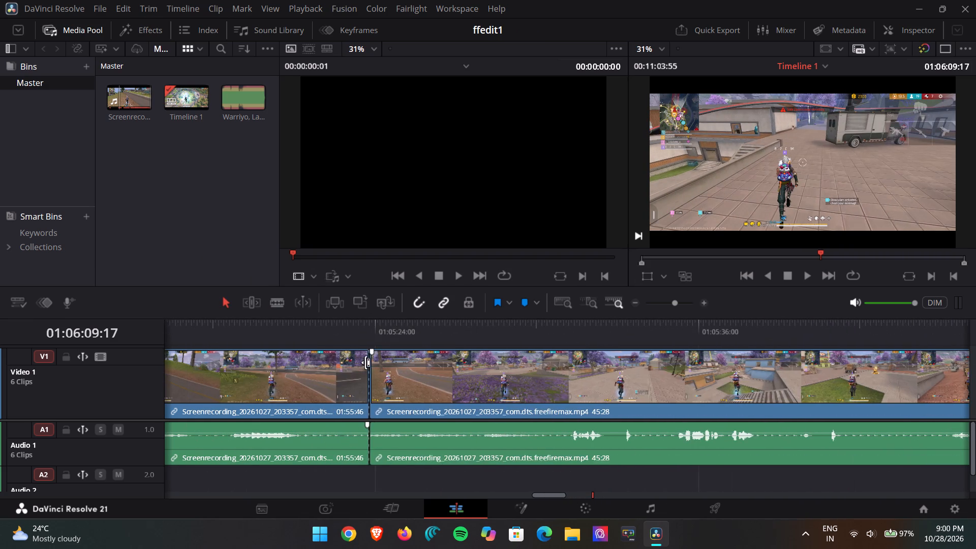
pyautogui.moveTo(477, 481); pyautogui.dragTo(478, 463)
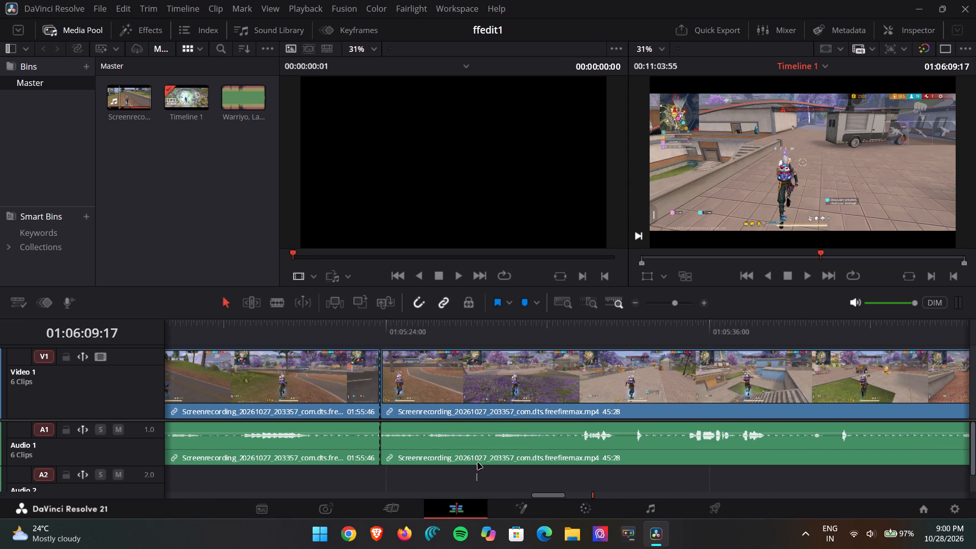
pyautogui.moveTo(478, 463); pyautogui.dragTo(492, 392)
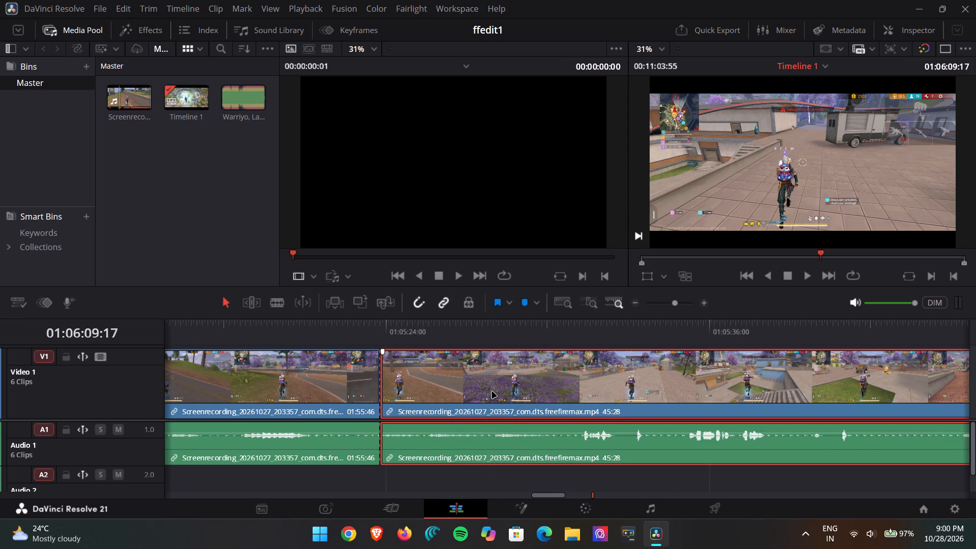
pyautogui.press('Delete')
# Review the footage after the cut from 01:05:23:49 to about 01:06:00, following the play through the building and out to the bus.
pyautogui.hscroll(-1, 494, 375)
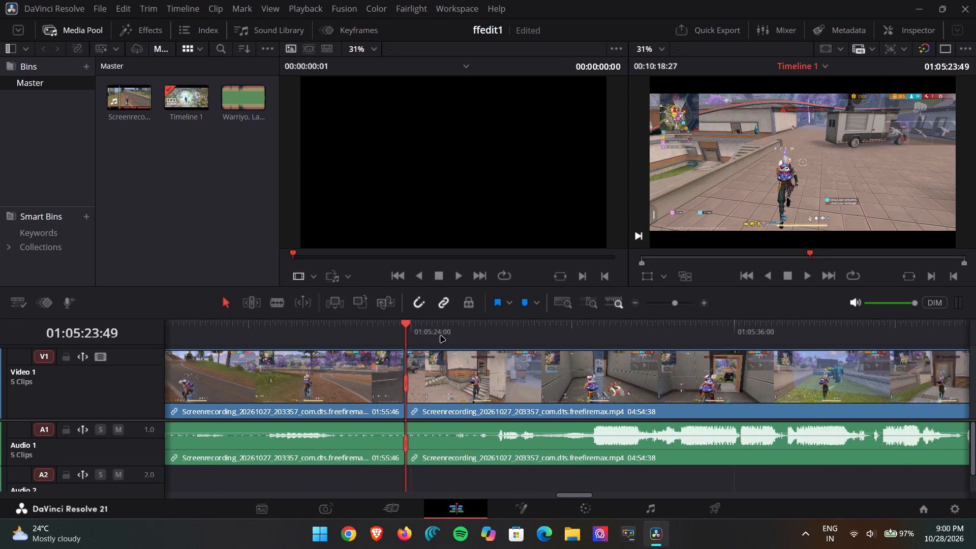
pyautogui.hscroll(-1, 441, 336)
pyautogui.moveTo(289, 338); pyautogui.dragTo(374, 338)
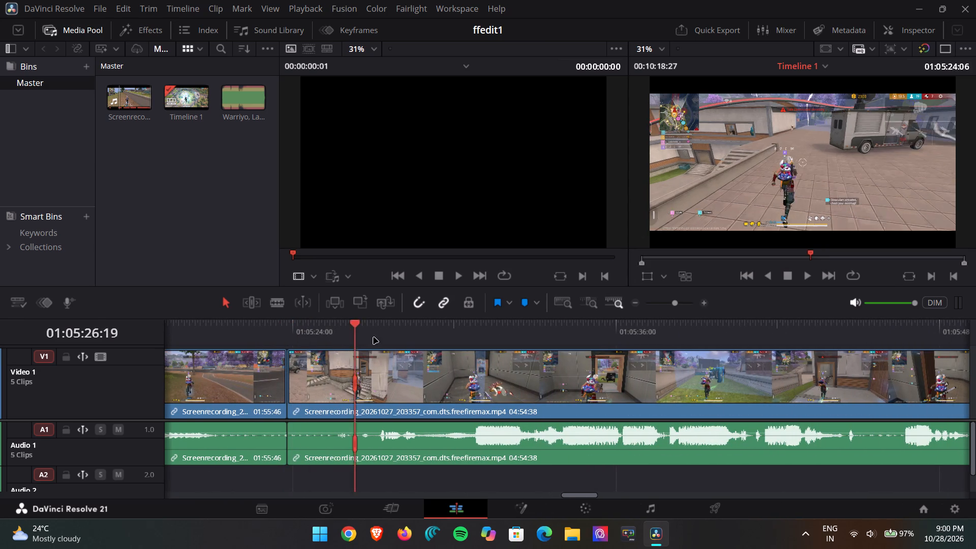
pyautogui.moveTo(374, 338); pyautogui.dragTo(628, 340)
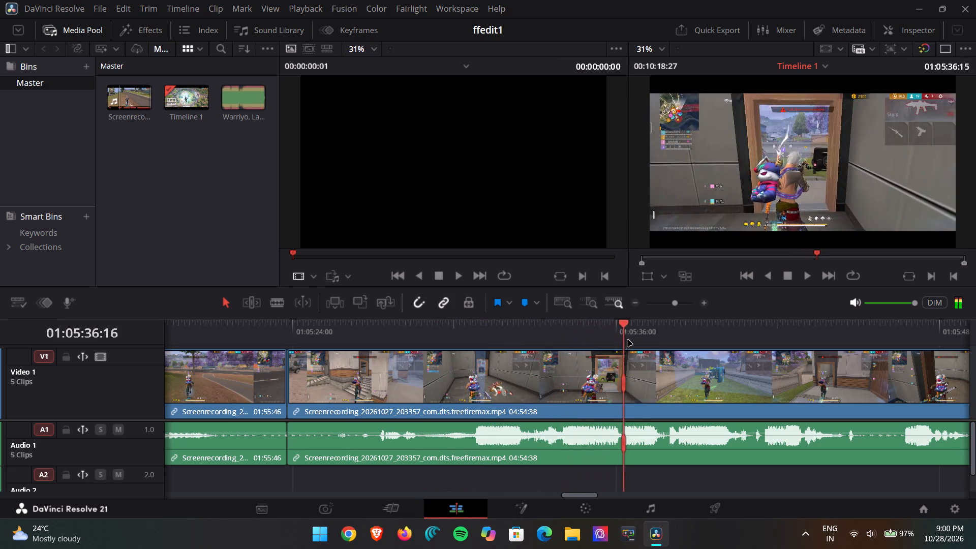
pyautogui.moveTo(628, 340); pyautogui.dragTo(741, 337)
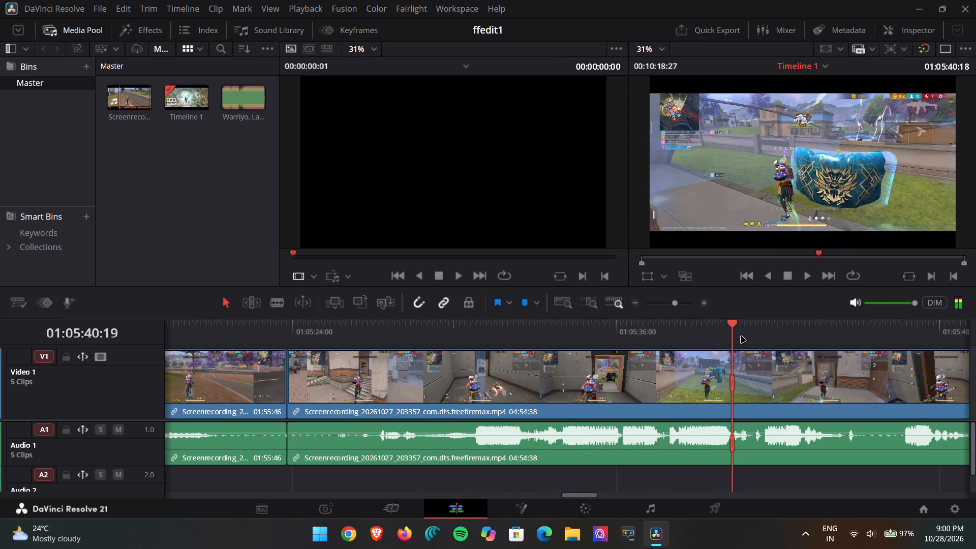
pyautogui.moveTo(741, 337); pyautogui.dragTo(810, 341)
pyautogui.hscroll(-1, 760, 342)
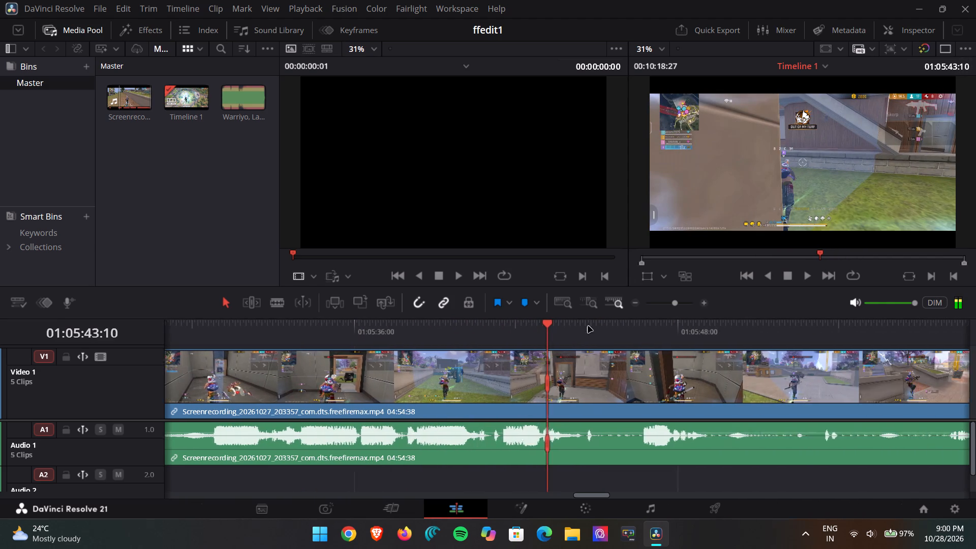
pyautogui.hscroll(-2, 588, 326)
pyautogui.moveTo(390, 335); pyautogui.dragTo(685, 338)
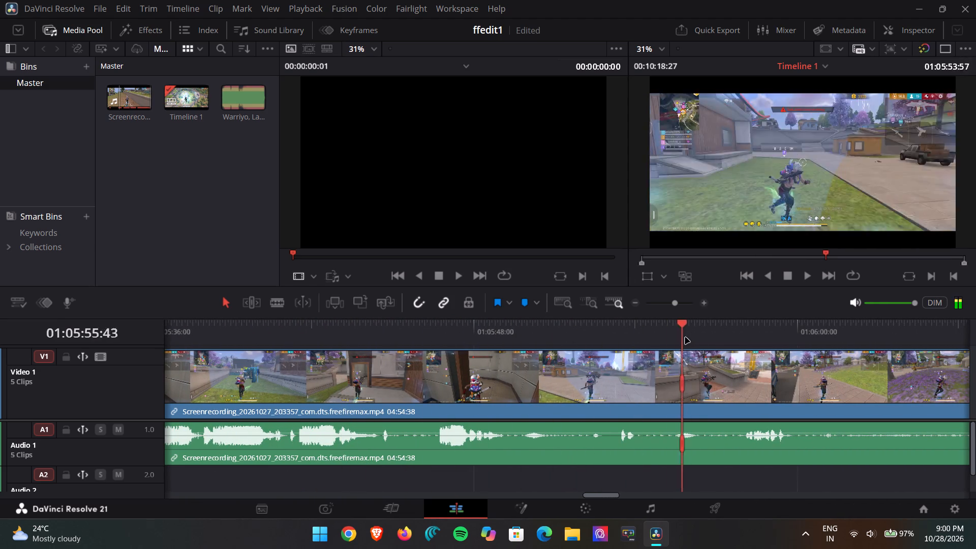
pyautogui.moveTo(685, 338); pyautogui.dragTo(819, 333)
# Continue reviewing the last clip from about 01:06:00 to 01:06:39, examining the run through the purple flowers and the fight by the tree.
pyautogui.hscroll(-1, 727, 326)
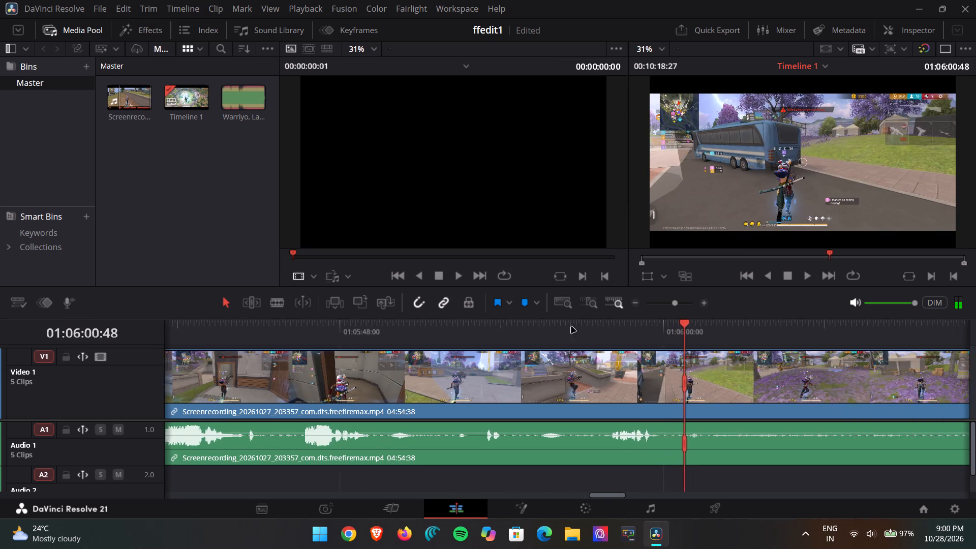
pyautogui.hscroll(-1, 571, 327)
pyautogui.moveTo(493, 335); pyautogui.dragTo(744, 331)
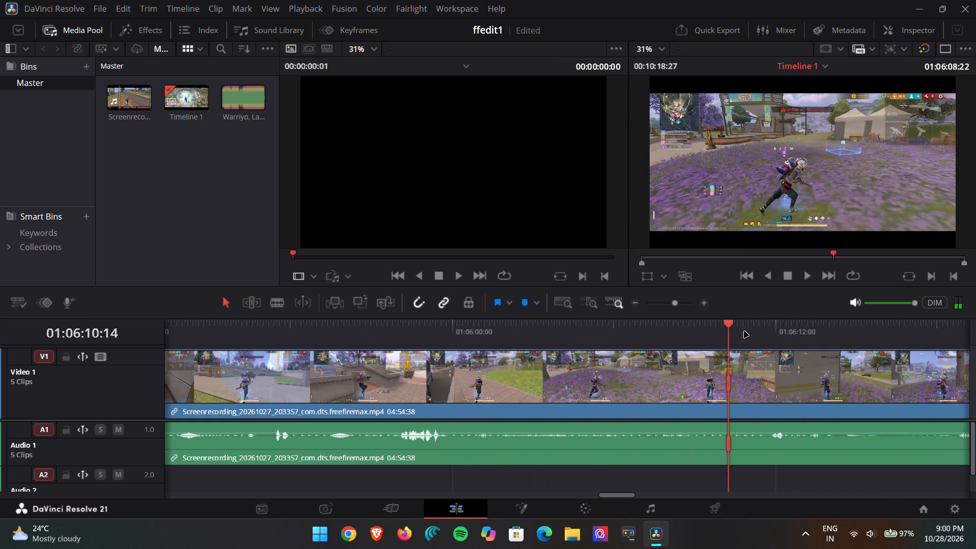
pyautogui.moveTo(744, 331); pyautogui.dragTo(872, 313)
pyautogui.hscroll(-2, 828, 314)
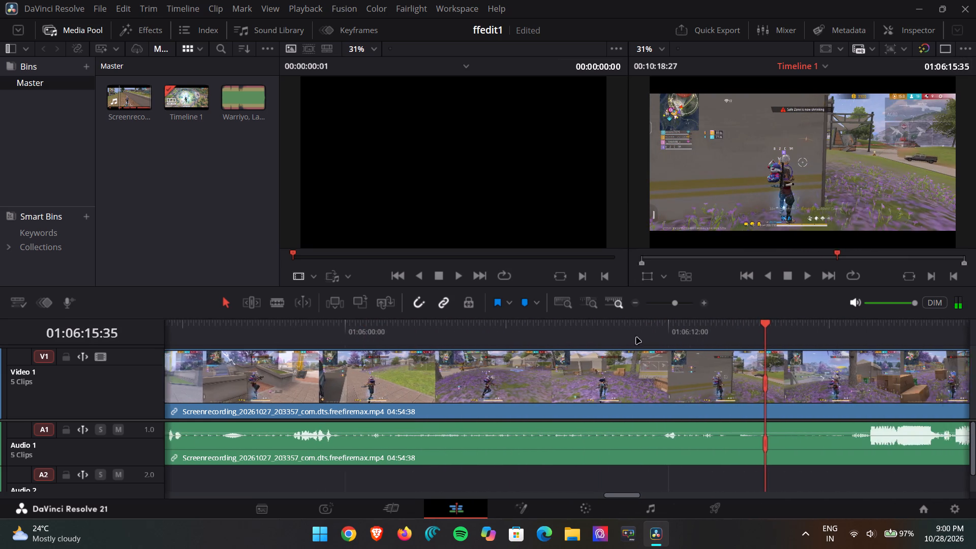
pyautogui.hscroll(-1, 636, 338)
pyautogui.moveTo(577, 333); pyautogui.dragTo(648, 332)
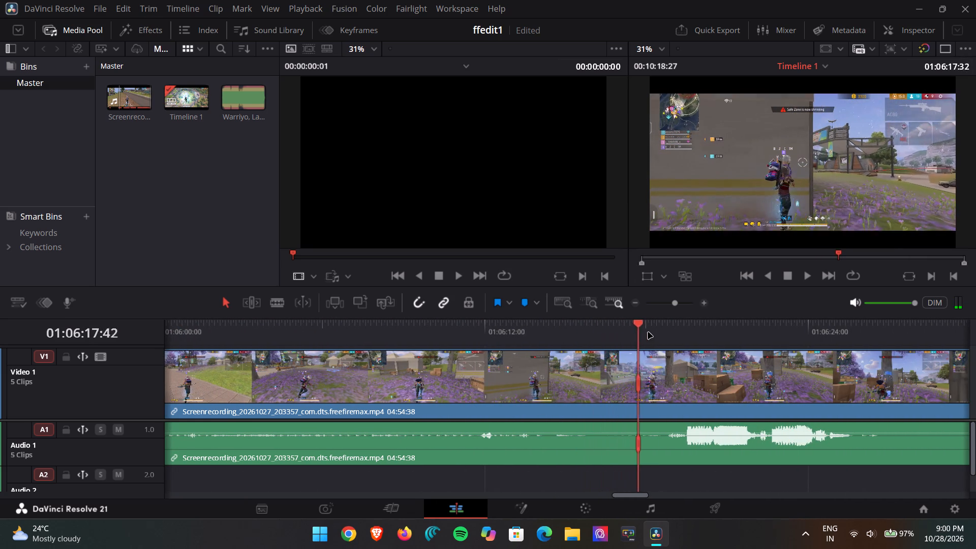
pyautogui.moveTo(648, 332); pyautogui.dragTo(830, 341)
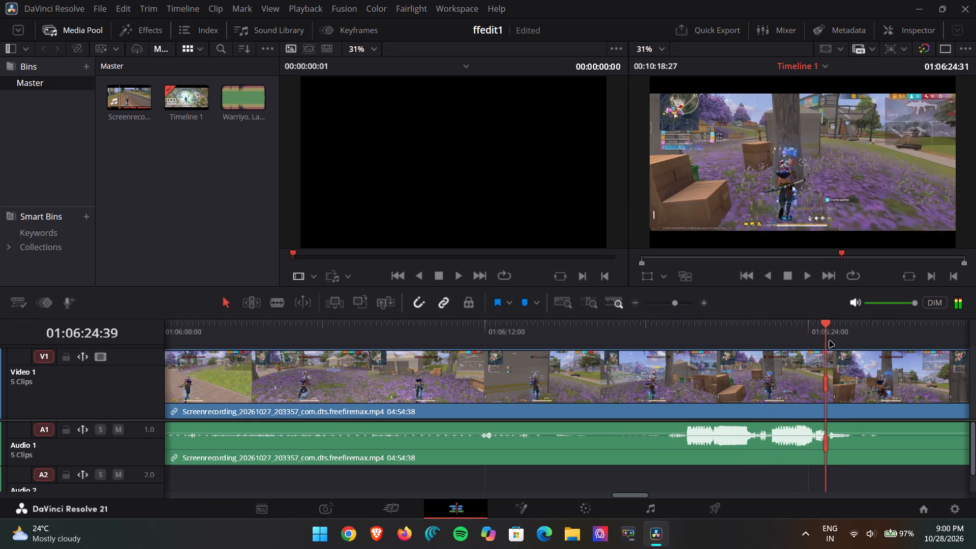
pyautogui.moveTo(830, 341); pyautogui.dragTo(848, 341)
pyautogui.hscroll(-3, 826, 339)
pyautogui.moveTo(445, 340); pyautogui.dragTo(521, 332)
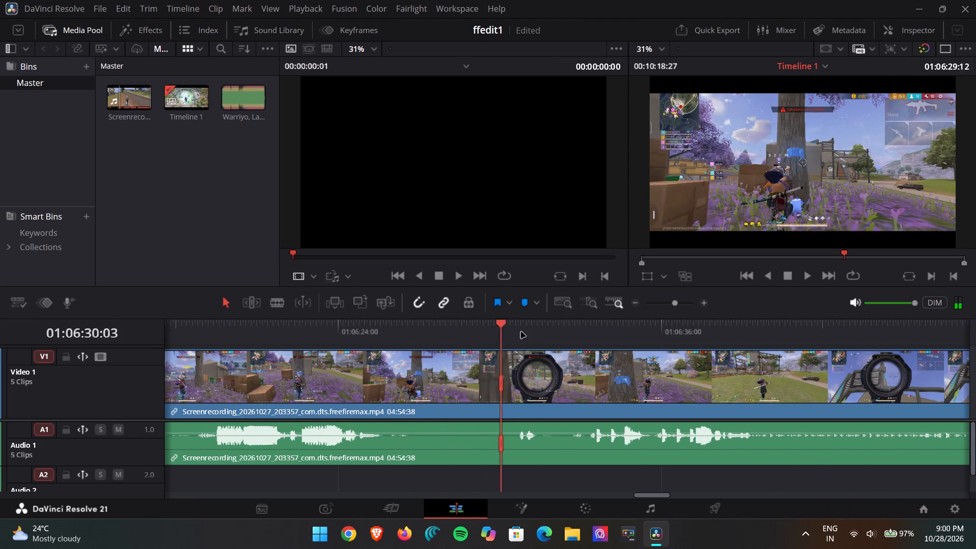
pyautogui.moveTo(521, 332); pyautogui.dragTo(753, 335)
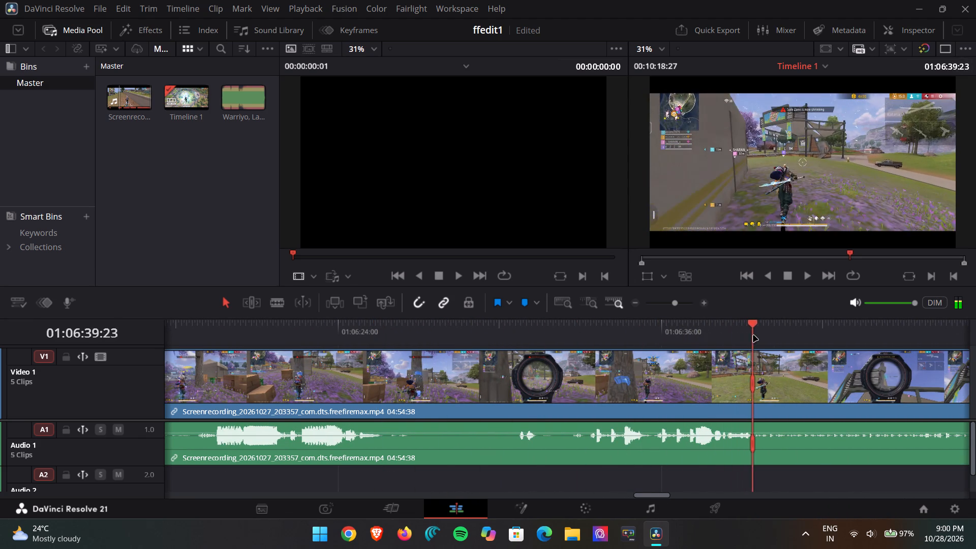
# Review the last clip from 01:06:39 to about 01:07:43, examining the run past the crates and the fight by the patterned wall.
pyautogui.moveTo(753, 335); pyautogui.dragTo(868, 335)
pyautogui.hscroll(-3, 841, 336)
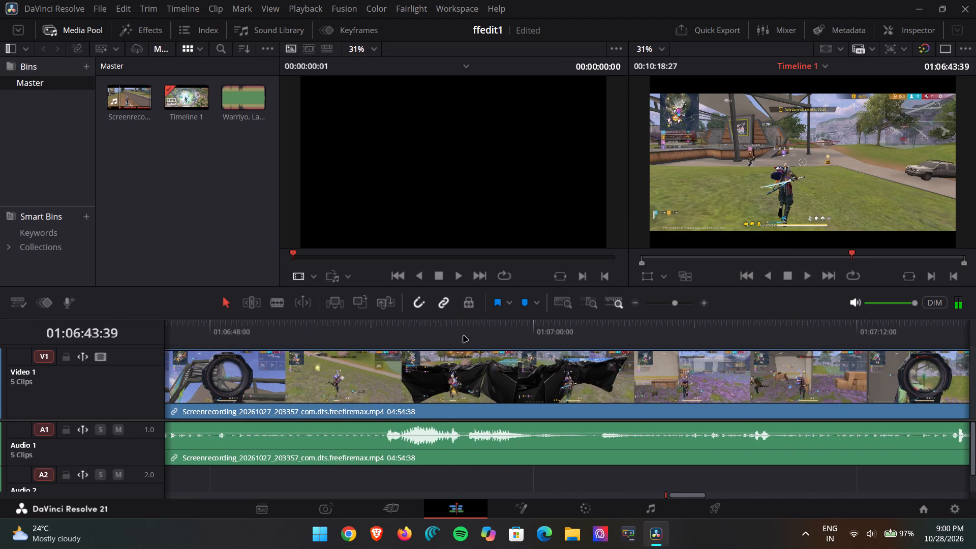
pyautogui.moveTo(446, 333); pyautogui.dragTo(840, 331)
pyautogui.hscroll(-3, 822, 331)
pyautogui.moveTo(459, 331); pyautogui.dragTo(578, 327)
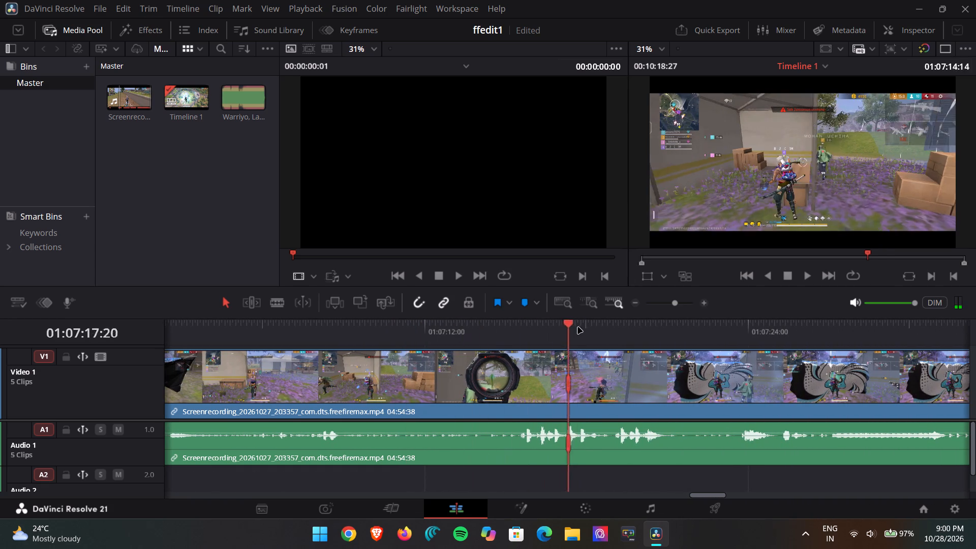
pyautogui.moveTo(578, 327); pyautogui.dragTo(740, 314)
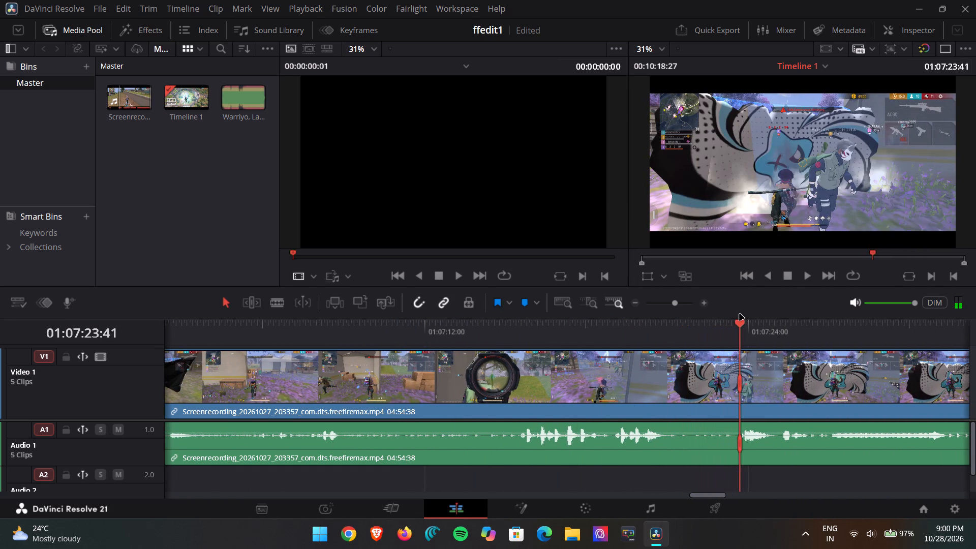
pyautogui.moveTo(740, 314); pyautogui.dragTo(632, 313)
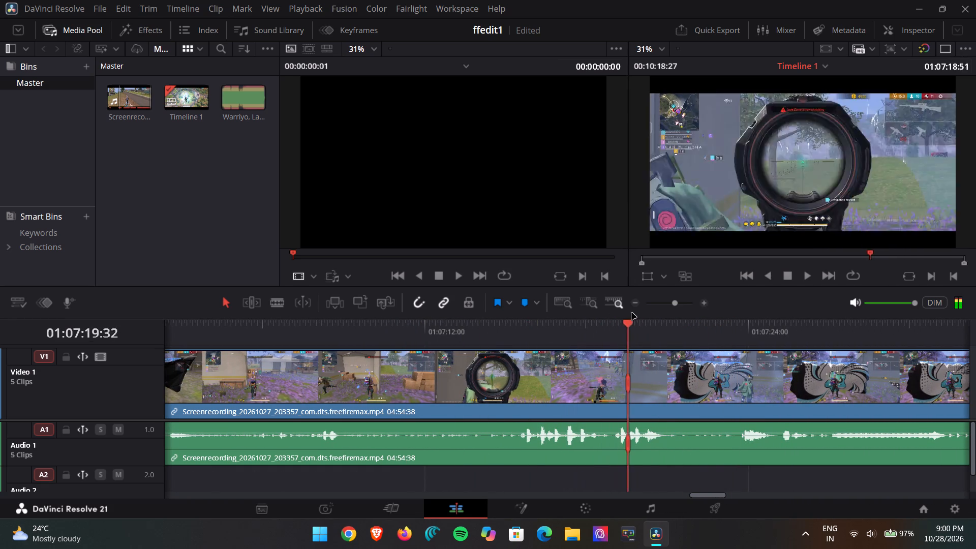
pyautogui.moveTo(632, 313); pyautogui.dragTo(754, 290)
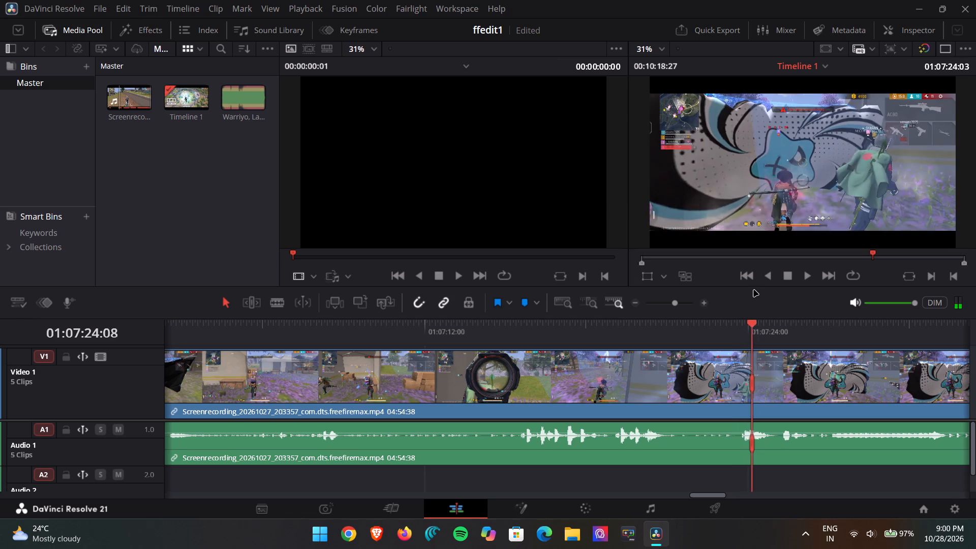
pyautogui.moveTo(754, 290); pyautogui.dragTo(801, 287)
pyautogui.hscroll(-2, 788, 288)
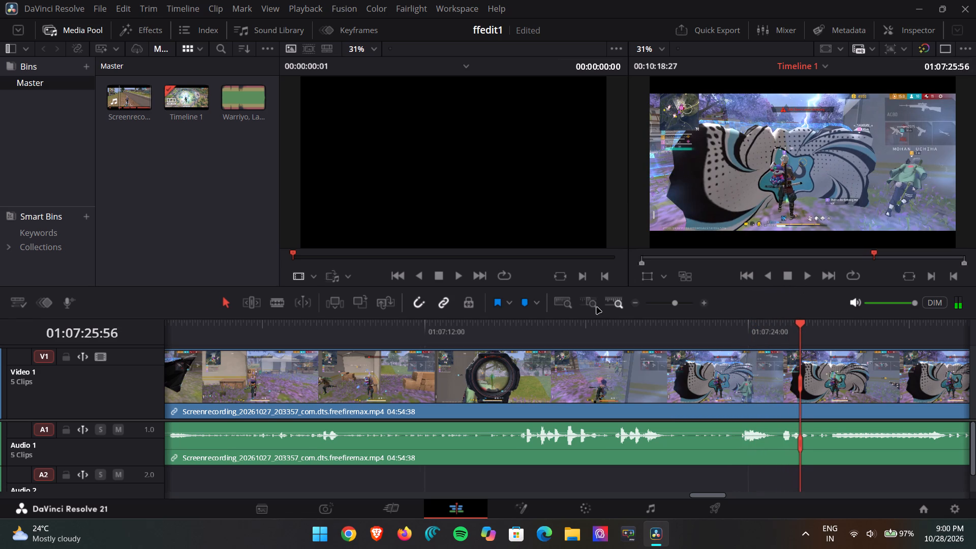
pyautogui.hscroll(-3, 597, 308)
pyautogui.moveTo(380, 334); pyautogui.dragTo(581, 326)
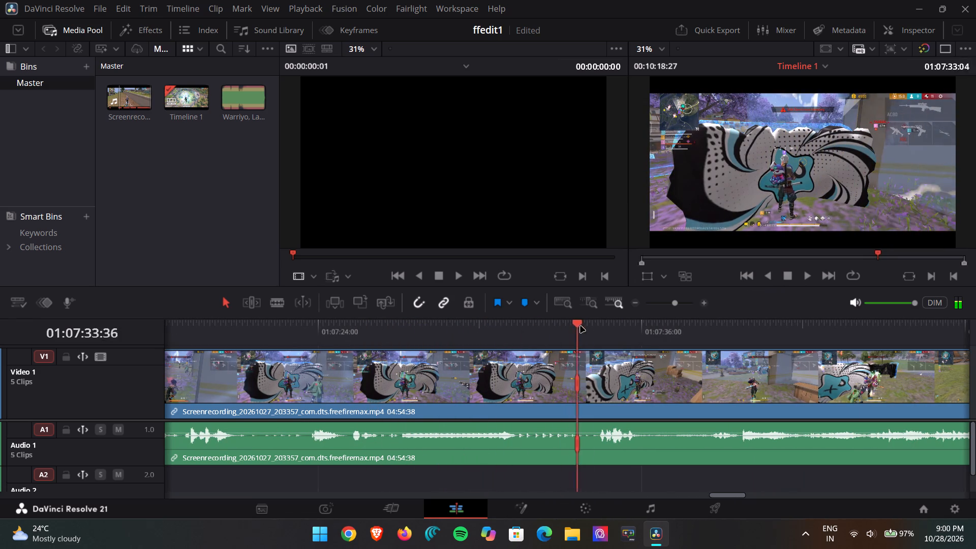
pyautogui.moveTo(581, 326); pyautogui.dragTo(847, 334)
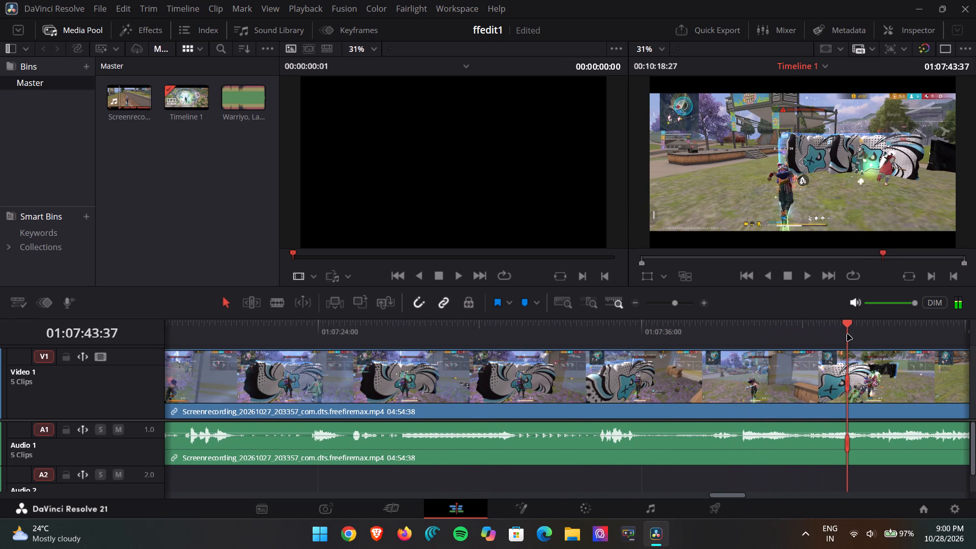
# Find the cut point as the player leaves the patterned wall and split the clip's video and audio at 01:07:40:02.
pyautogui.moveTo(847, 334); pyautogui.dragTo(752, 333)
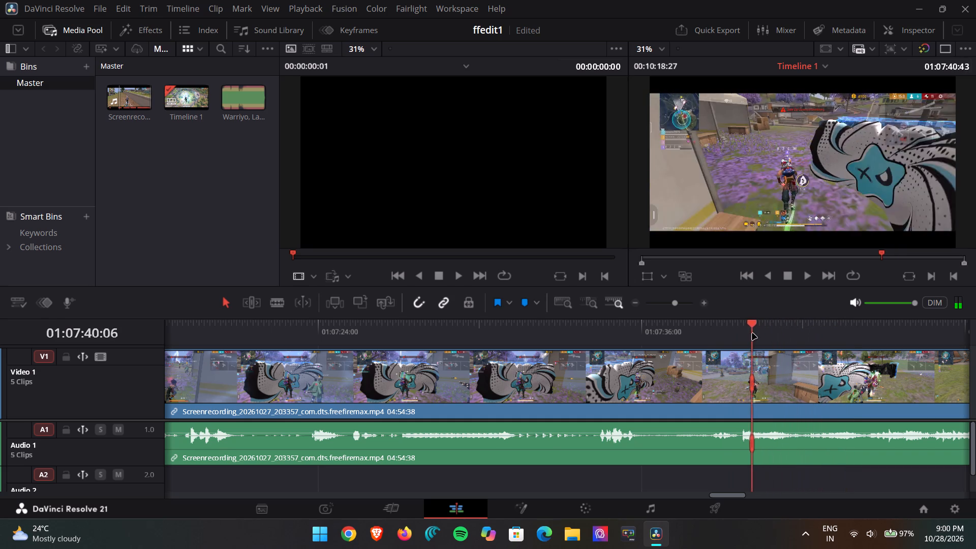
pyautogui.moveTo(752, 333); pyautogui.dragTo(734, 327)
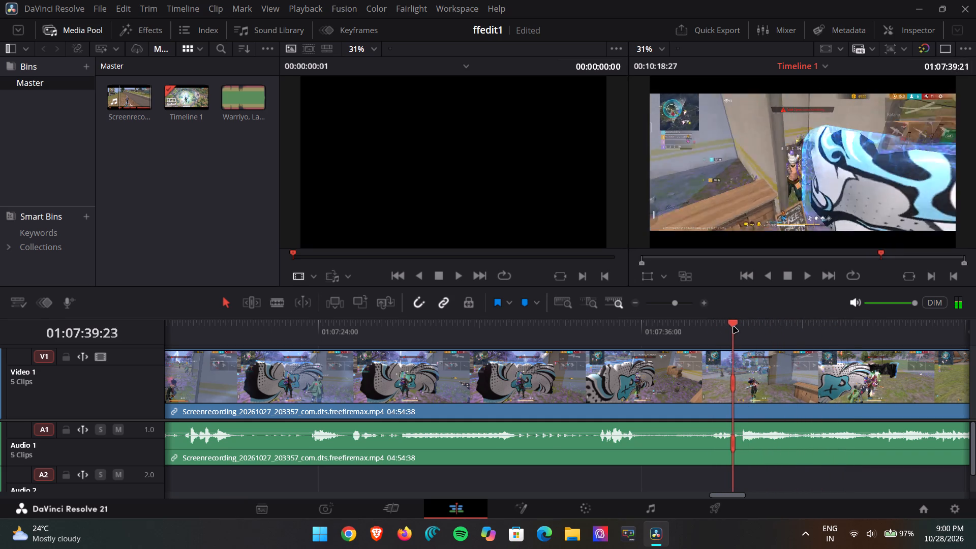
pyautogui.moveTo(734, 327); pyautogui.dragTo(761, 327)
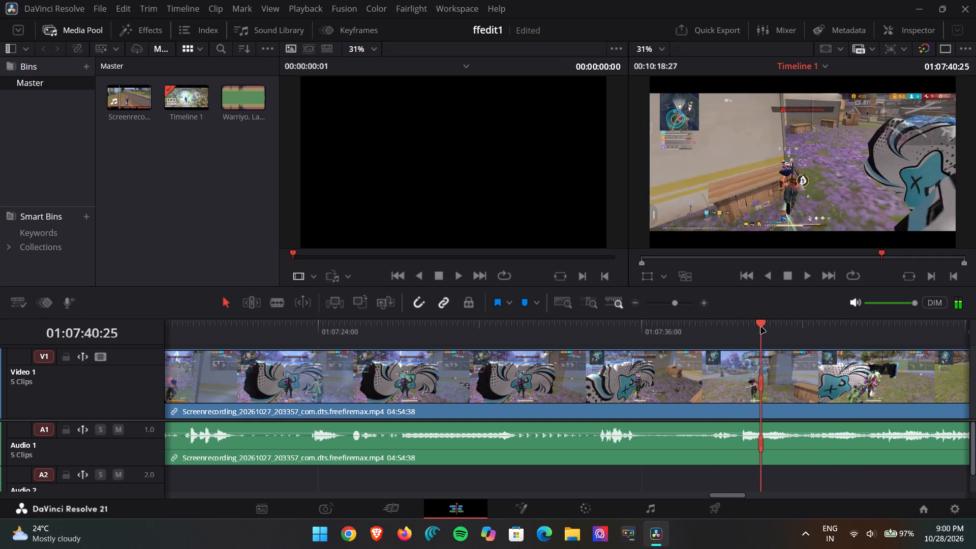
pyautogui.moveTo(761, 327); pyautogui.dragTo(786, 332)
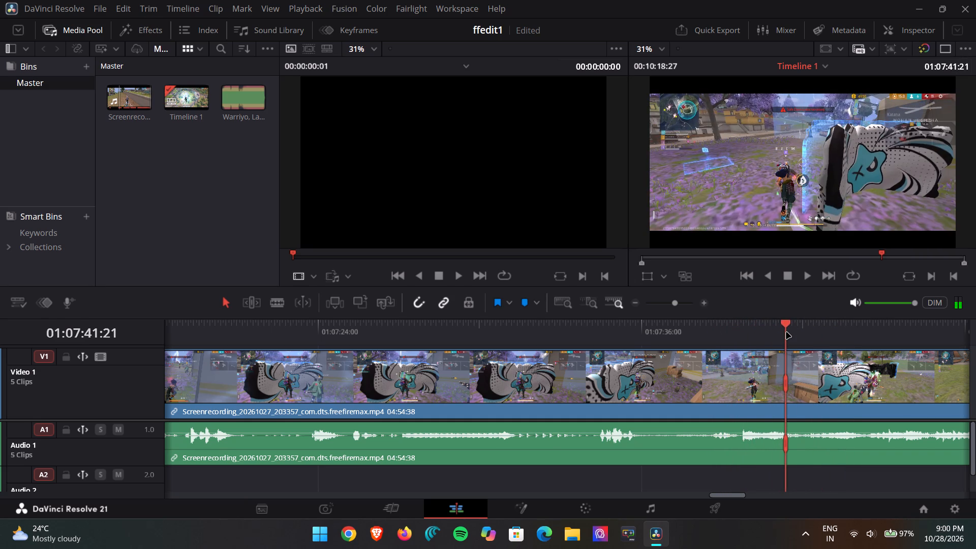
pyautogui.moveTo(786, 332); pyautogui.dragTo(785, 340)
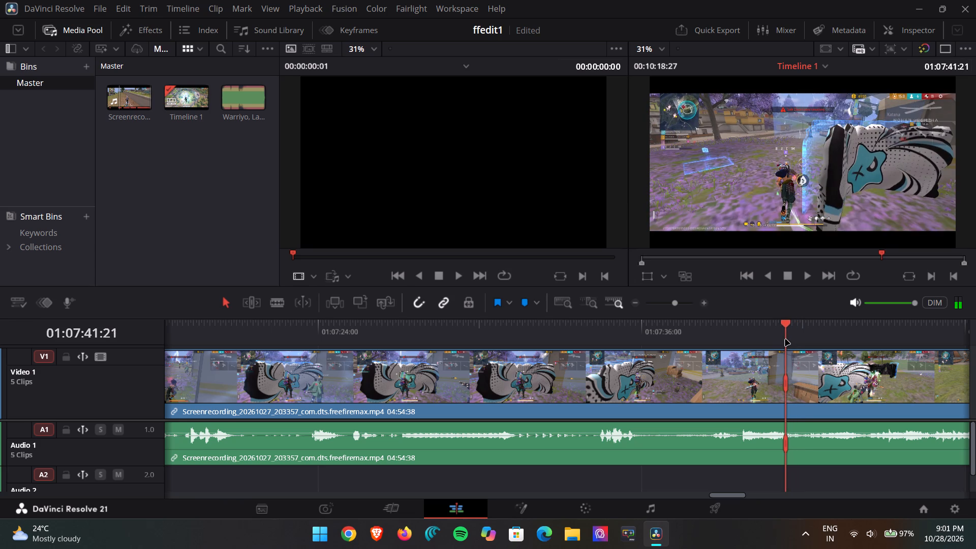
pyautogui.moveTo(785, 340); pyautogui.dragTo(726, 326)
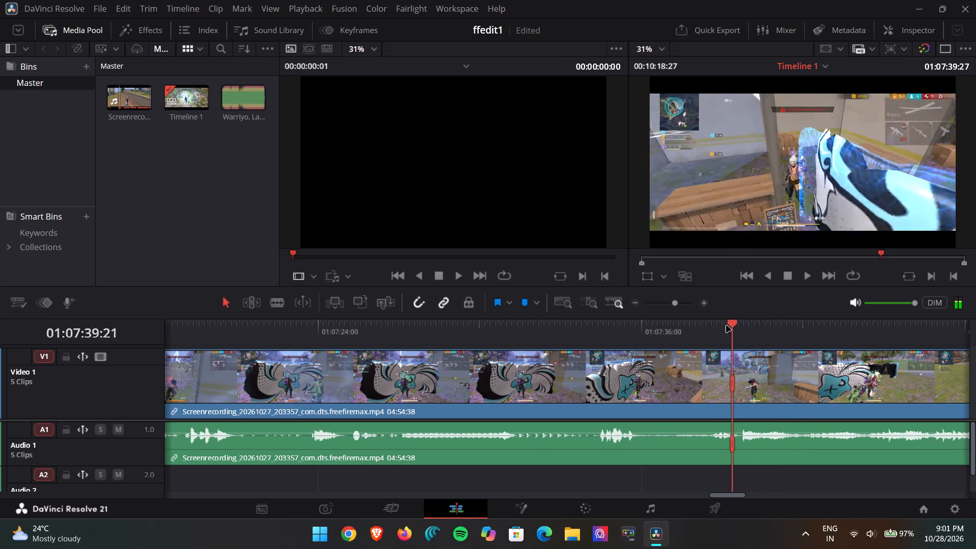
pyautogui.moveTo(726, 326); pyautogui.dragTo(745, 319)
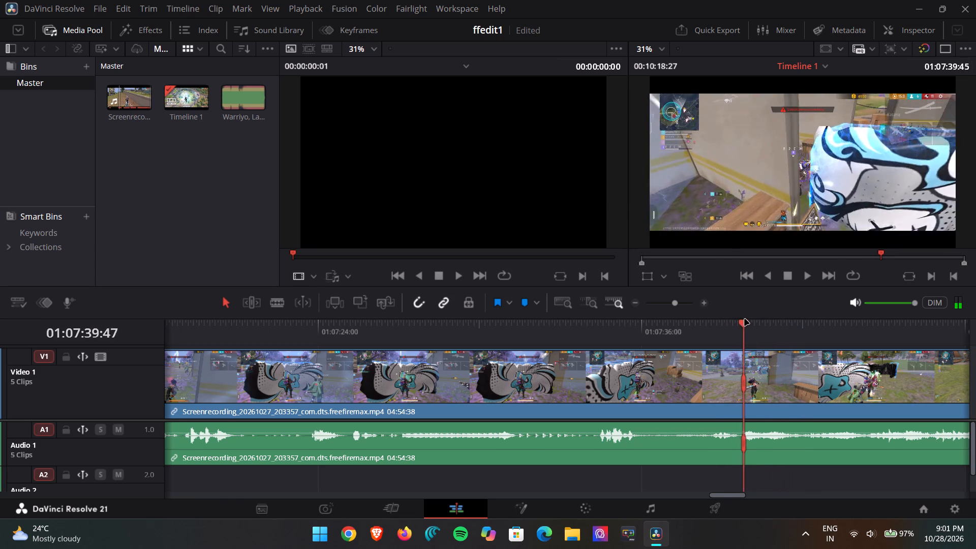
pyautogui.moveTo(745, 319); pyautogui.dragTo(751, 319)
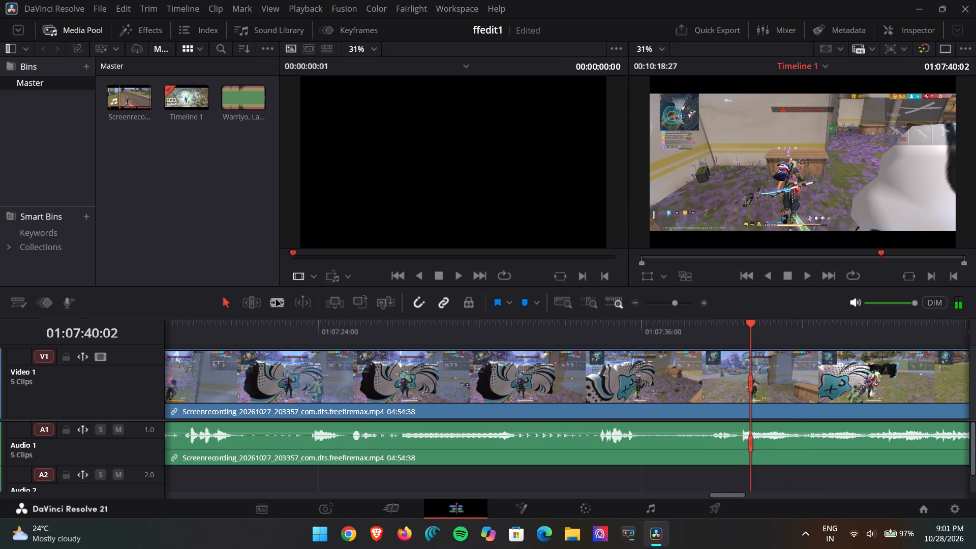
pyautogui.click(275, 300)
pyautogui.click(752, 368)
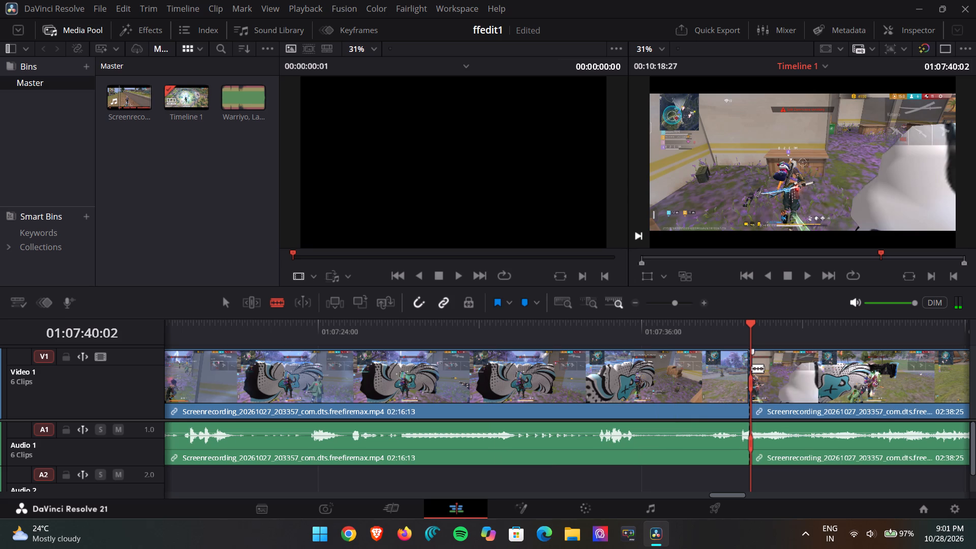
# Find the point just after the opponent goes down behind the patterned wall and split the video and audio at 01:07:26:36.
pyautogui.hscroll(2, 705, 376)
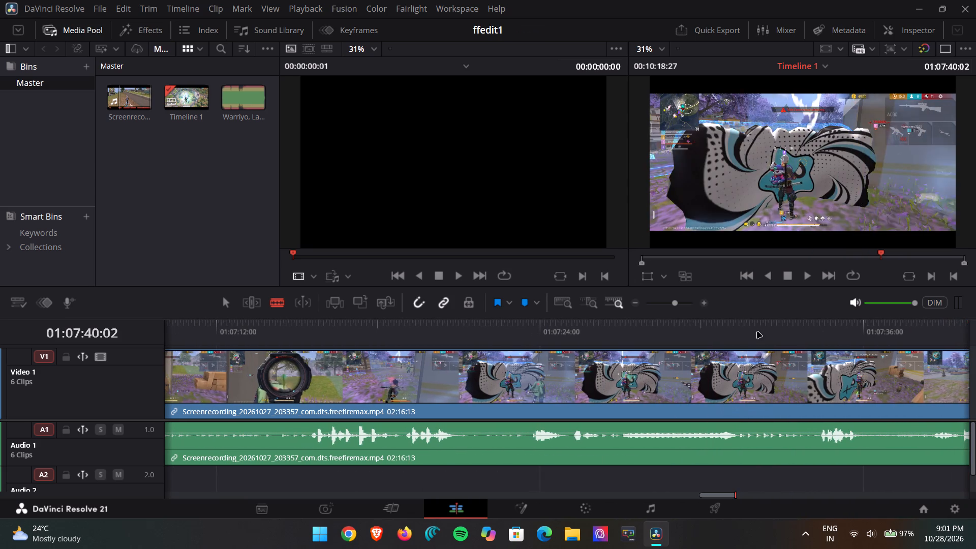
pyautogui.click(229, 304)
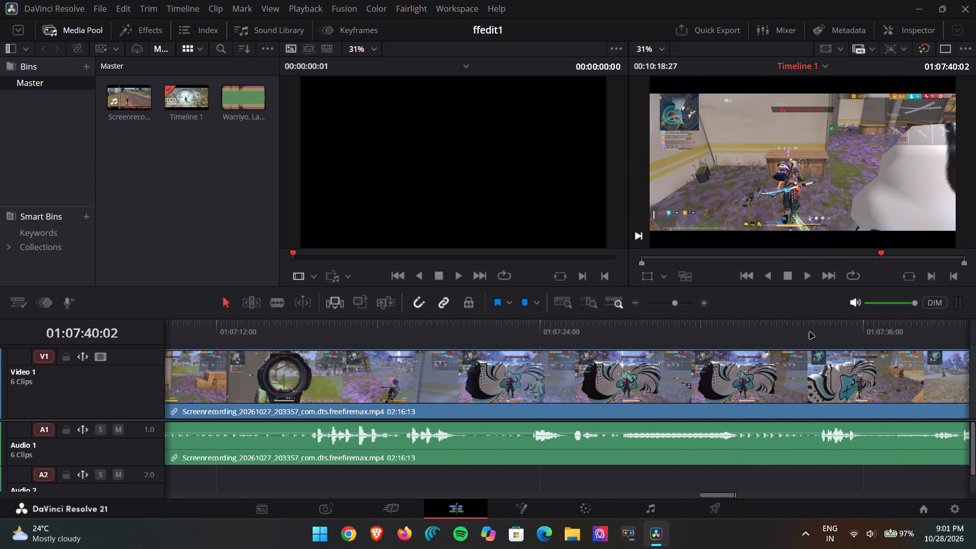
pyautogui.click(810, 332)
pyautogui.moveTo(810, 332); pyautogui.dragTo(727, 334)
pyautogui.moveTo(791, 335); pyautogui.dragTo(681, 326)
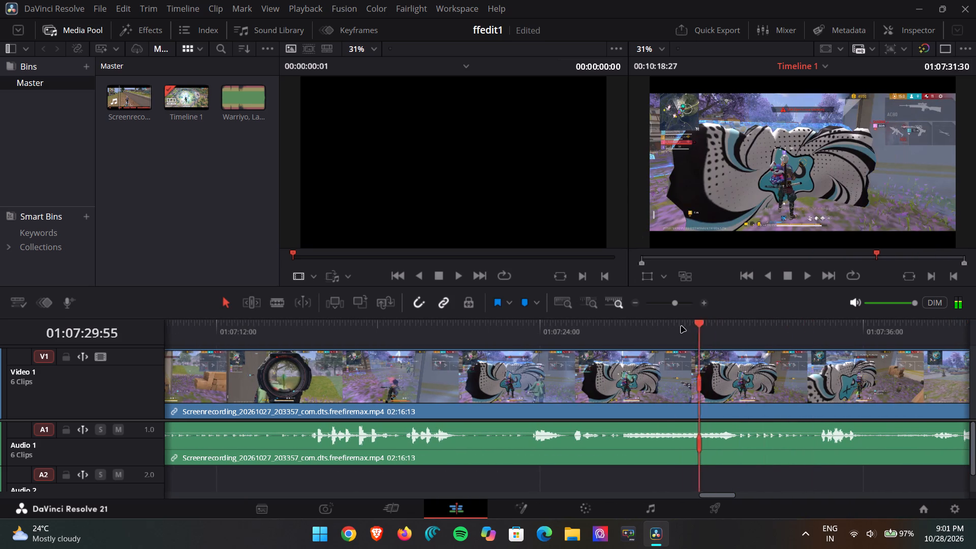
pyautogui.moveTo(681, 326); pyautogui.dragTo(479, 329)
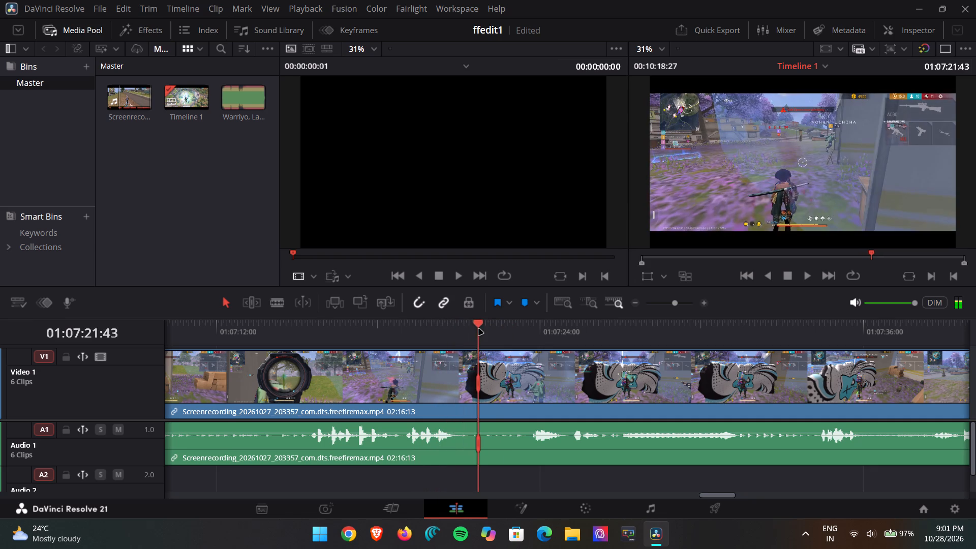
pyautogui.moveTo(479, 329); pyautogui.dragTo(553, 327)
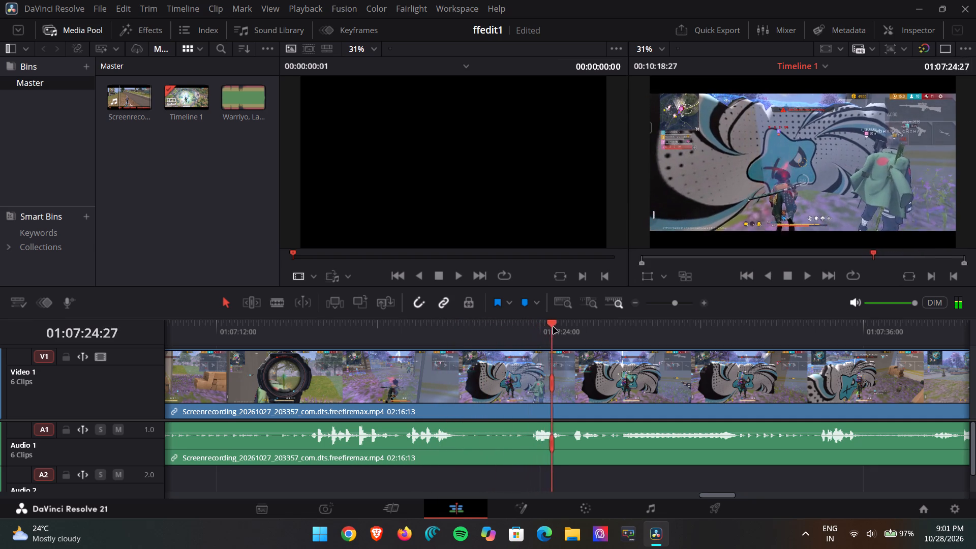
pyautogui.moveTo(553, 327); pyautogui.dragTo(574, 335)
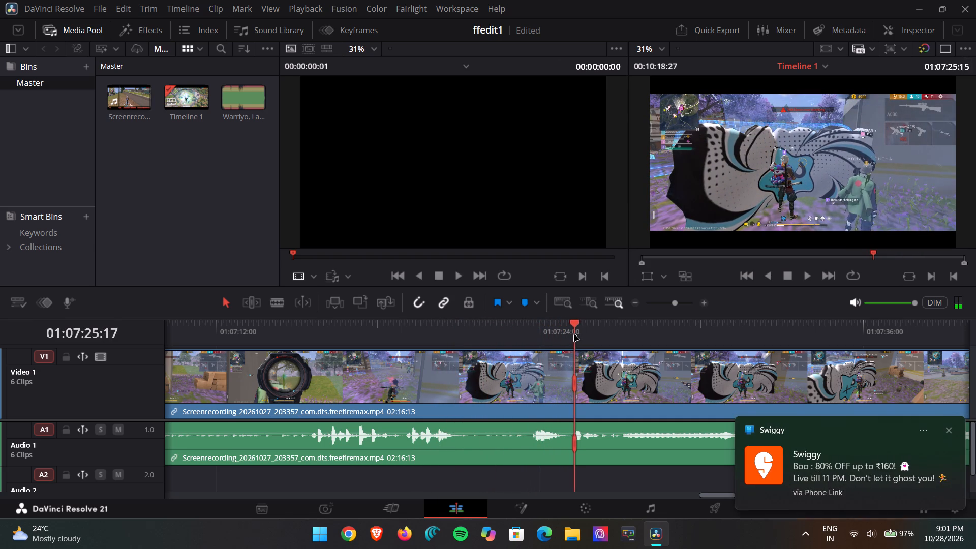
pyautogui.moveTo(574, 335); pyautogui.dragTo(604, 336)
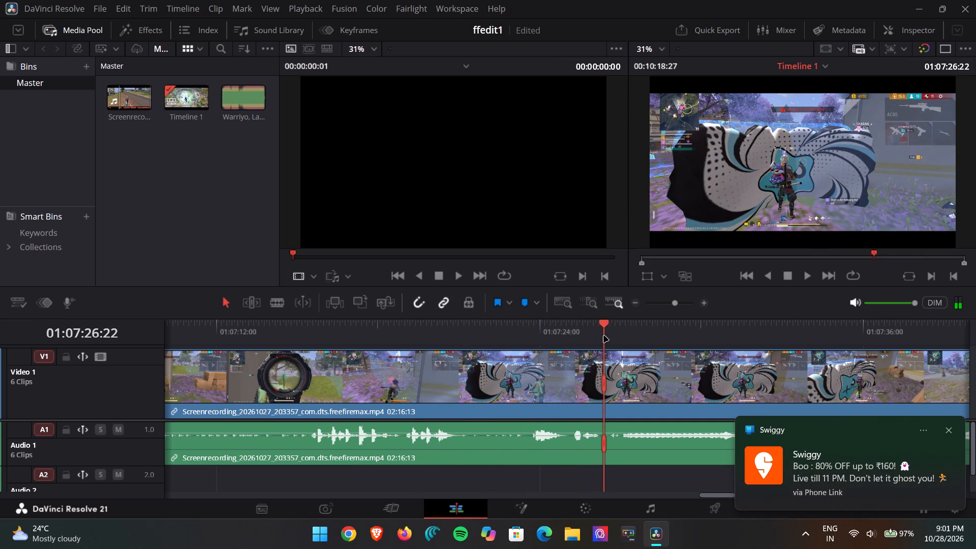
pyautogui.moveTo(604, 336); pyautogui.dragTo(610, 339)
pyautogui.click(278, 306)
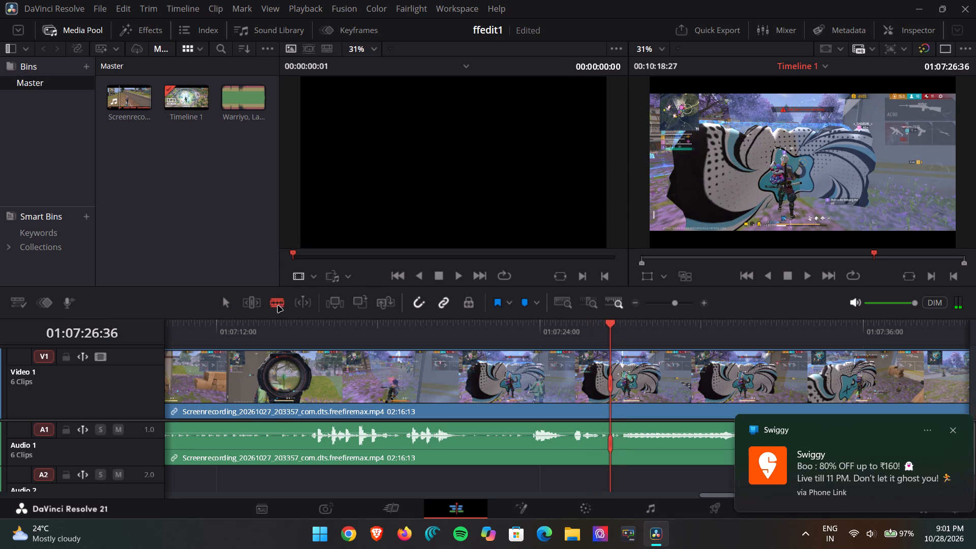
pyautogui.click(612, 360)
pyautogui.click(223, 297)
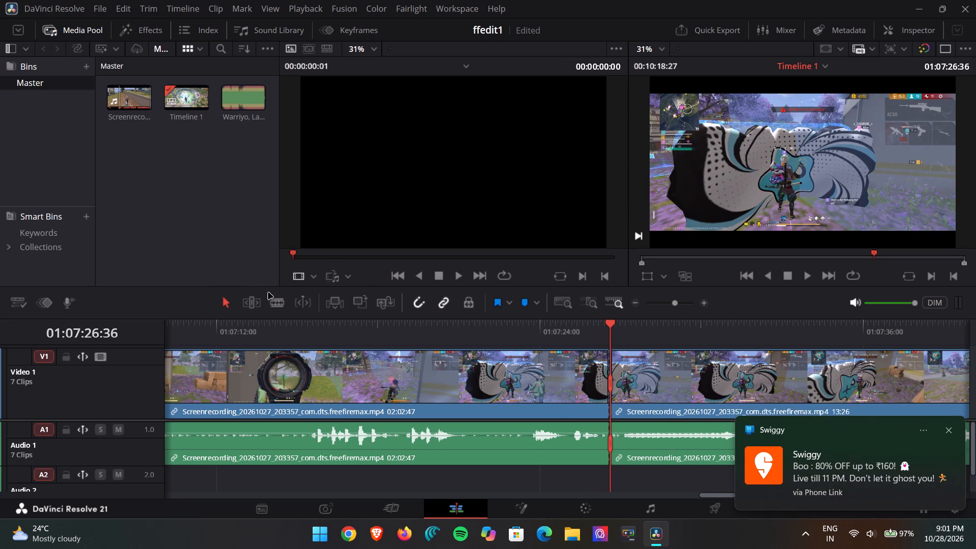
# Ripple delete the segment between the splits at 01:07:26:36 and 01:07:40:02, removing both its video and audio.
pyautogui.hscroll(-2, 391, 307)
pyautogui.moveTo(515, 472); pyautogui.dragTo(539, 398)
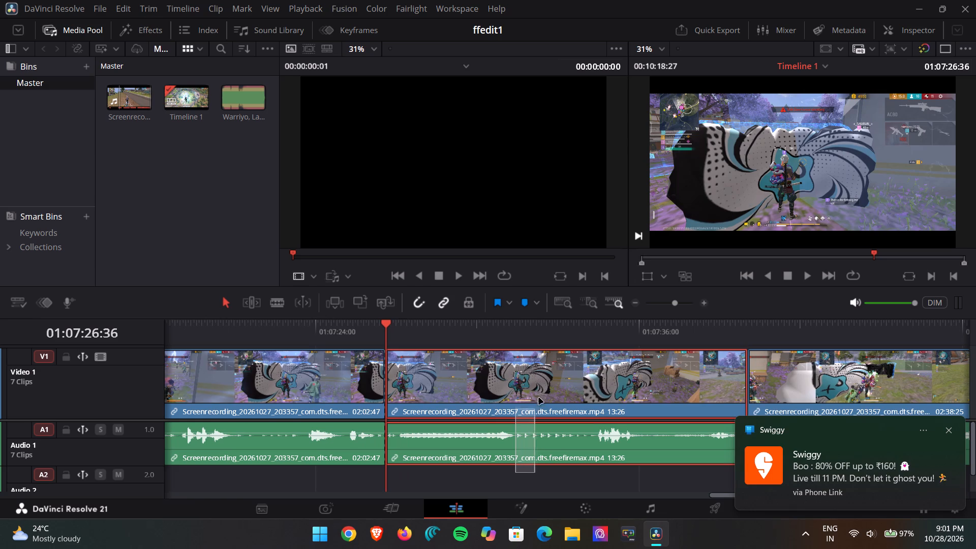
pyautogui.moveTo(539, 398); pyautogui.dragTo(540, 393)
pyautogui.press('Delete')
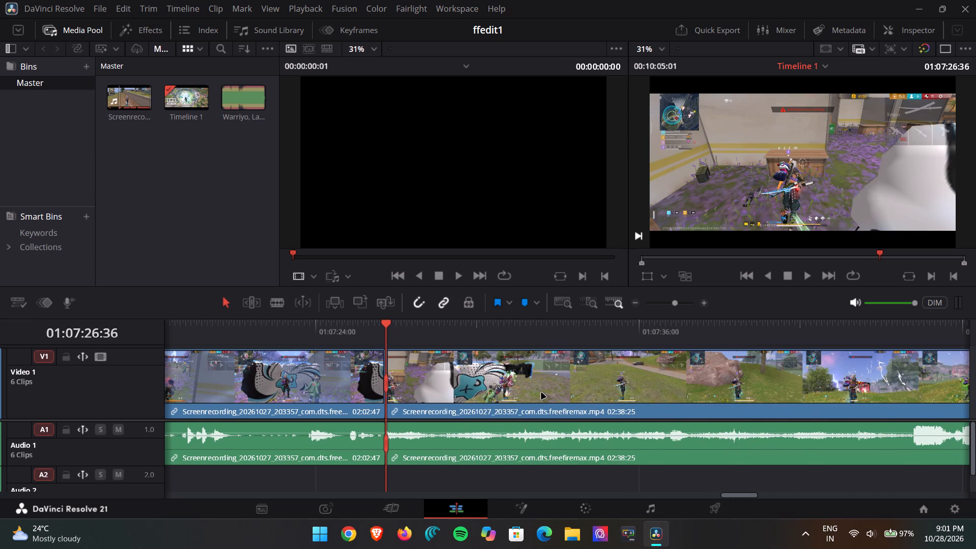
# Check the join at 01:07:26:36 by scrubbing from about 01:07:24 past the patterned wall to about 01:07:36.
pyautogui.moveTo(383, 339); pyautogui.dragTo(319, 328)
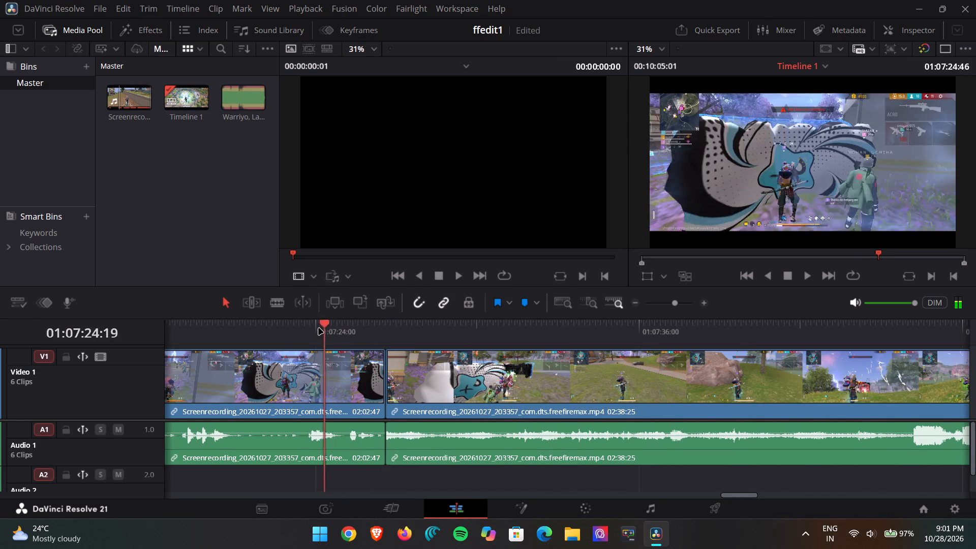
pyautogui.moveTo(319, 328); pyautogui.dragTo(354, 322)
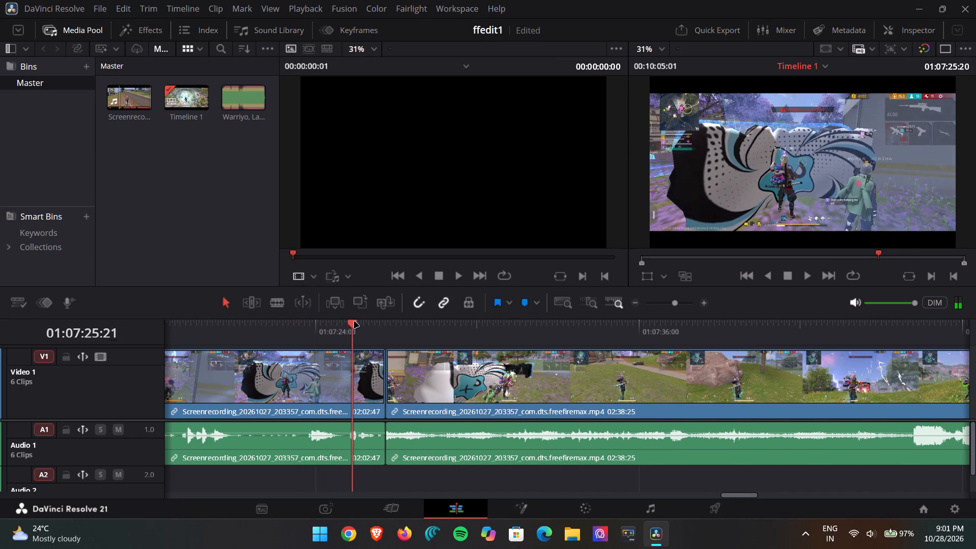
pyautogui.moveTo(354, 322); pyautogui.dragTo(479, 335)
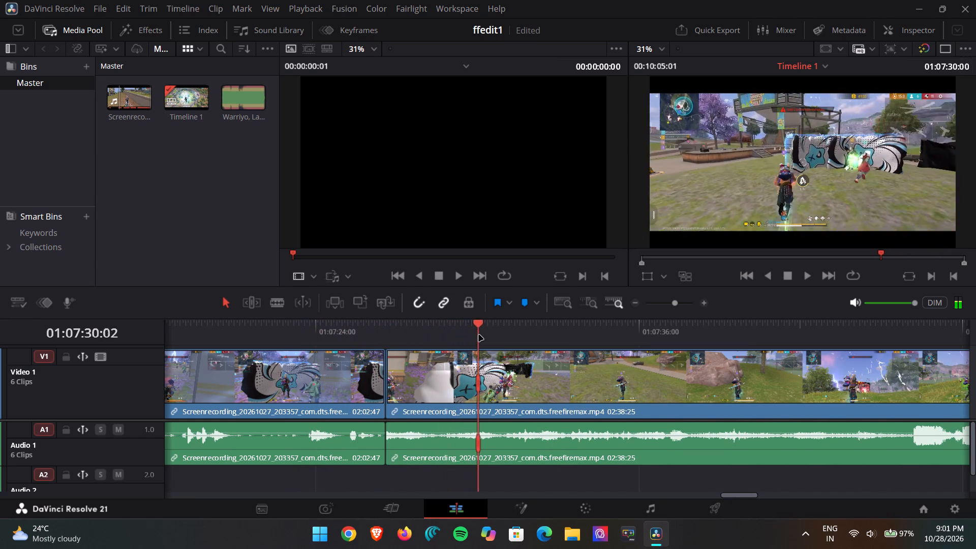
pyautogui.moveTo(479, 335); pyautogui.dragTo(652, 349)
pyautogui.hscroll(-1, 608, 336)
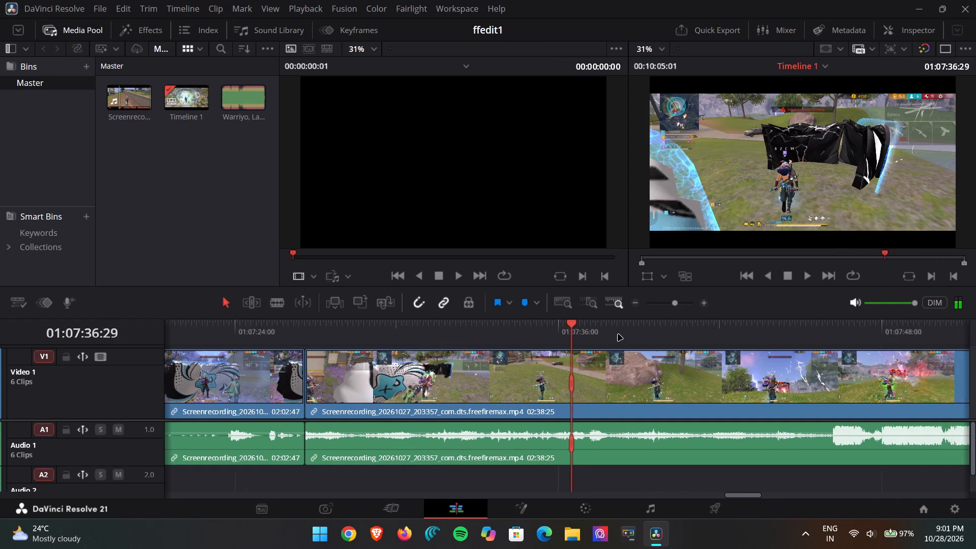
pyautogui.hscroll(-2, 618, 334)
# Play the last clip from about 01:07:36 to 01:08:50, examining the fight by the black wall and the start of the night footage.
pyautogui.click(807, 277)
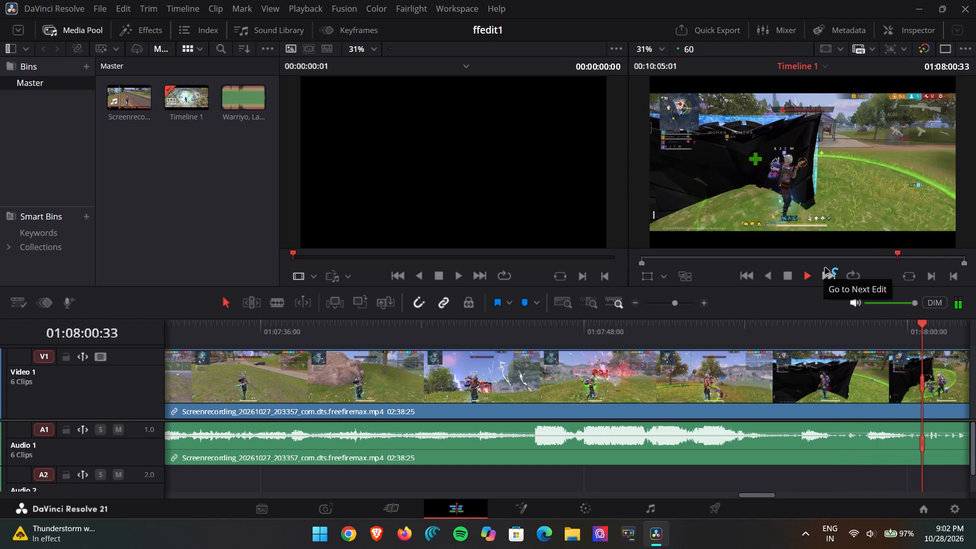
pyautogui.hscroll(-1, 723, 325)
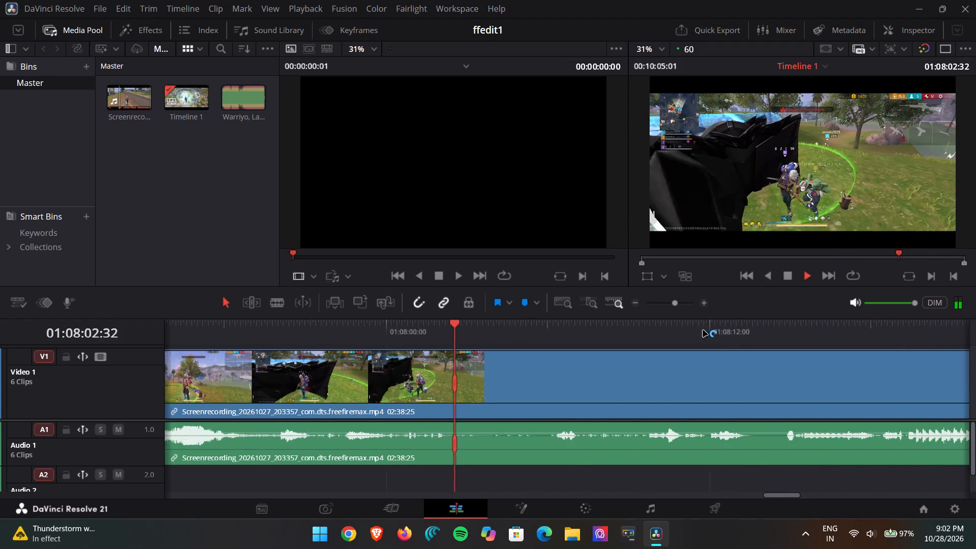
pyautogui.hscroll(-1, 703, 330)
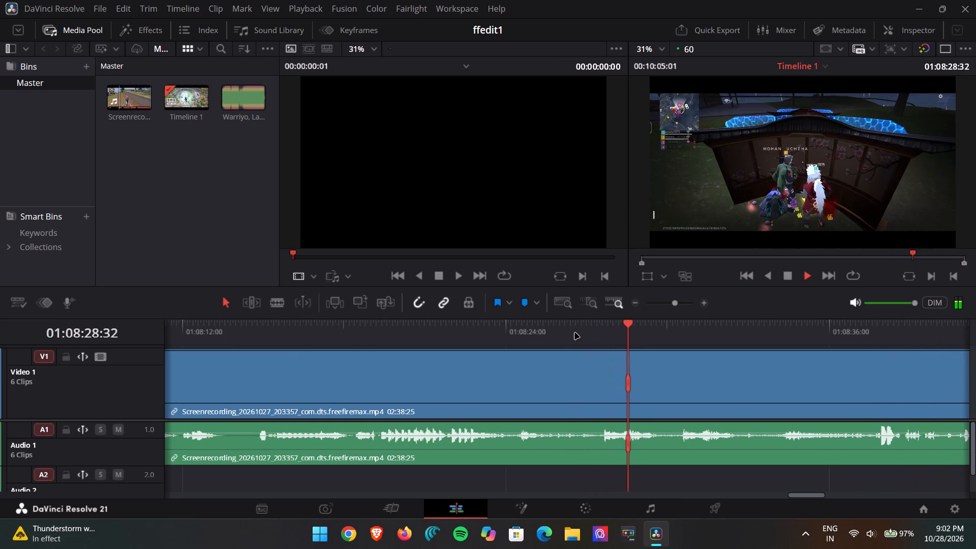
pyautogui.hscroll(-2, 575, 333)
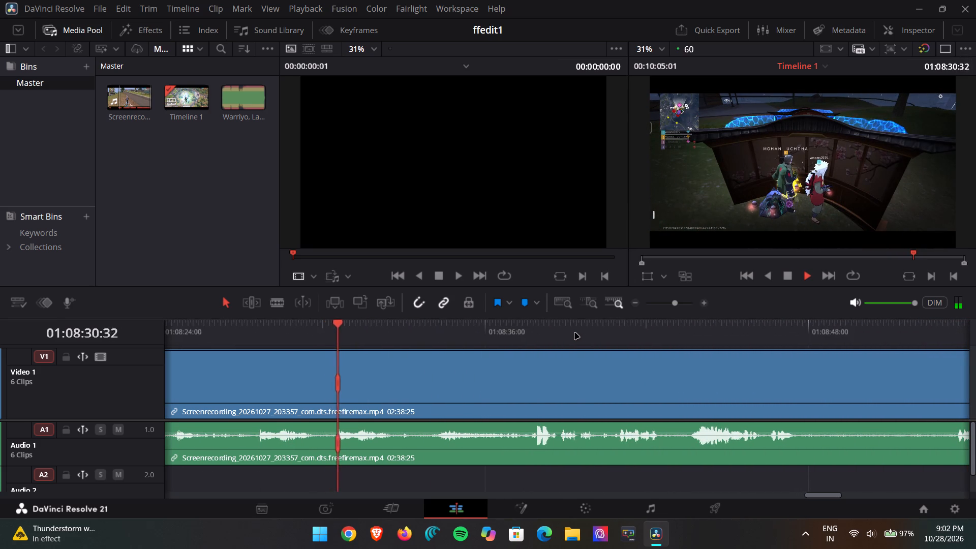
pyautogui.hscroll(-1, 575, 333)
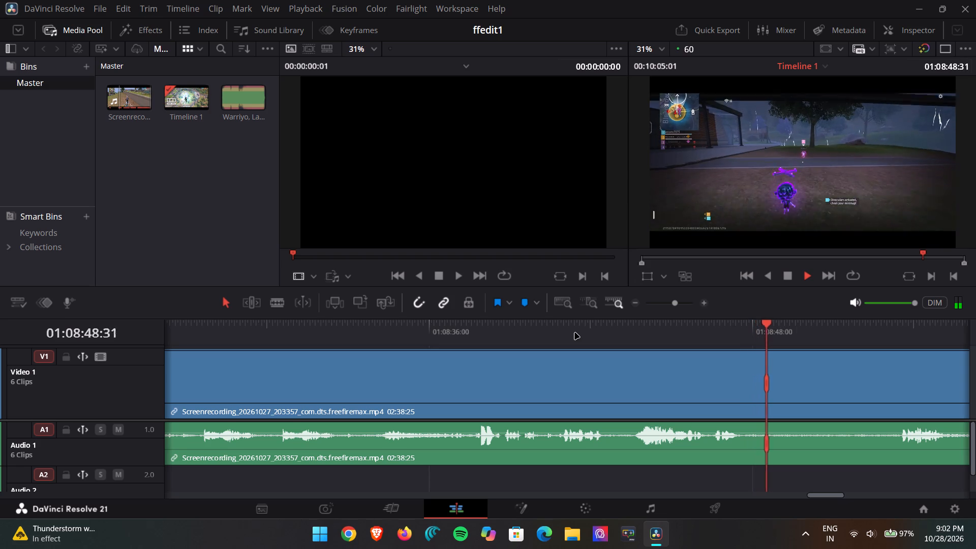
pyautogui.hscroll(-2, 575, 333)
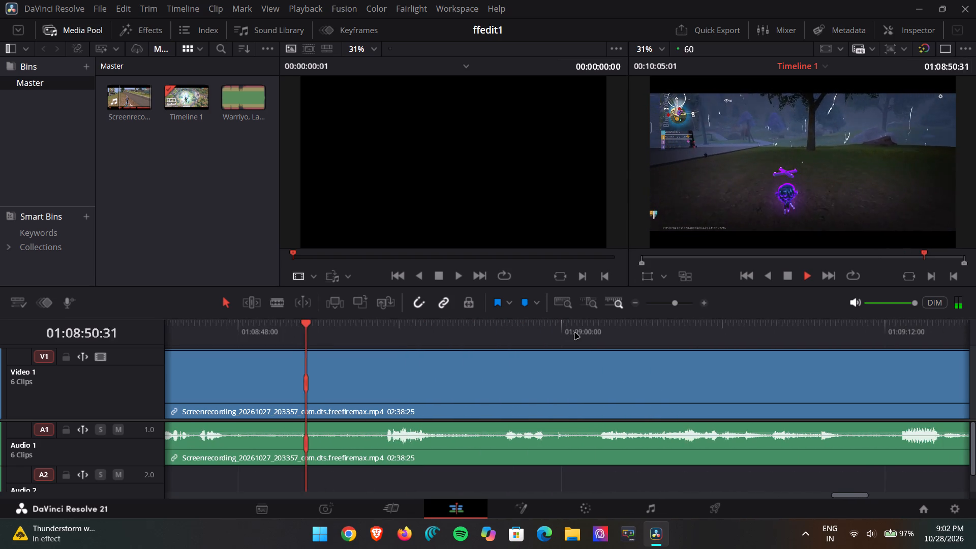
# Review the night footage around the tree from about 01:08:50 to 01:09:20 for unwanted gameplay.
pyautogui.hscroll(-2, 575, 333)
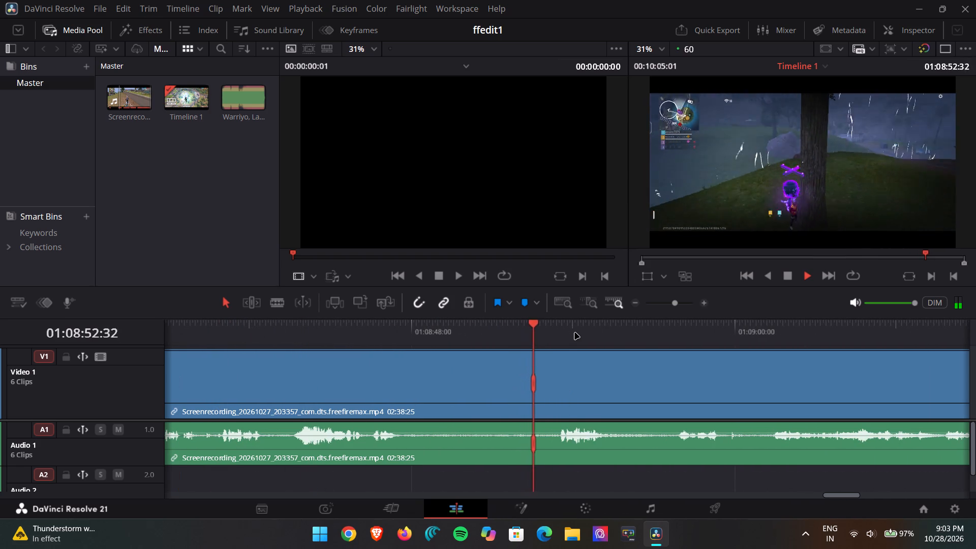
pyautogui.hscroll(-2, 575, 333)
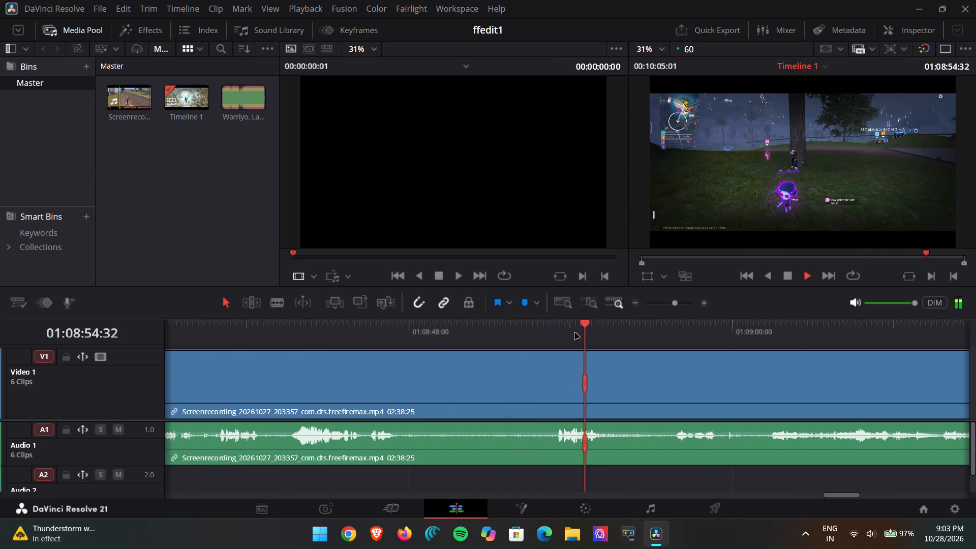
pyautogui.hscroll(-2, 575, 333)
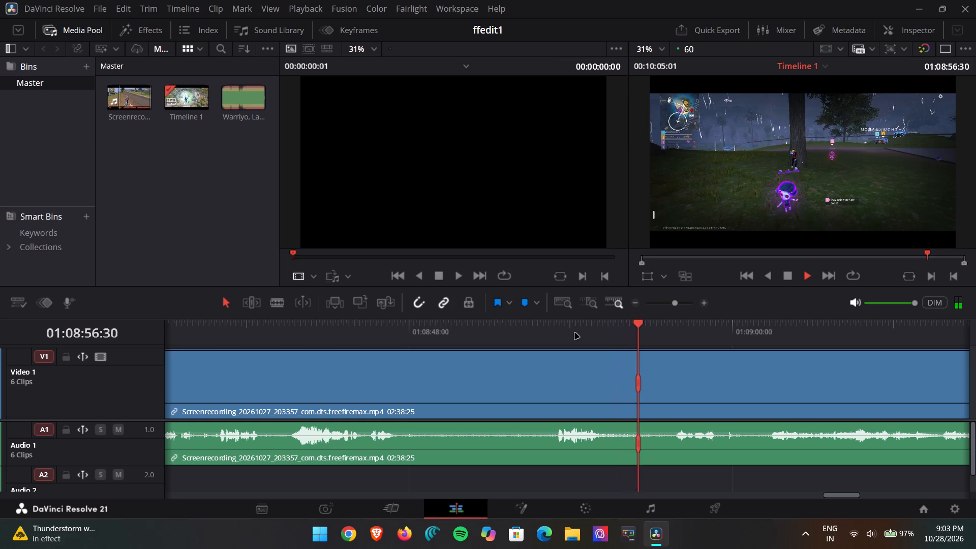
pyautogui.hscroll(-1, 575, 333)
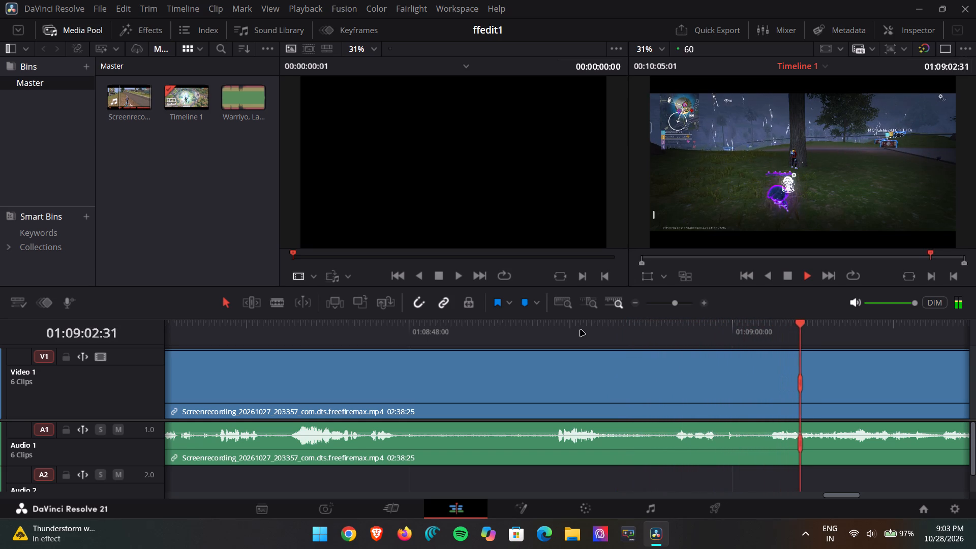
pyautogui.hscroll(-1, 581, 329)
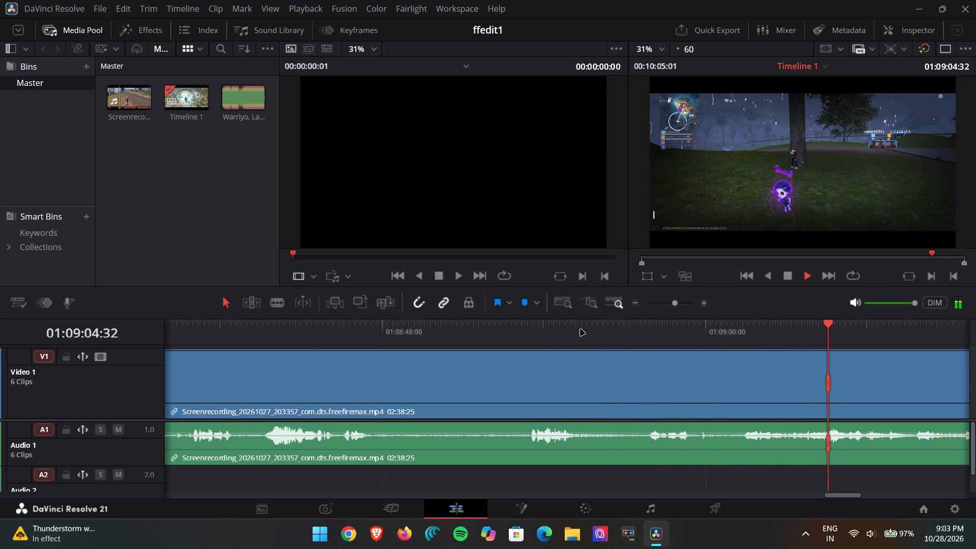
pyautogui.hscroll(-3, 581, 329)
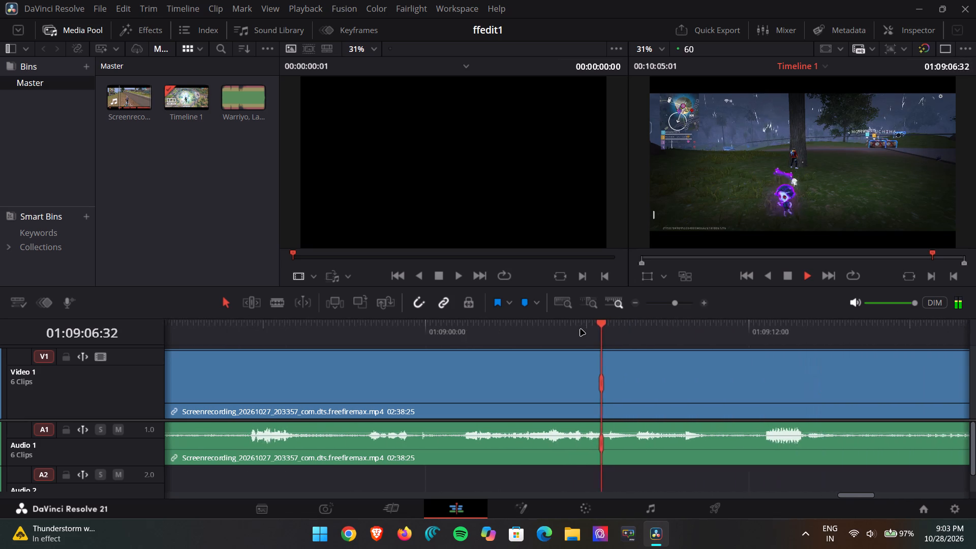
pyautogui.hscroll(-3, 581, 329)
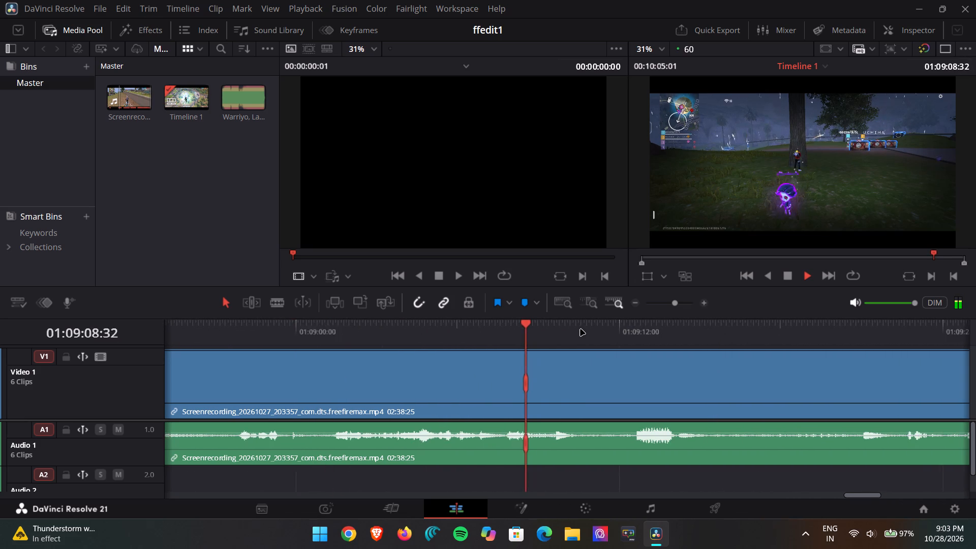
pyautogui.hscroll(-3, 581, 329)
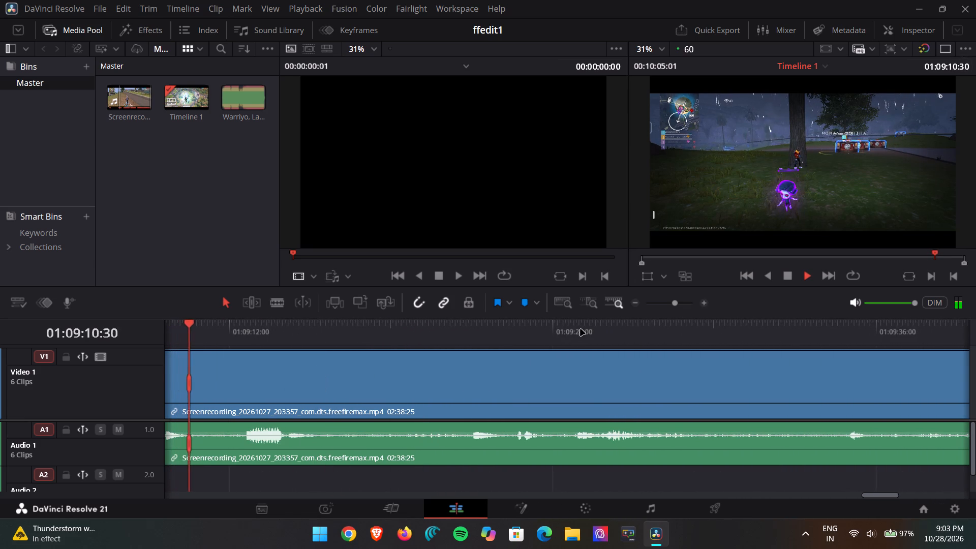
pyautogui.hscroll(-1, 581, 329)
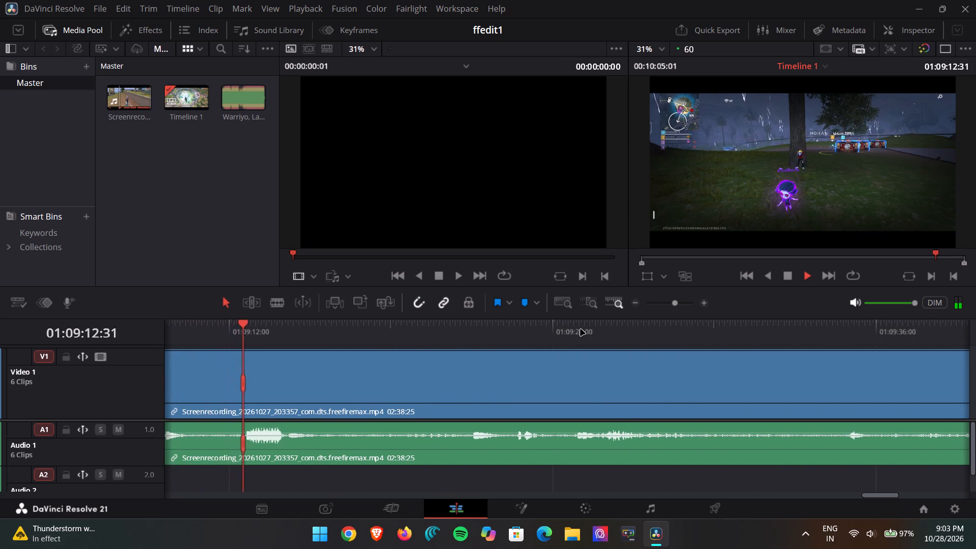
pyautogui.hscroll(-1, 581, 329)
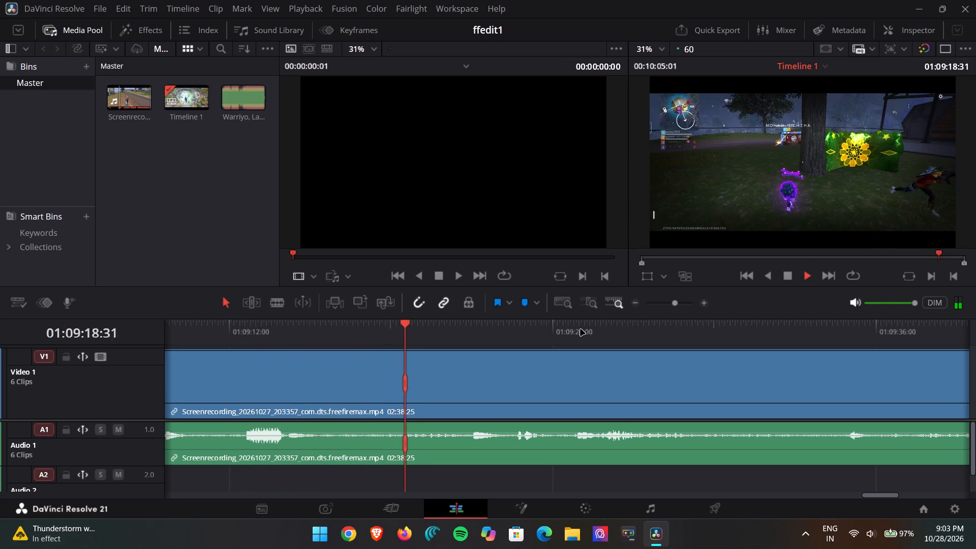
pyautogui.hscroll(-1, 581, 329)
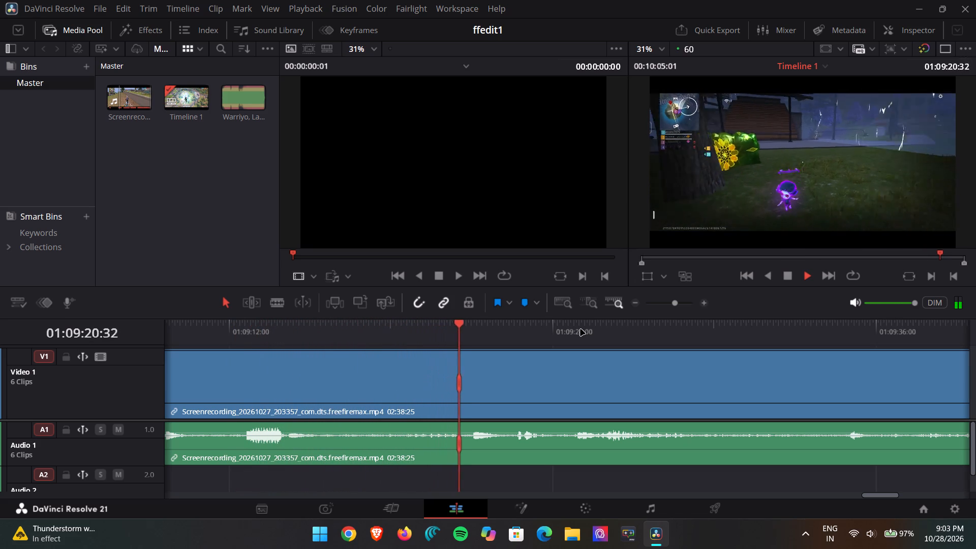
# Review the end of the last clip from about 01:09:20, through the fight by the rock, to the BOOYAH frame at 01:10:05:01.
pyautogui.hscroll(-1, 581, 329)
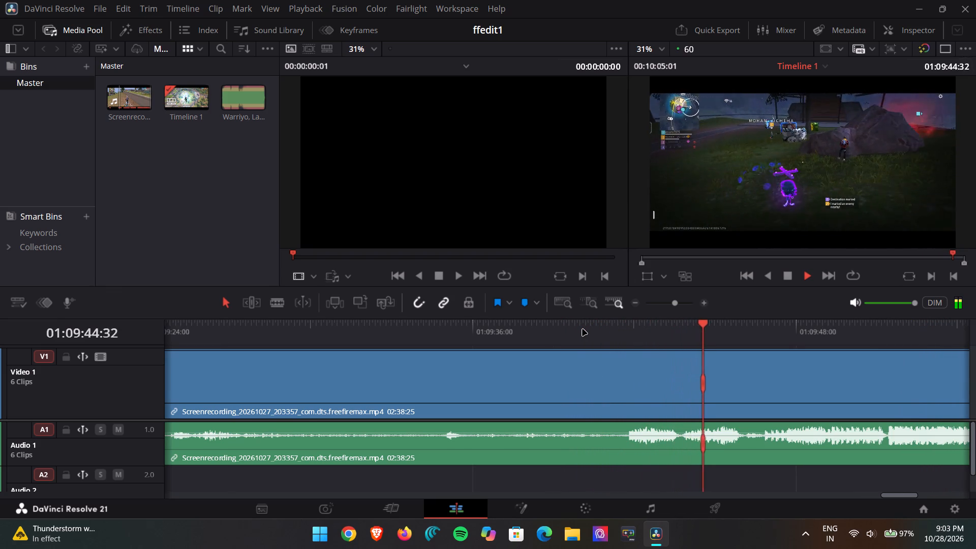
pyautogui.hscroll(-1, 583, 329)
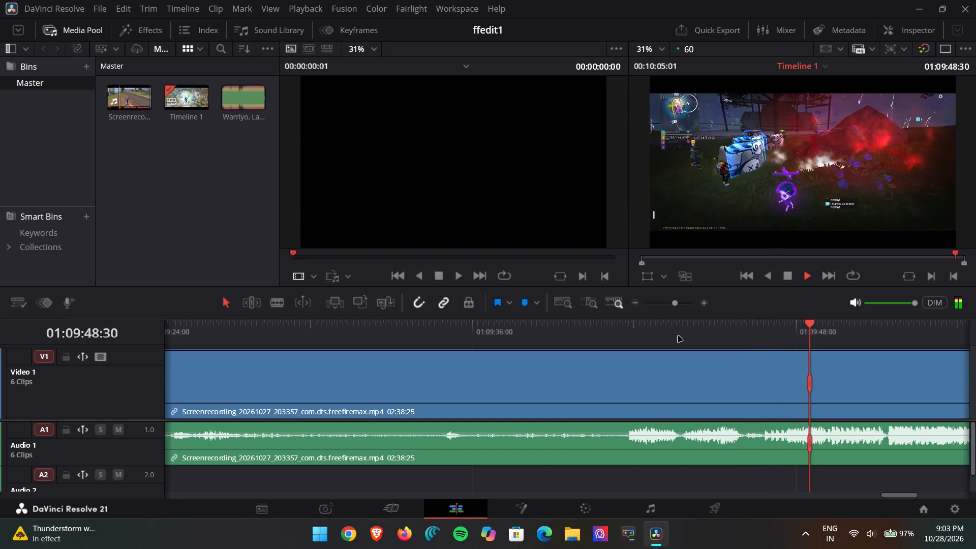
pyautogui.moveTo(678, 336); pyautogui.dragTo(864, 348)
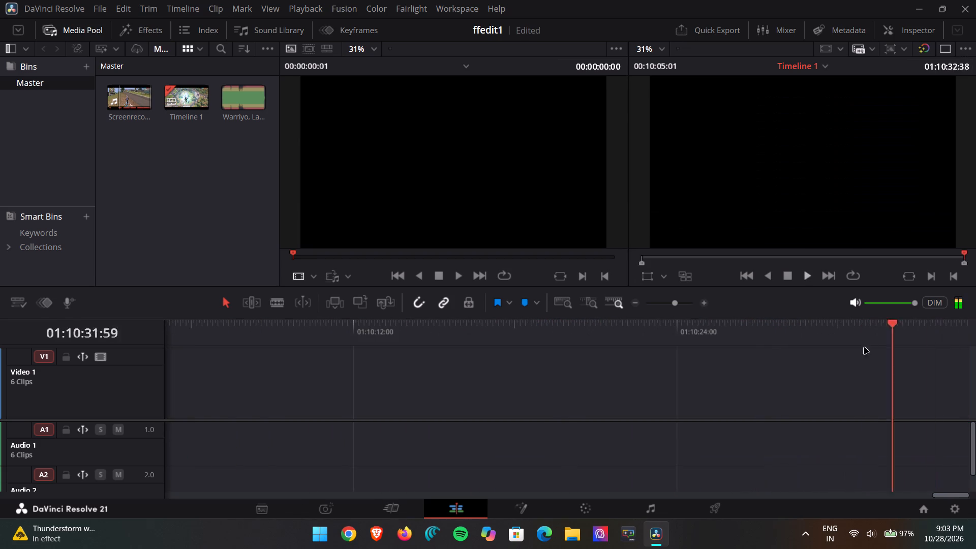
pyautogui.moveTo(864, 348); pyautogui.dragTo(358, 361)
pyautogui.hscroll(2, 358, 361)
pyautogui.hscroll(1, 518, 384)
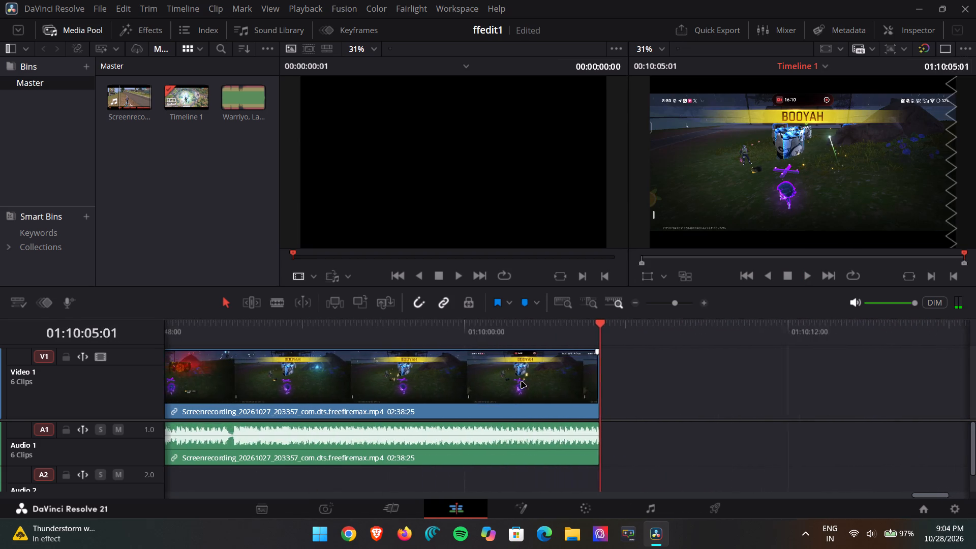
pyautogui.hscroll(2, 522, 382)
pyautogui.rightClick(522, 382)
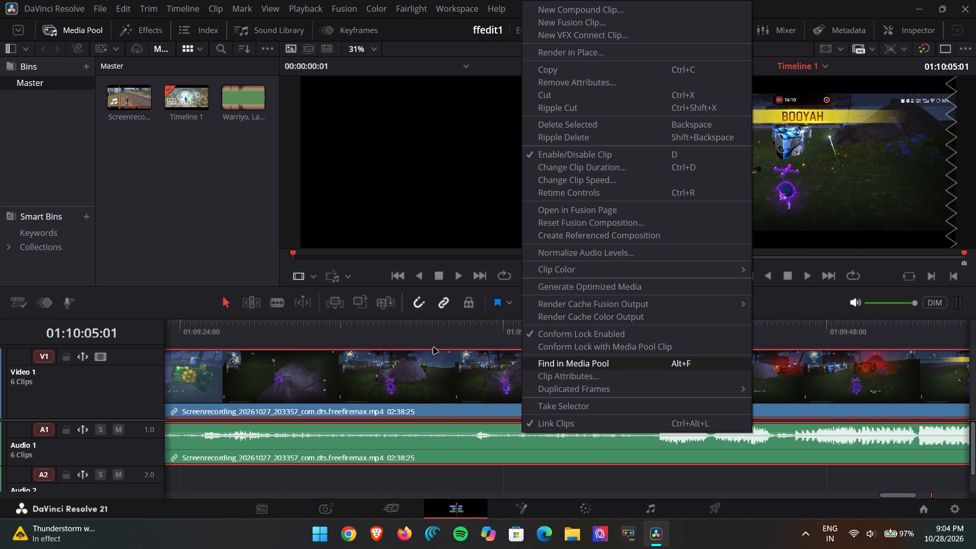
pyautogui.click(425, 332)
# Place the playhead in the first clip at 01:00:10:08, back near the start of the timeline.
pyautogui.hscroll(20, 425, 332)
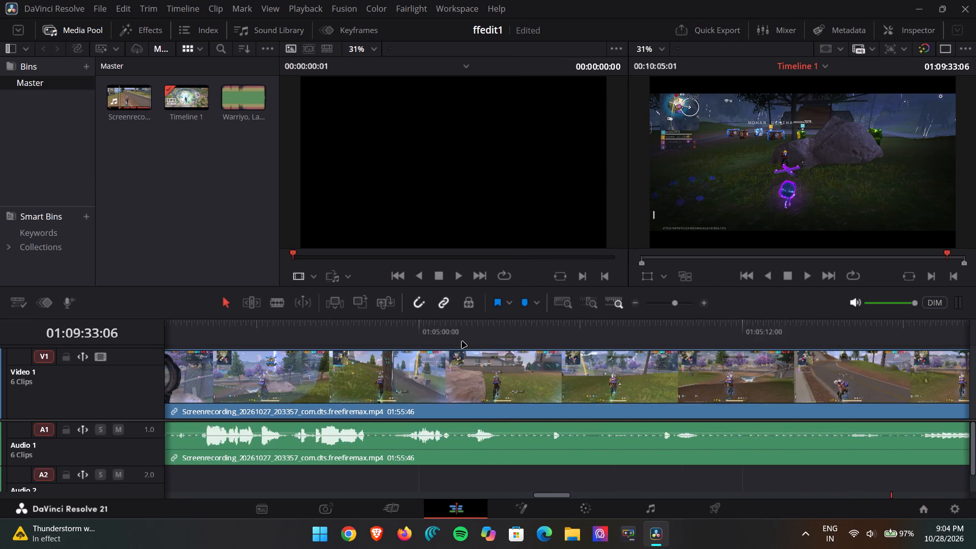
pyautogui.hscroll(18, 462, 342)
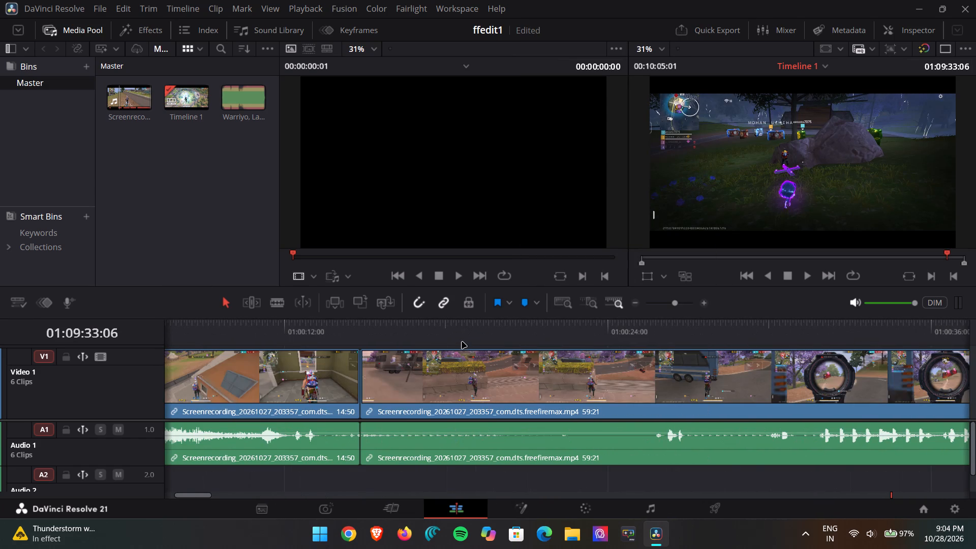
pyautogui.hscroll(7, 462, 342)
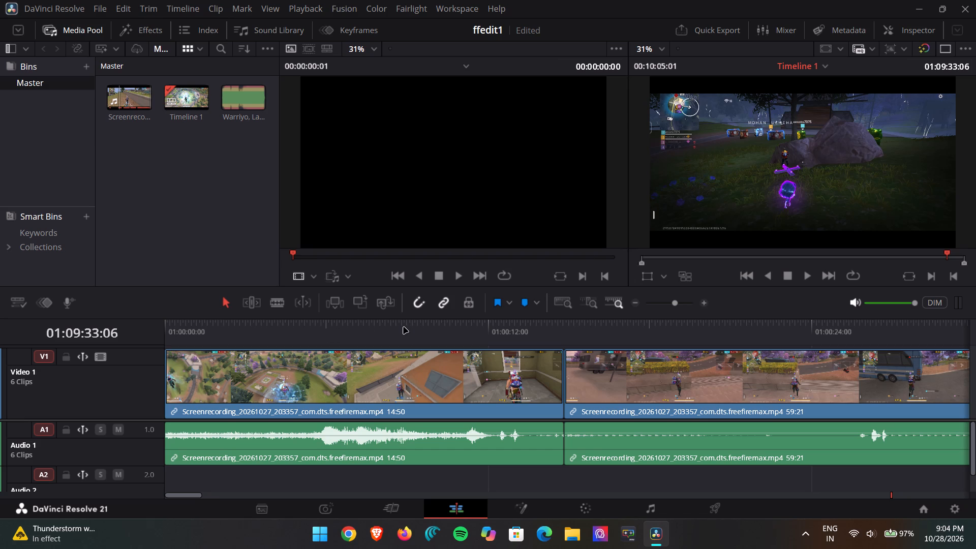
pyautogui.moveTo(404, 327); pyautogui.dragTo(438, 360)
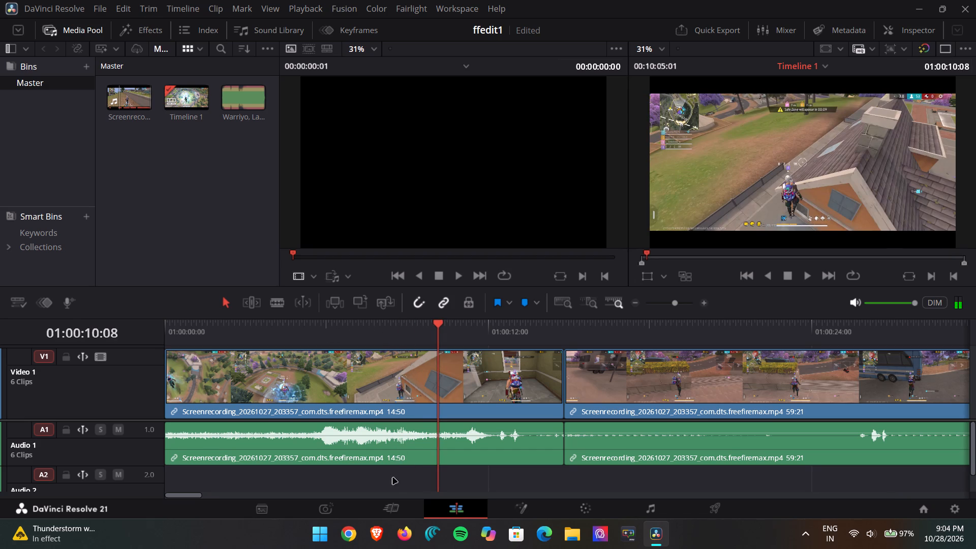
# Select all the clips on Video 1 and Audio 1, from the first clip through the end of the timeline.
pyautogui.moveTo(389, 484); pyautogui.dragTo(884, 403)
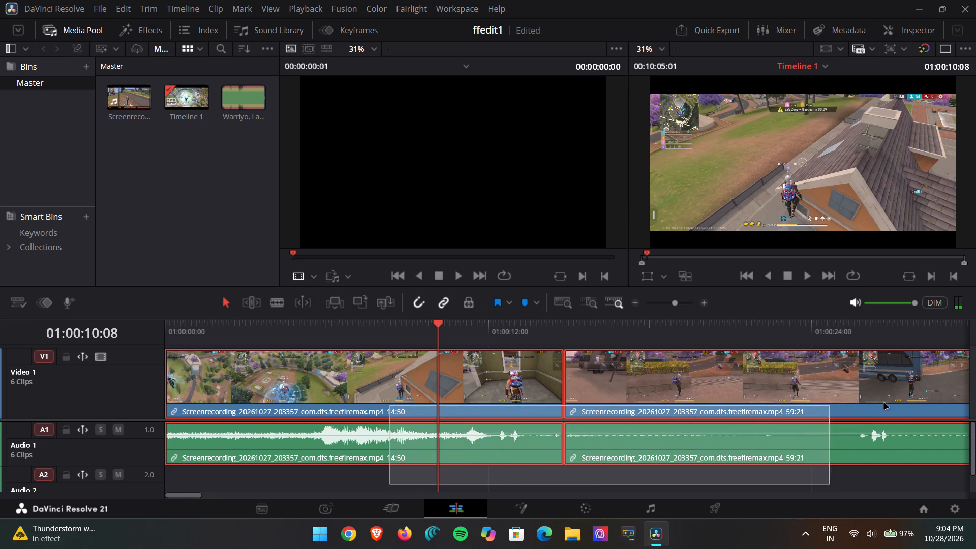
pyautogui.moveTo(884, 403); pyautogui.dragTo(975, 402)
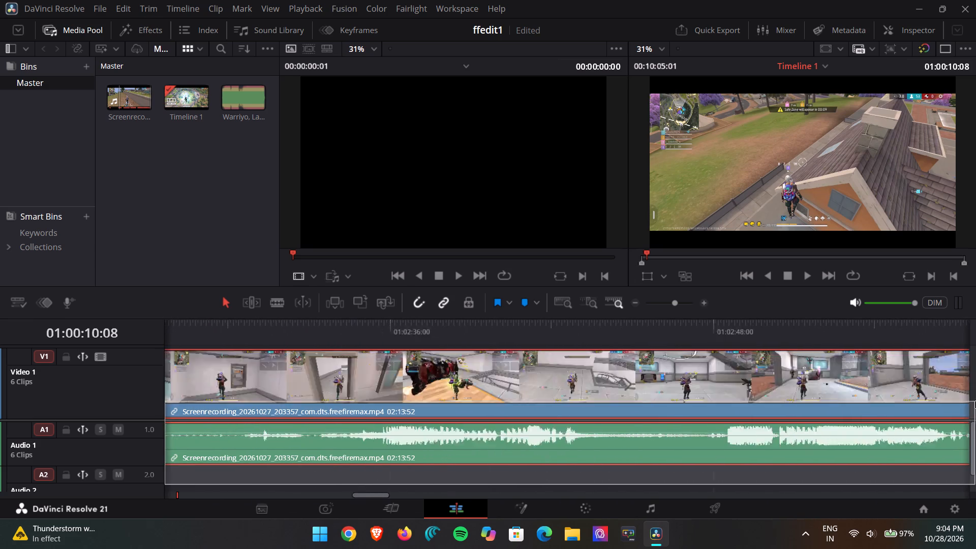
pyautogui.moveTo(975, 402); pyautogui.dragTo(975, 387)
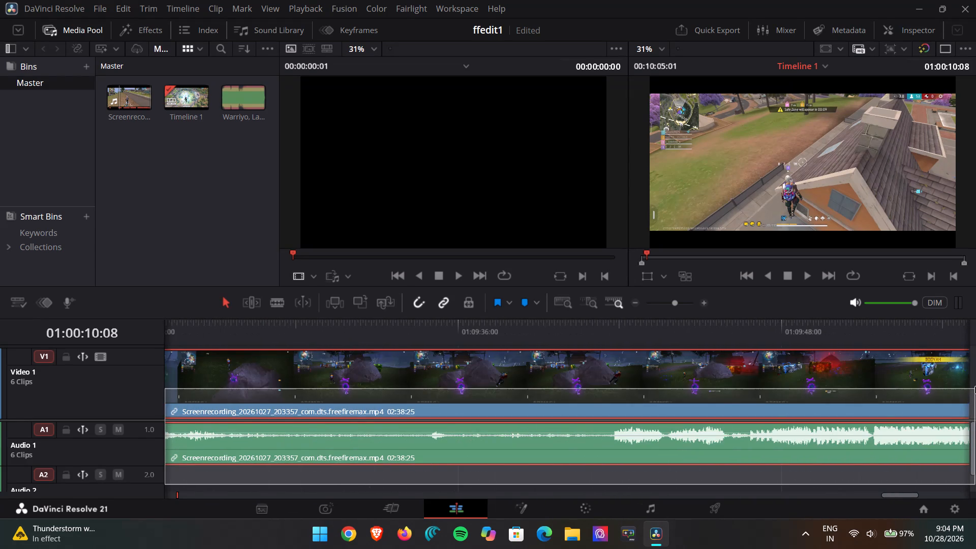
pyautogui.moveTo(975, 387); pyautogui.dragTo(457, 395)
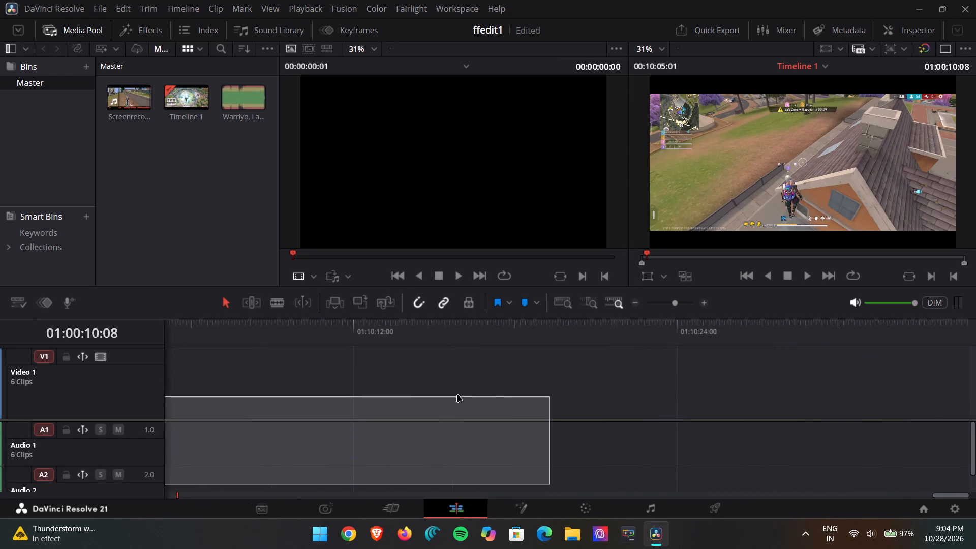
pyautogui.moveTo(457, 395); pyautogui.dragTo(975, 407)
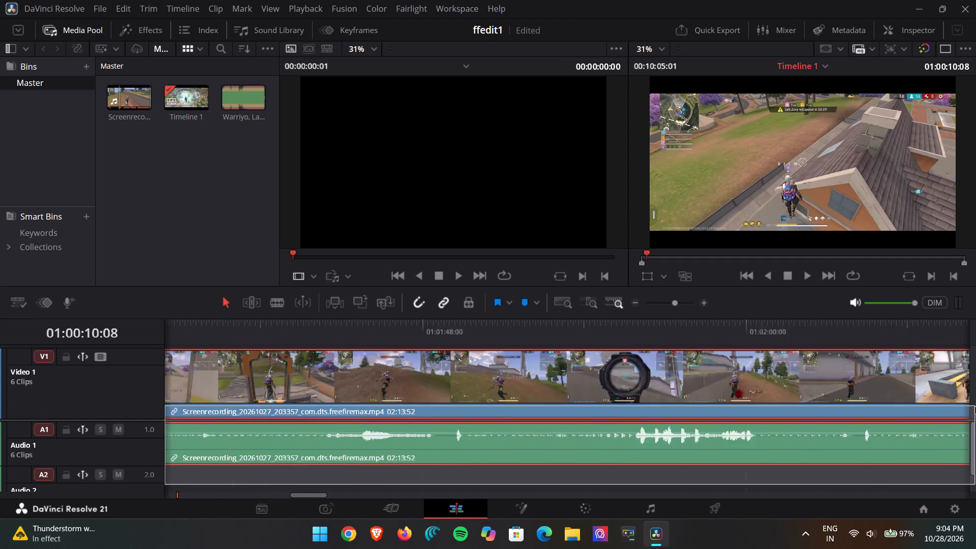
pyautogui.moveTo(975, 407); pyautogui.dragTo(975, 381)
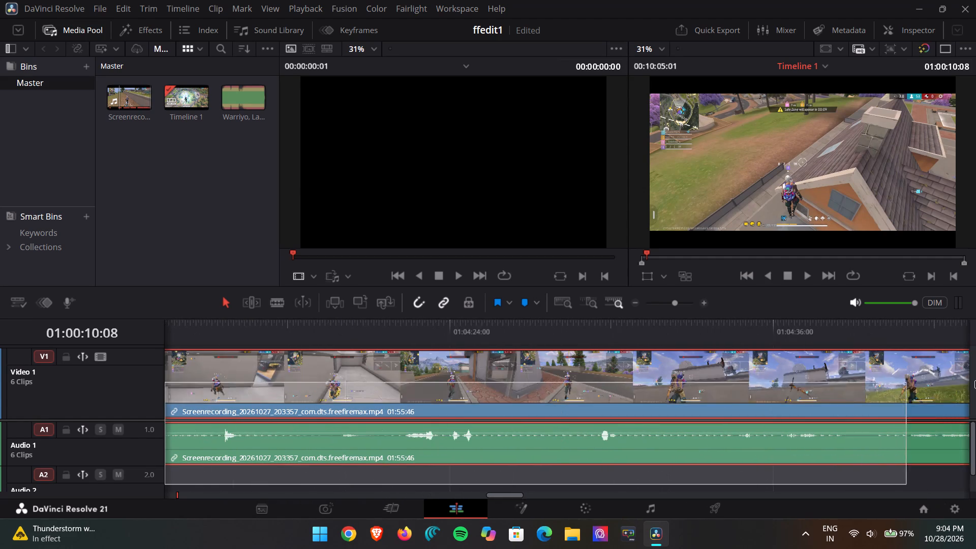
pyautogui.moveTo(975, 381); pyautogui.dragTo(908, 380)
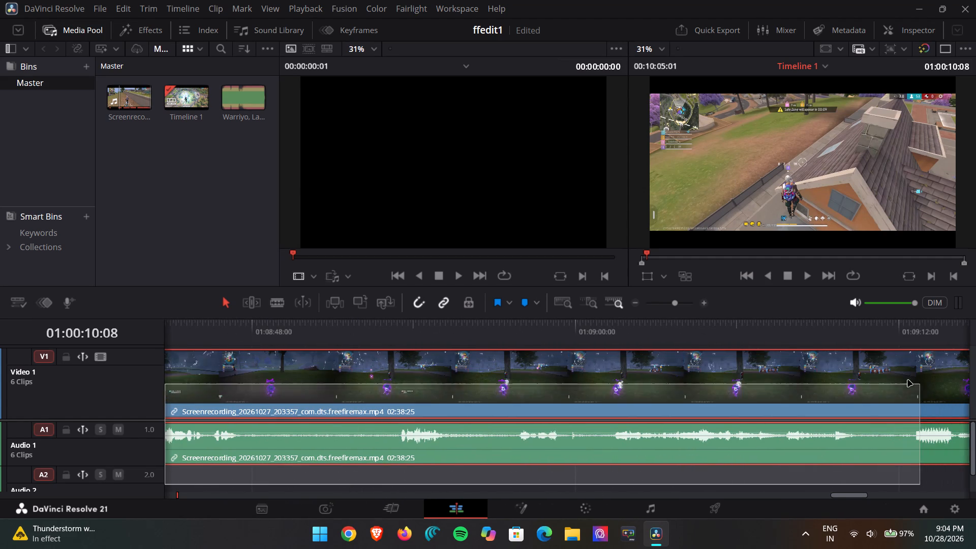
pyautogui.moveTo(908, 380); pyautogui.dragTo(813, 347)
# Switch to the Color page and try to select the thumbnails of clips 01 to 06 together.
pyautogui.click(574, 505)
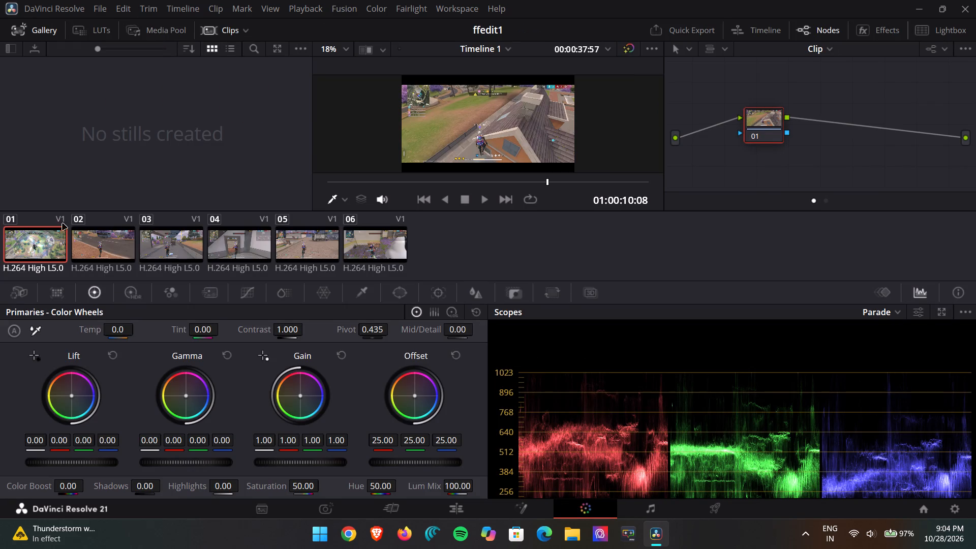
pyautogui.moveTo(56, 215); pyautogui.dragTo(424, 238)
pyautogui.moveTo(469, 244); pyautogui.dragTo(156, 252)
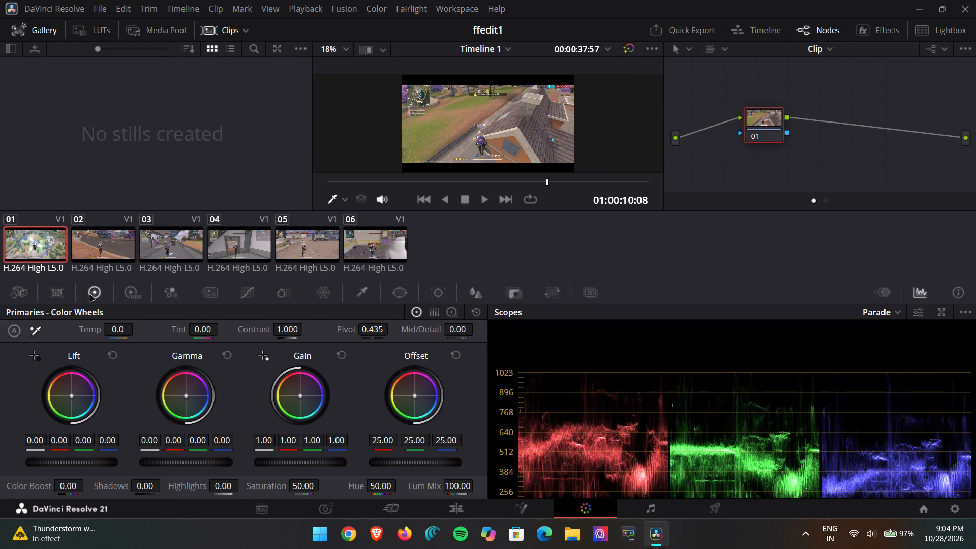
# Set Color Boost to 83.00 for clip 01 in the primary color wheels.
pyautogui.click(90, 295)
pyautogui.moveTo(65, 488); pyautogui.dragTo(69, 488)
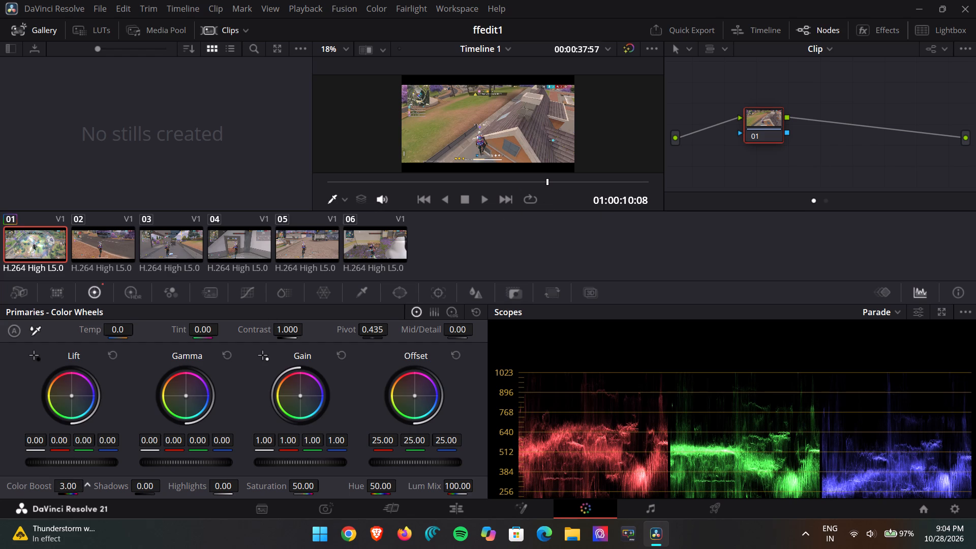
pyautogui.moveTo(69, 488); pyautogui.dragTo(107, 491)
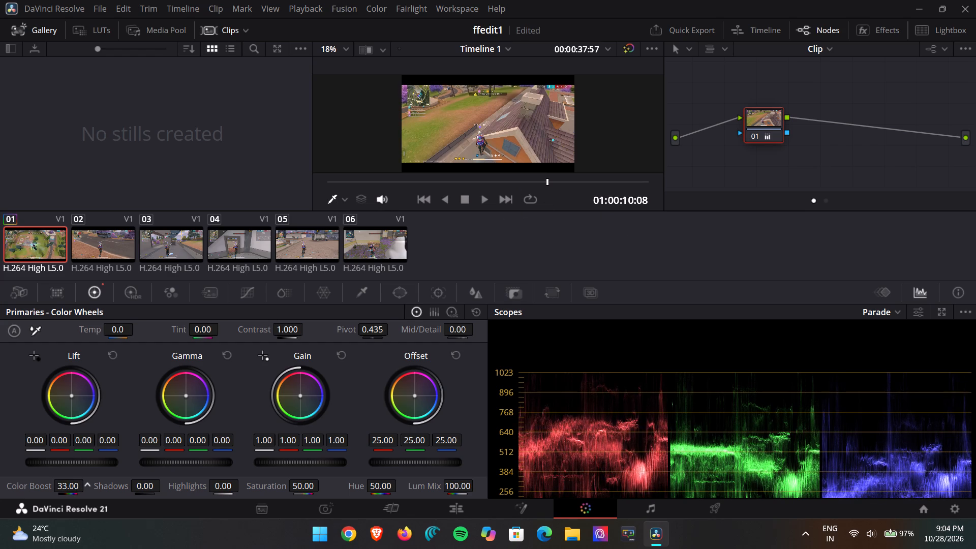
pyautogui.moveTo(107, 491); pyautogui.dragTo(269, 478)
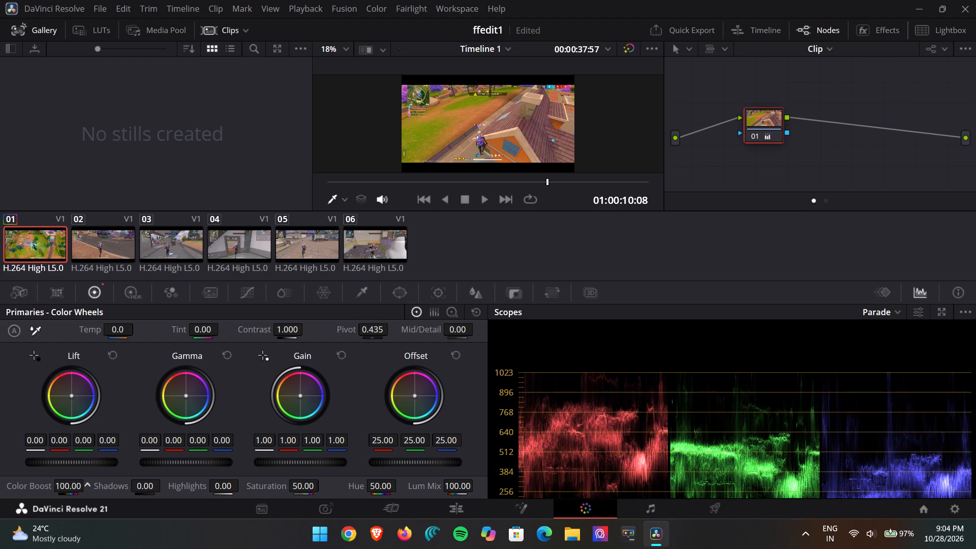
pyautogui.moveTo(269, 478); pyautogui.dragTo(226, 484)
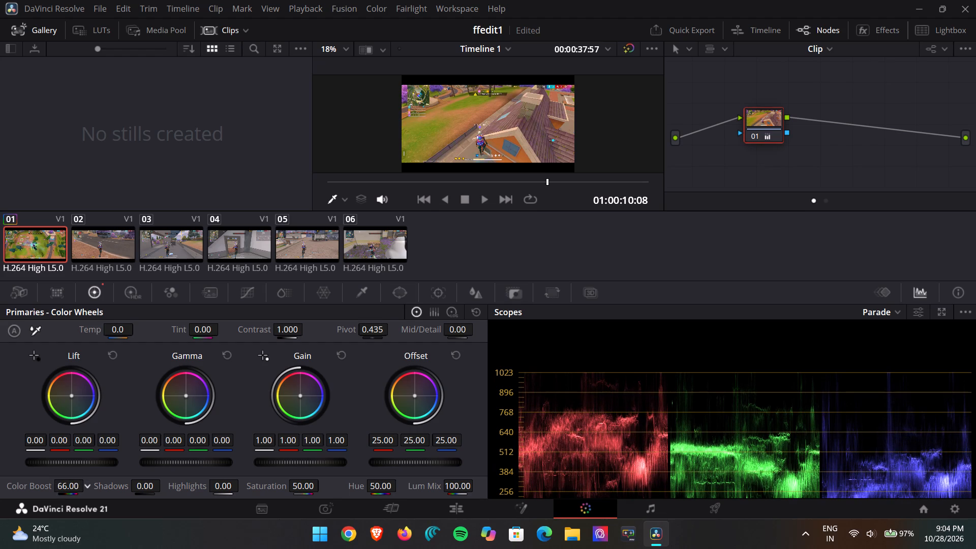
pyautogui.moveTo(226, 484); pyautogui.dragTo(248, 482)
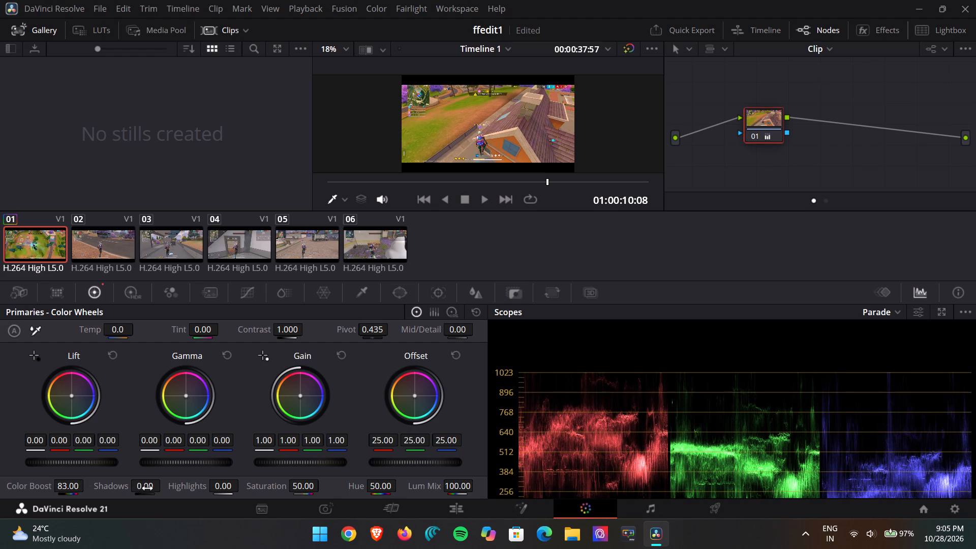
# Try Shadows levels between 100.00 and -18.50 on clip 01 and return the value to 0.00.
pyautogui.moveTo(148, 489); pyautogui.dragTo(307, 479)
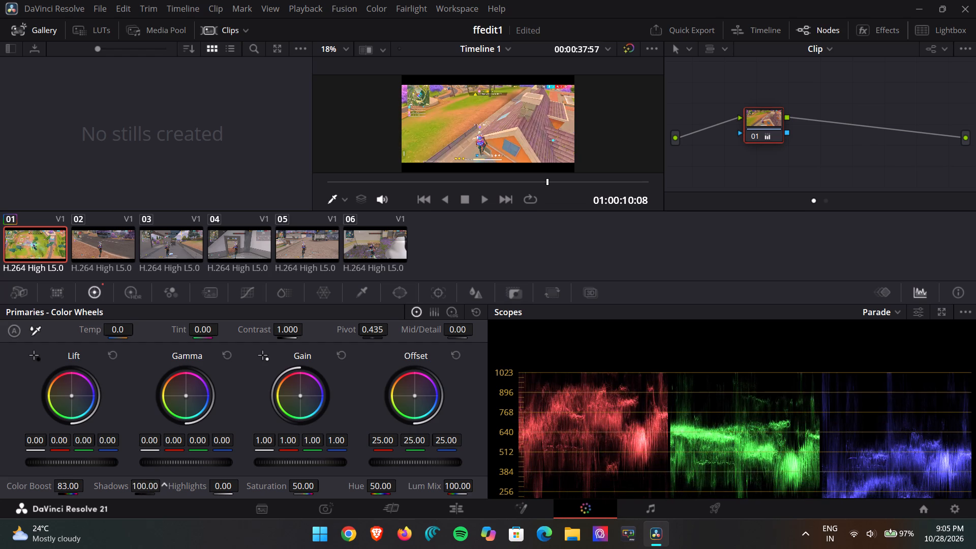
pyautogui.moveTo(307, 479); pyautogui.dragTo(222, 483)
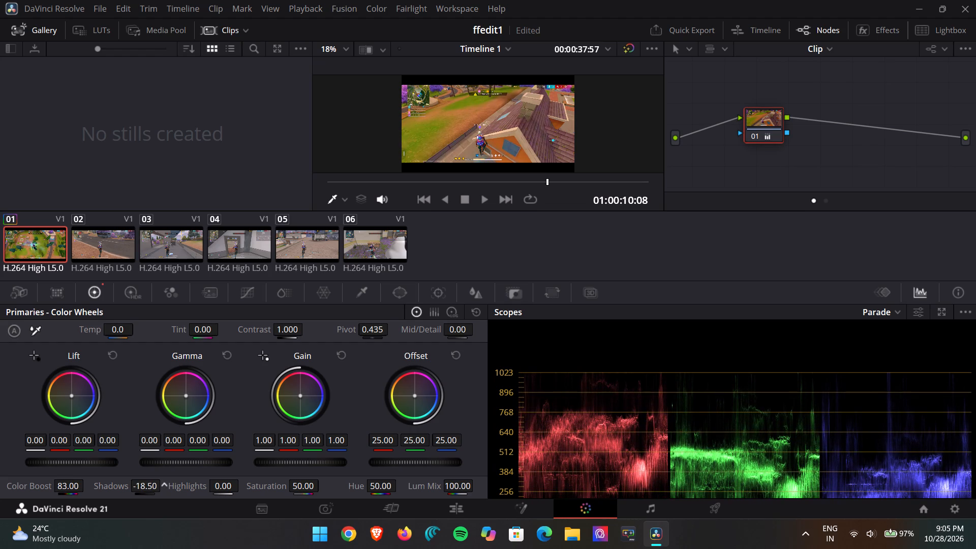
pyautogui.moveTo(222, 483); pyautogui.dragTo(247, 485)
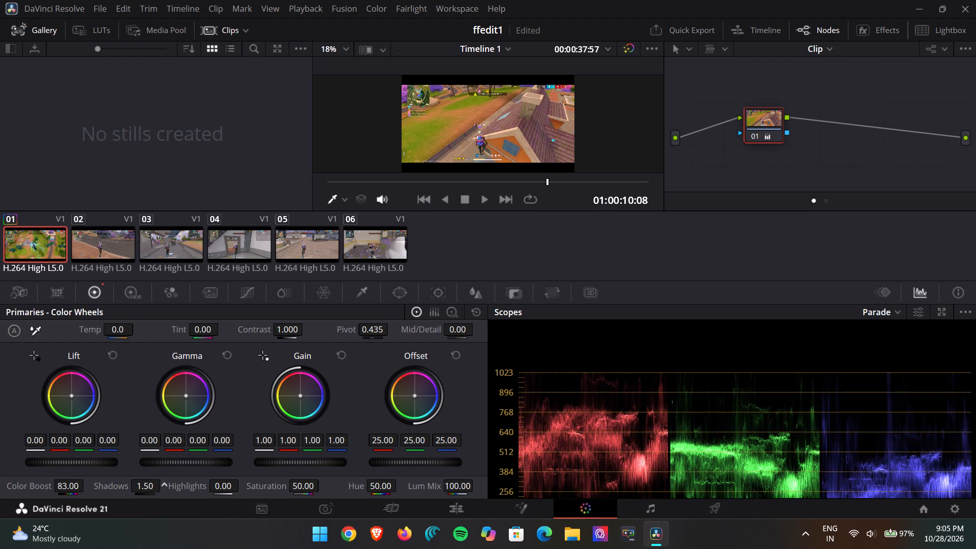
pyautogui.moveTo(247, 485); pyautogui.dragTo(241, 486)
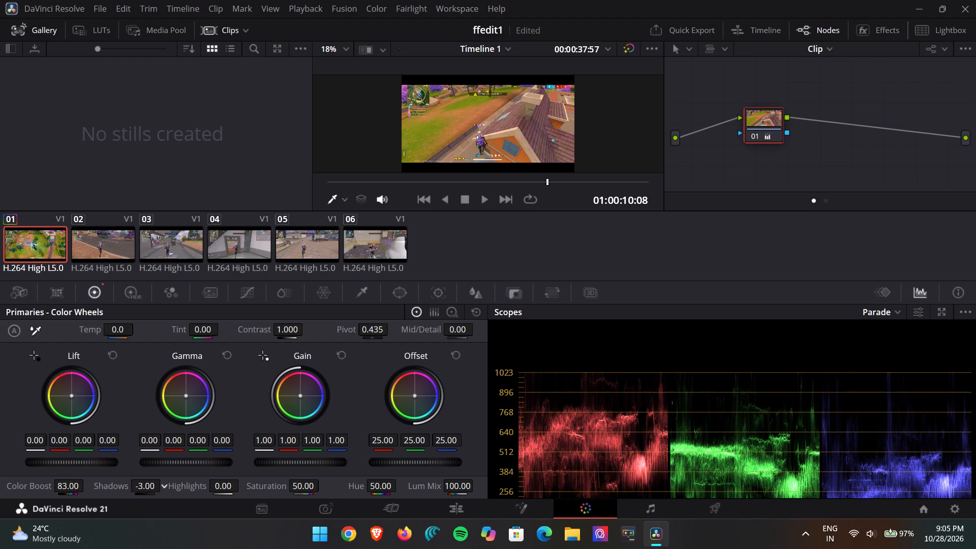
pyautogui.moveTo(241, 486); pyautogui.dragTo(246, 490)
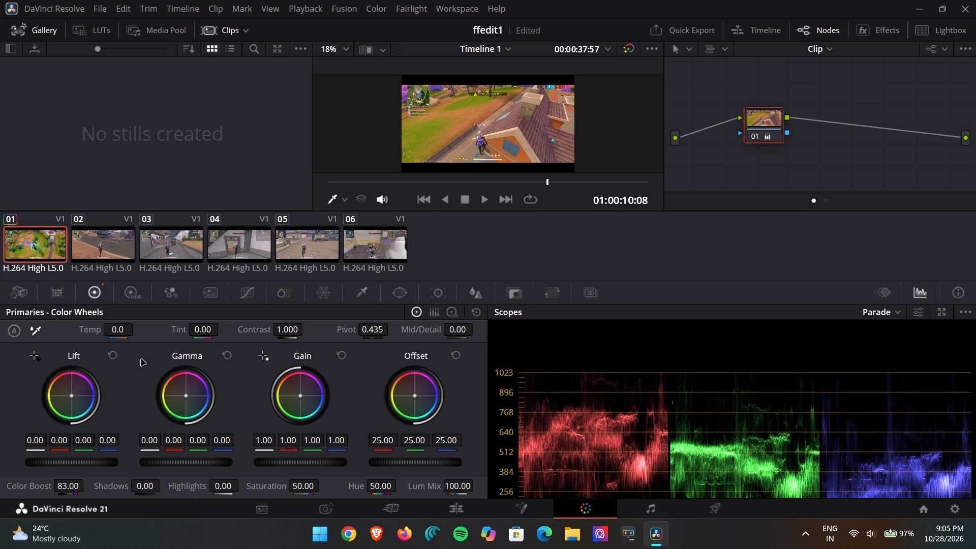
# Warm clip 01 by setting its Temp to 640.0.
pyautogui.moveTo(116, 328); pyautogui.dragTo(139, 332)
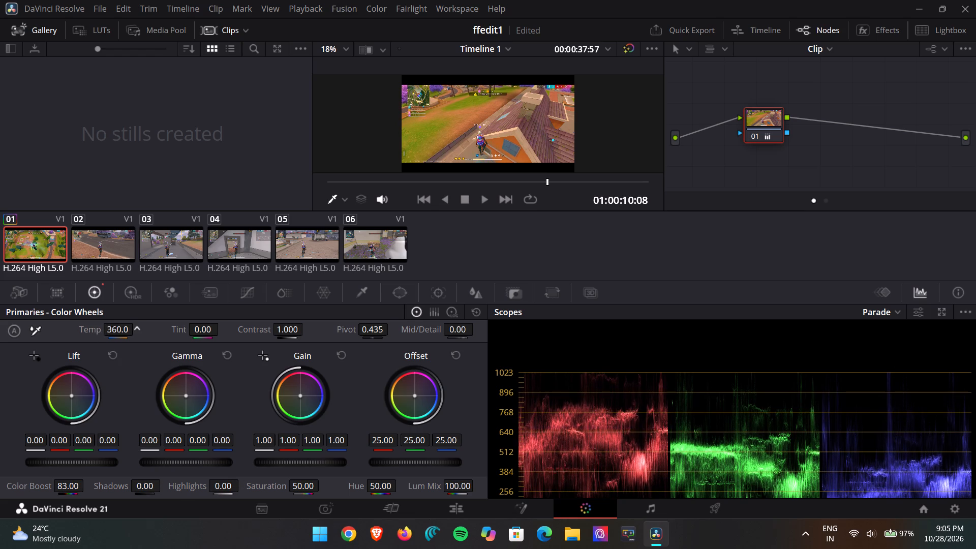
pyautogui.moveTo(139, 332); pyautogui.dragTo(157, 336)
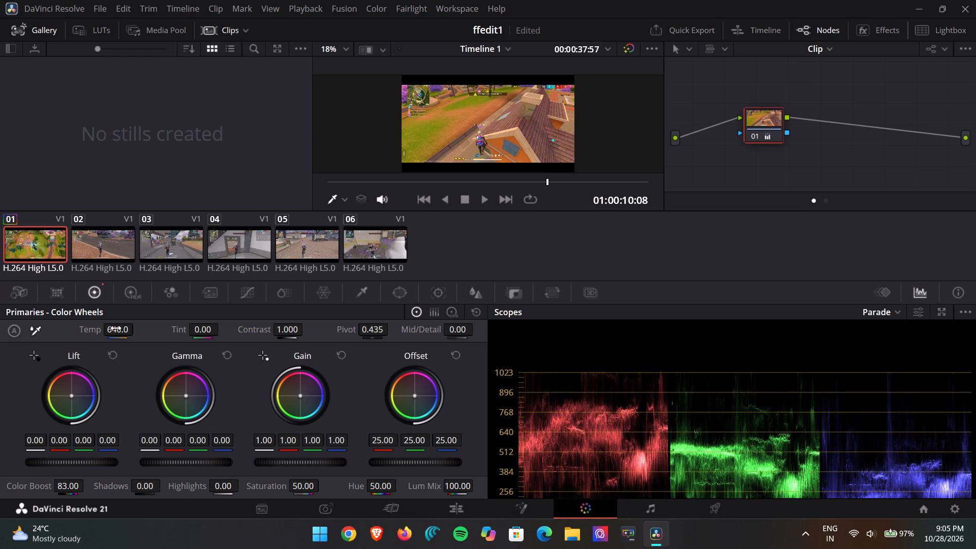
pyautogui.click(205, 330)
# Try weaker and stronger Saturation on clip 01, from 42.80 up to 100.00, and settle on 54.00.
pyautogui.moveTo(301, 487); pyautogui.dragTo(313, 484)
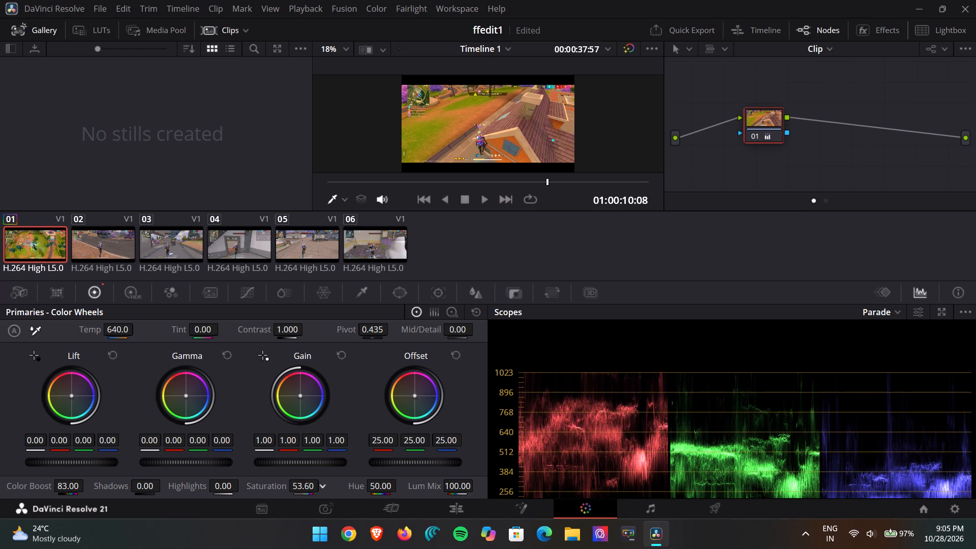
pyautogui.moveTo(313, 484); pyautogui.dragTo(279, 484)
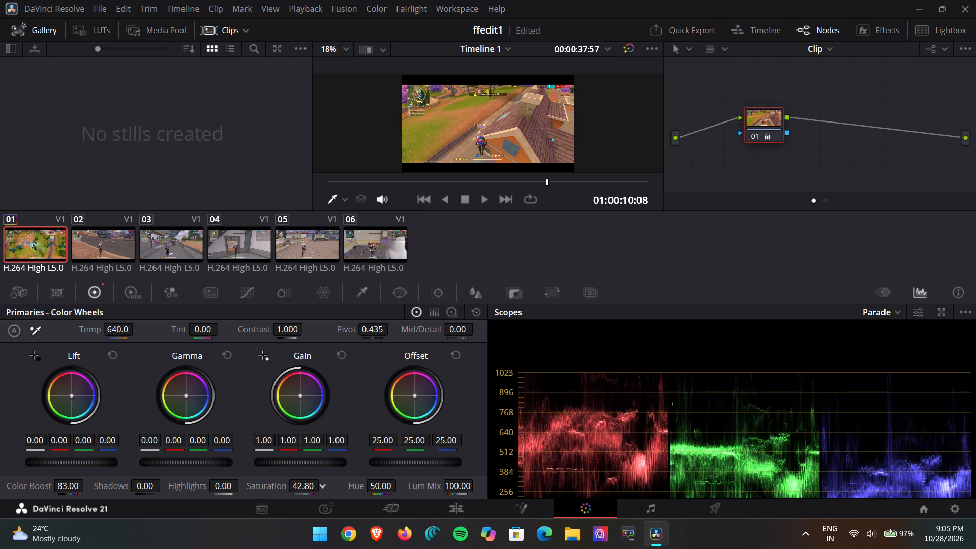
pyautogui.moveTo(279, 484); pyautogui.dragTo(540, 283)
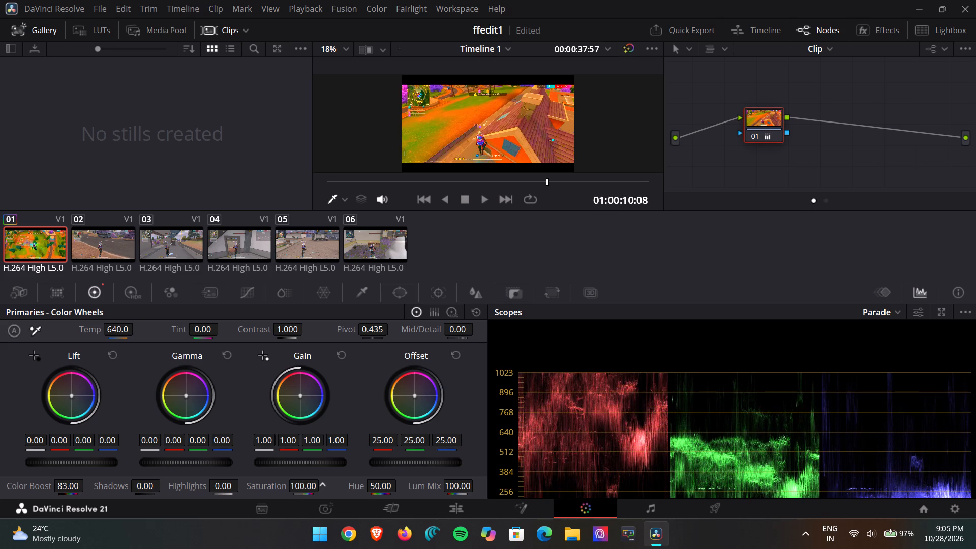
pyautogui.moveTo(540, 283); pyautogui.dragTo(412, 305)
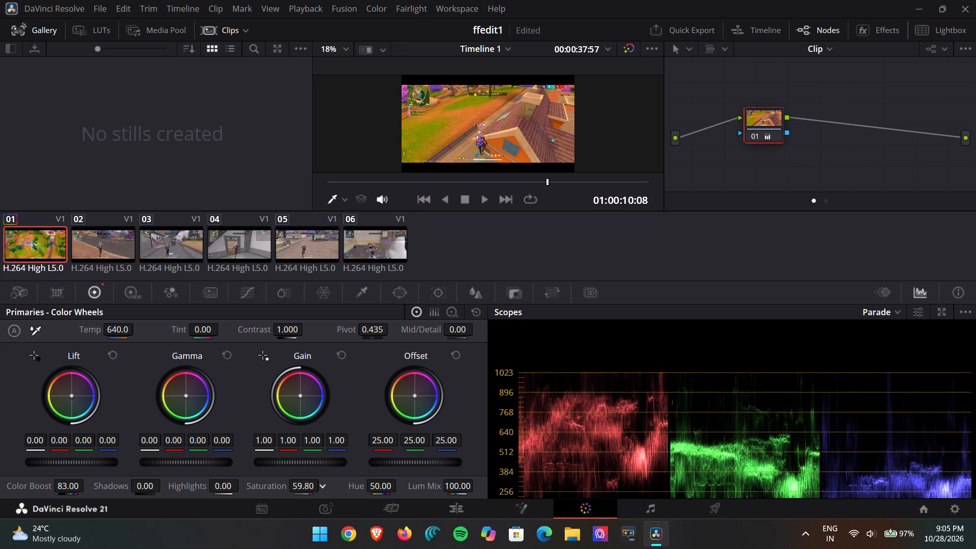
pyautogui.moveTo(412, 305); pyautogui.dragTo(396, 307)
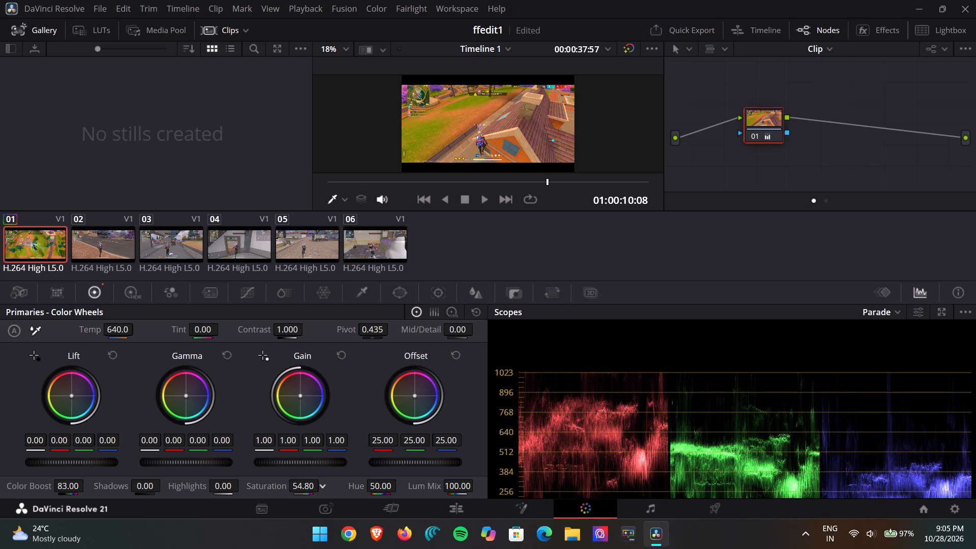
pyautogui.moveTo(396, 307); pyautogui.dragTo(394, 307)
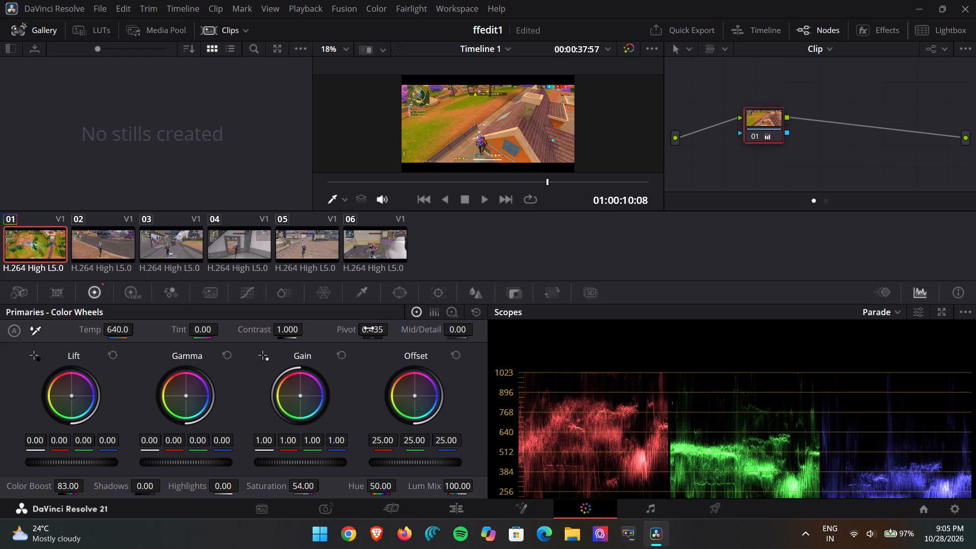
# Try higher Pivot values up to 1.000 on clip 01 and settle on 0.606.
pyautogui.moveTo(369, 328); pyautogui.dragTo(507, 275)
pyautogui.moveTo(507, 275); pyautogui.dragTo(708, 278)
pyautogui.moveTo(708, 278); pyautogui.dragTo(522, 293)
pyautogui.moveTo(522, 293); pyautogui.dragTo(503, 292)
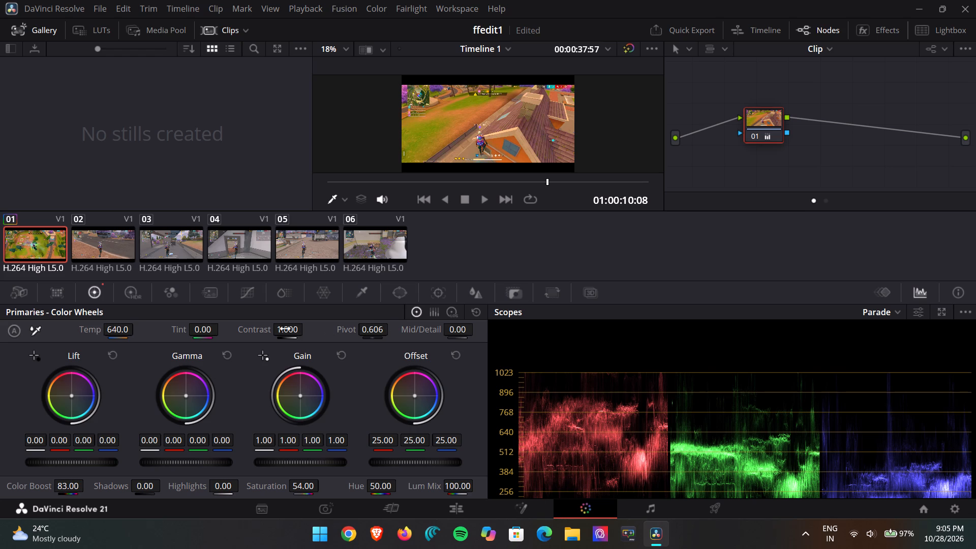
# Try Contrast levels between 0.000 and 1.088 on clip 01 and settle on 1.082.
pyautogui.moveTo(285, 329); pyautogui.dragTo(72, 260)
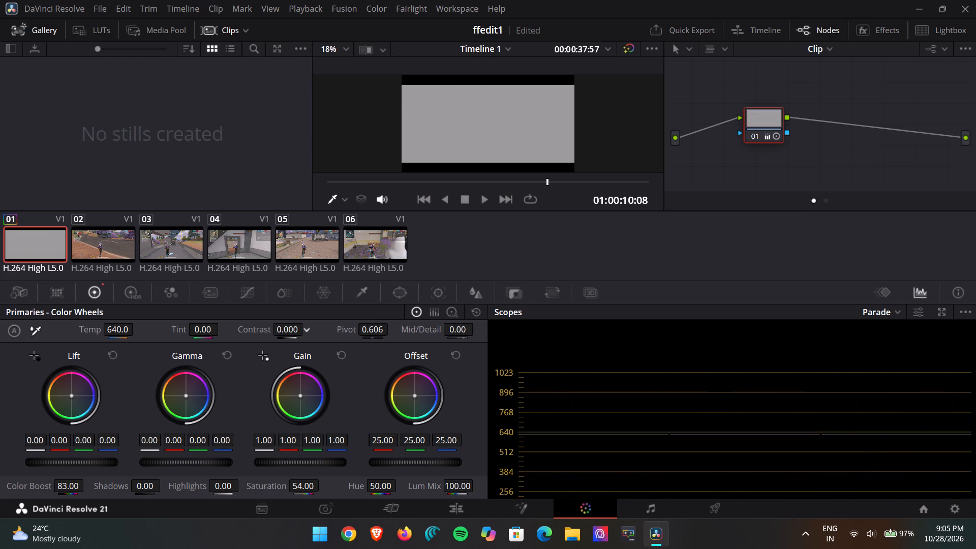
pyautogui.moveTo(72, 260); pyautogui.dragTo(313, 263)
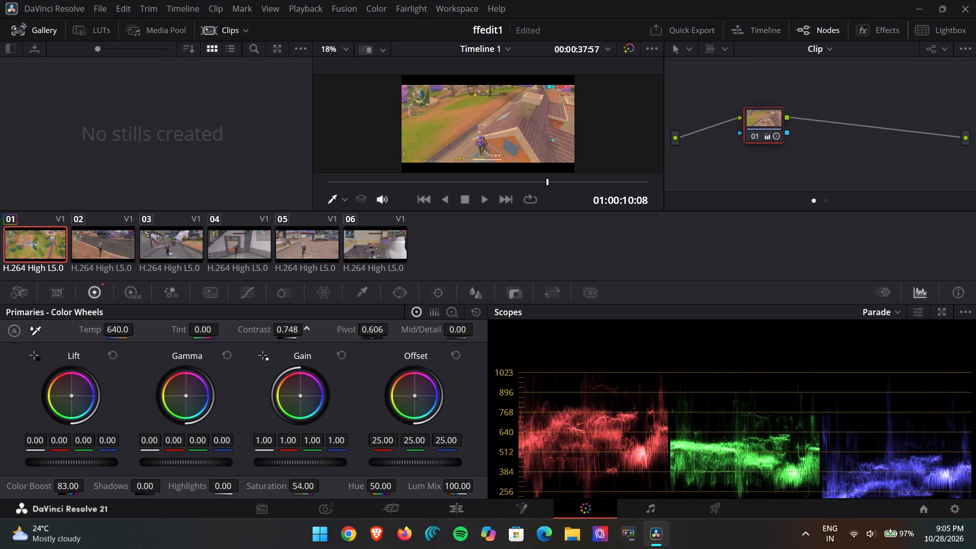
pyautogui.moveTo(313, 263); pyautogui.dragTo(419, 252)
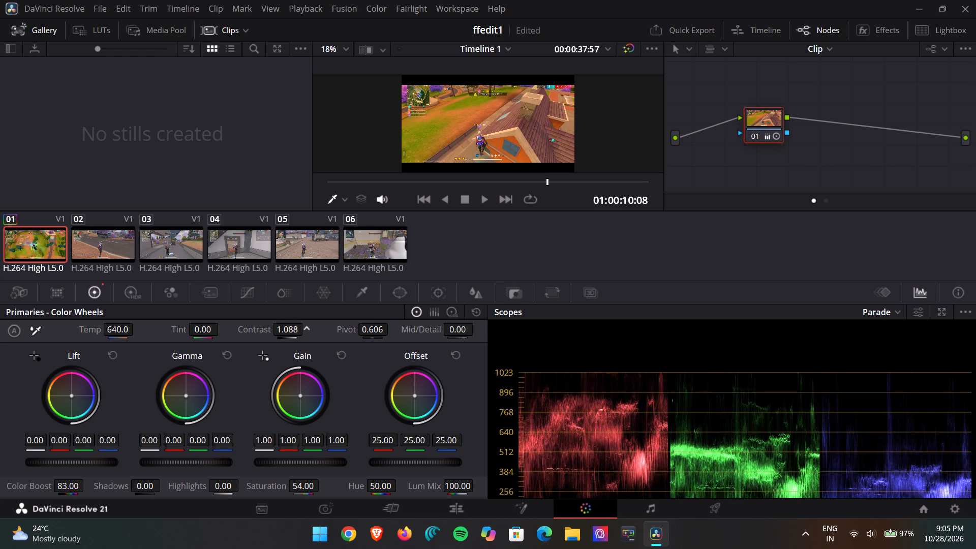
pyautogui.moveTo(419, 252); pyautogui.dragTo(412, 263)
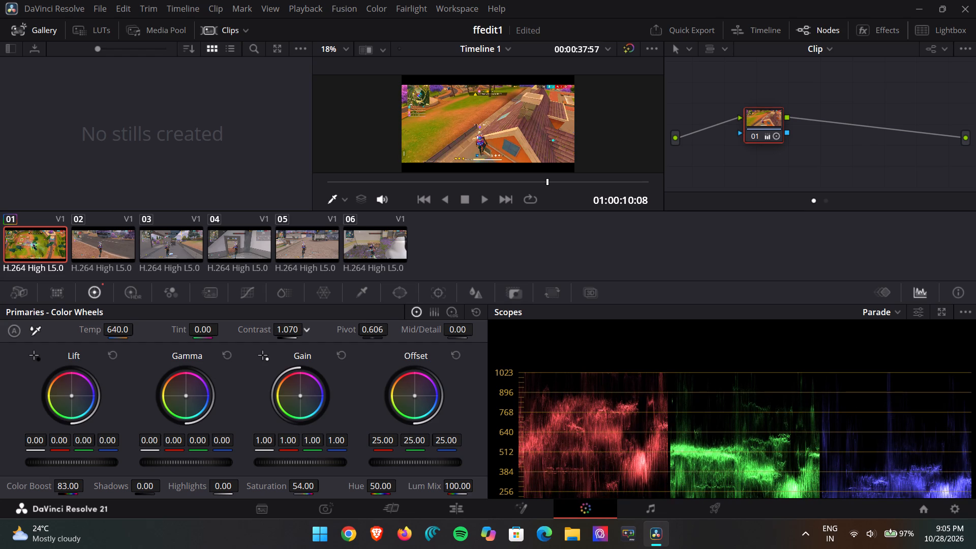
pyautogui.moveTo(412, 263); pyautogui.dragTo(415, 263)
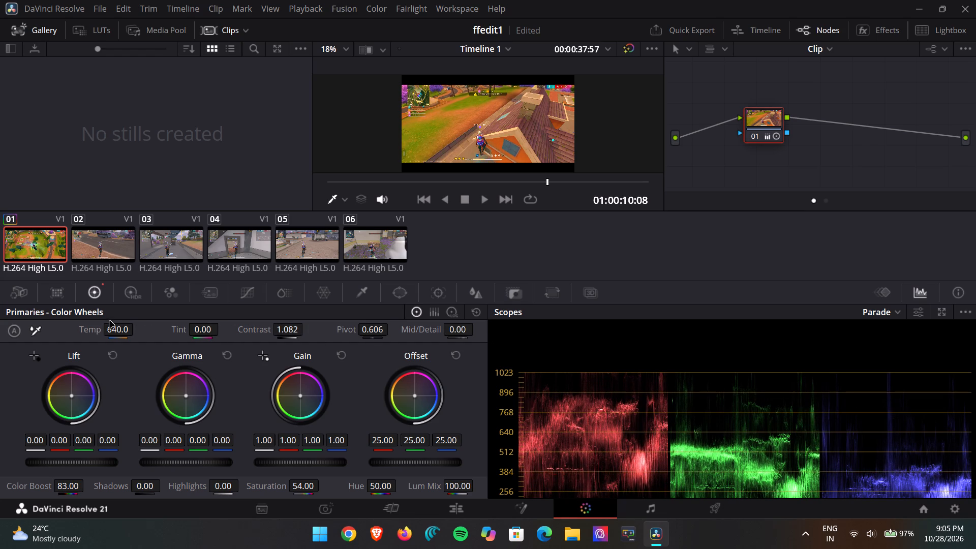
# Raise Color Boost on clip 02, compare it with clip 01, and set it to the matching 83.00.
pyautogui.click(94, 246)
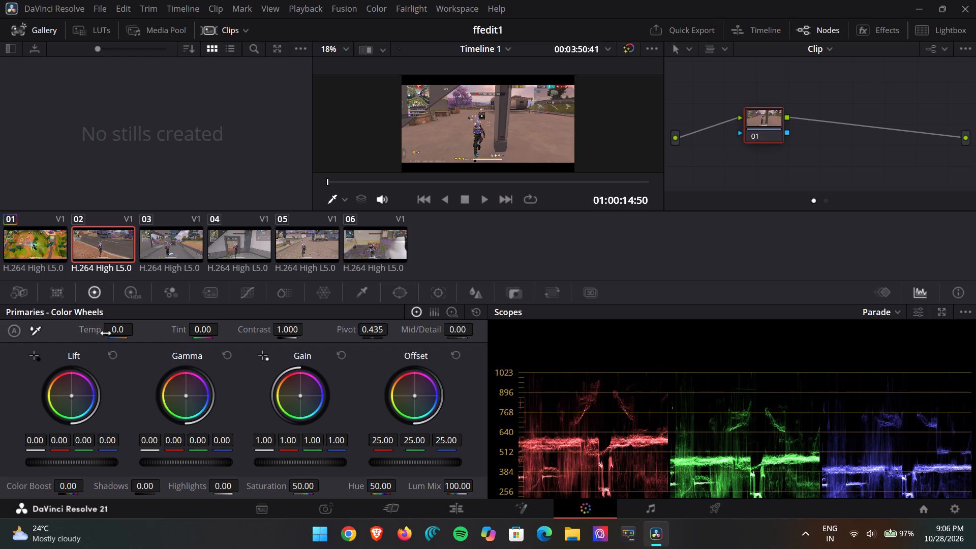
pyautogui.moveTo(67, 489); pyautogui.dragTo(222, 443)
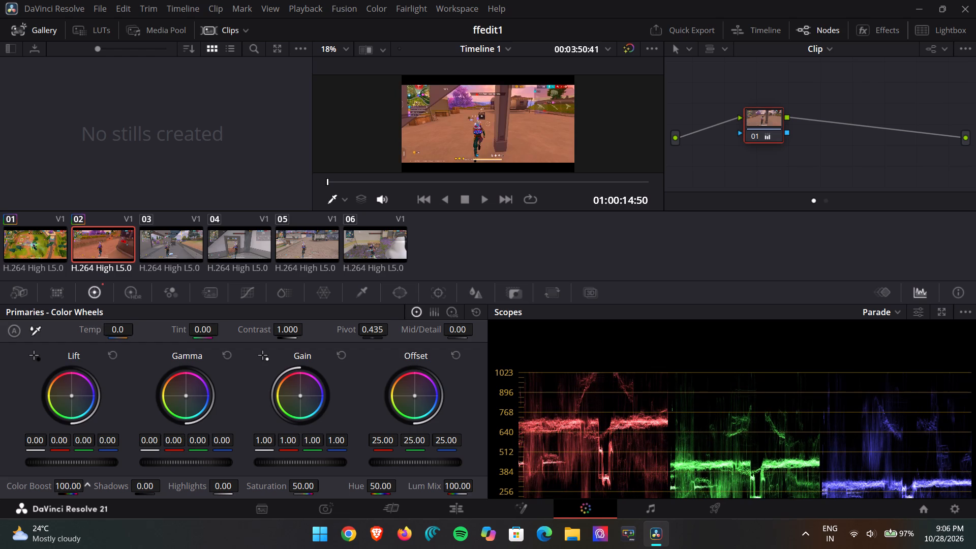
pyautogui.moveTo(222, 443); pyautogui.dragTo(220, 442)
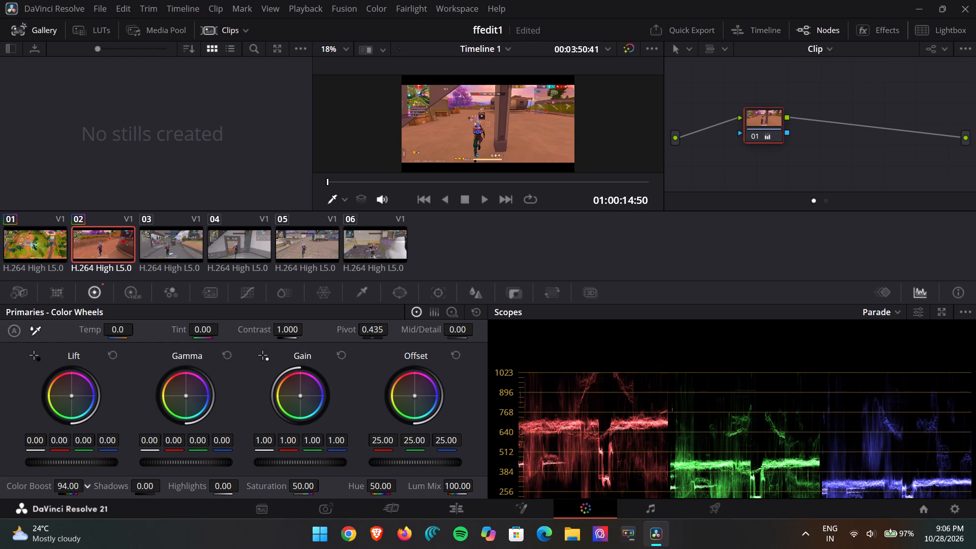
pyautogui.moveTo(220, 442); pyautogui.dragTo(207, 443)
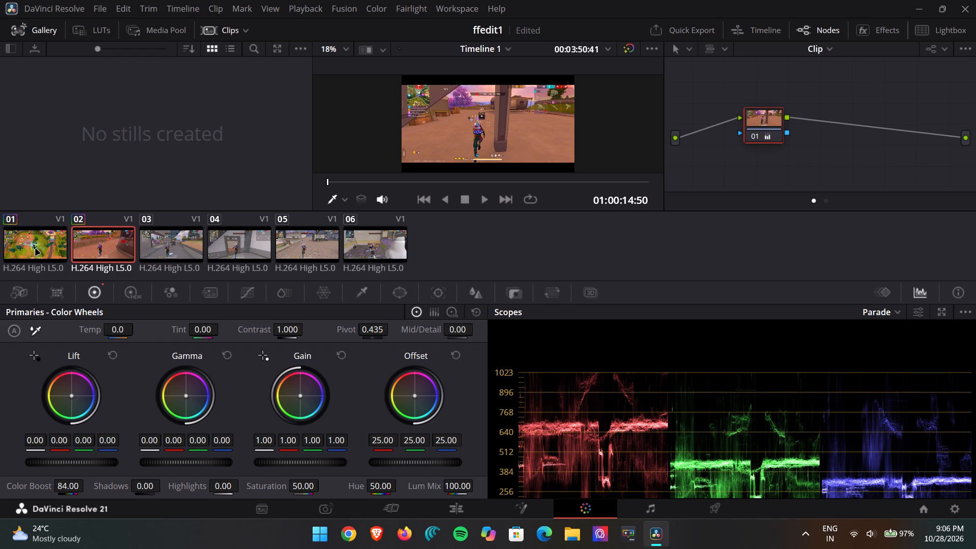
pyautogui.click(36, 249)
pyautogui.click(102, 246)
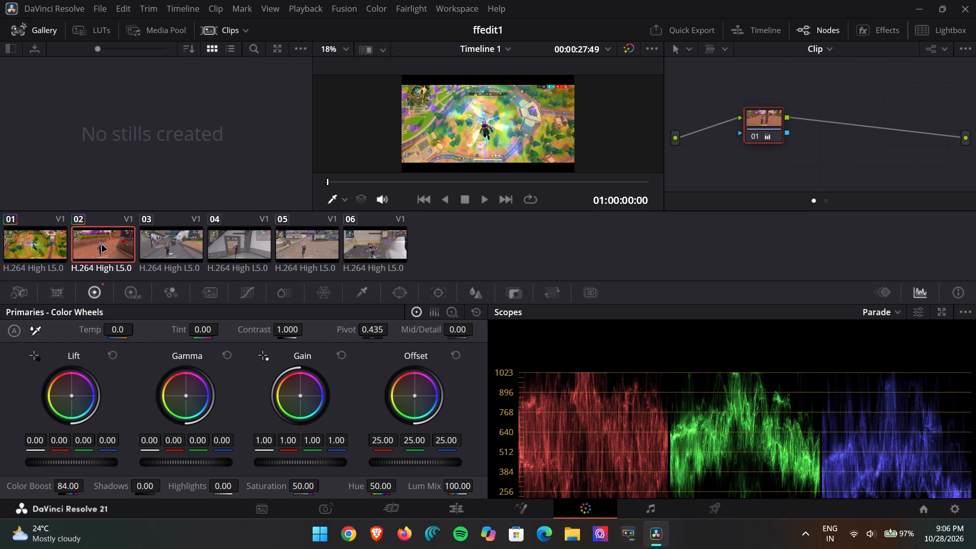
pyautogui.click(67, 483)
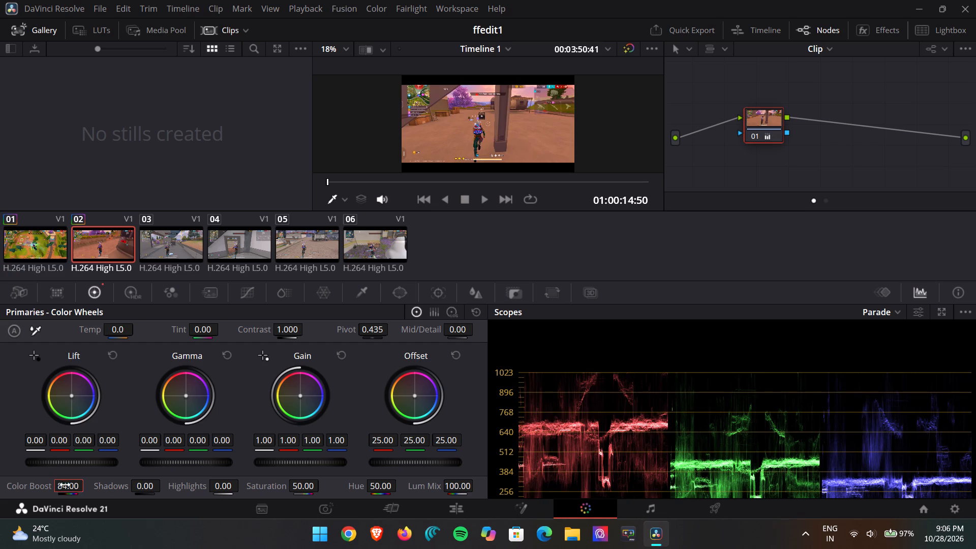
pyautogui.click(66, 485)
pyautogui.doubleClick(66, 490)
pyautogui.press('Left')
pyautogui.press('Left')
pyautogui.press('Left')
pyautogui.press('BackSpace')
pyautogui.press('3')
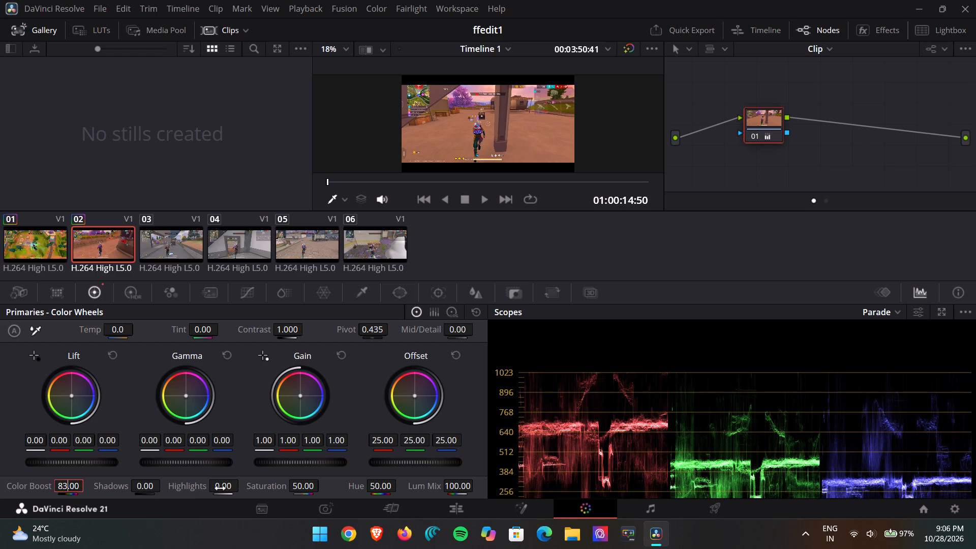
pyautogui.press('Return')
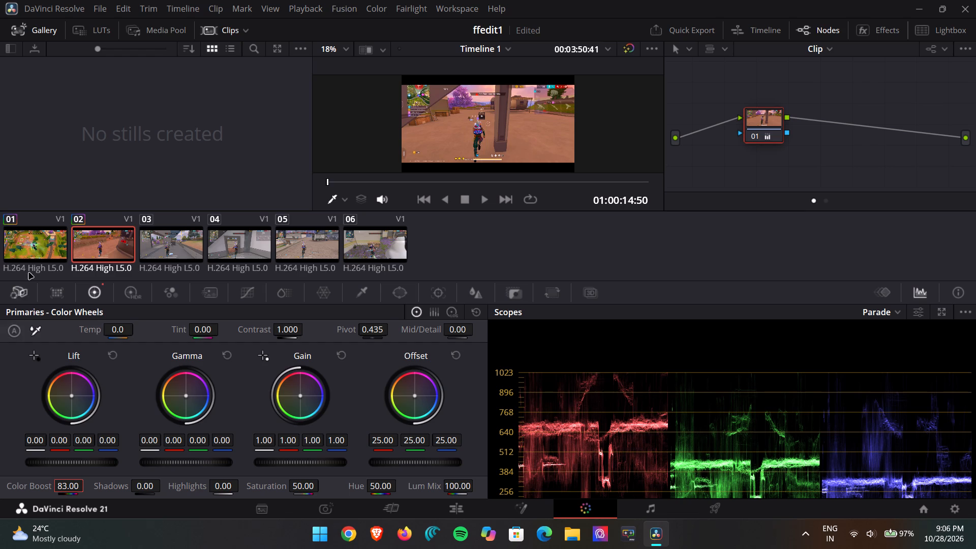
# Set clip 02's Temp to 640.0 to match clip 01, and preview the grade across the clip.
pyautogui.click(47, 243)
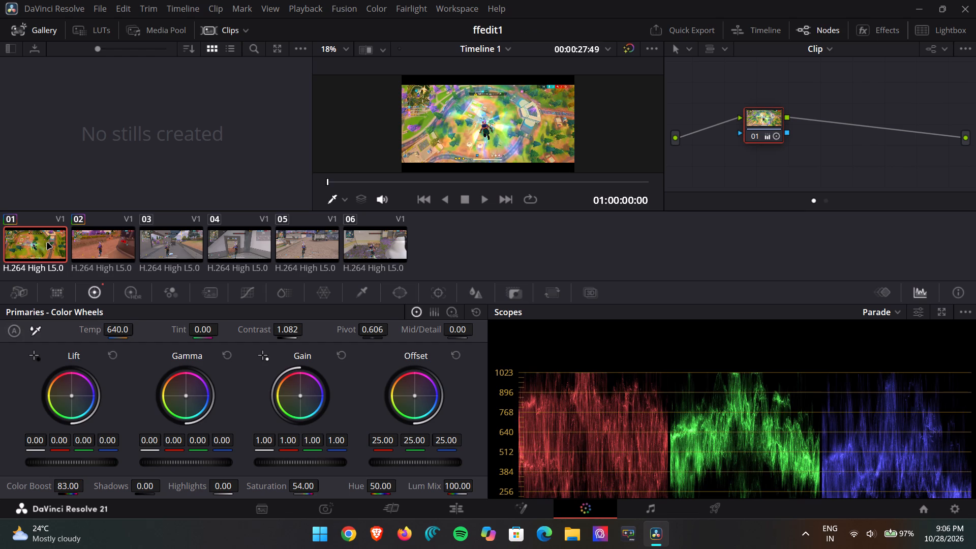
pyautogui.click(103, 243)
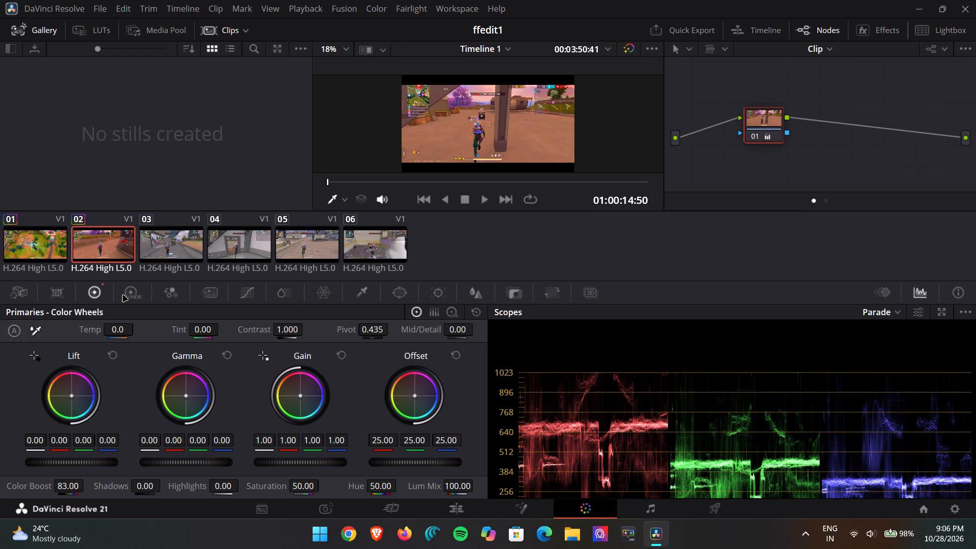
pyautogui.doubleClick(116, 331)
pyautogui.press('6')
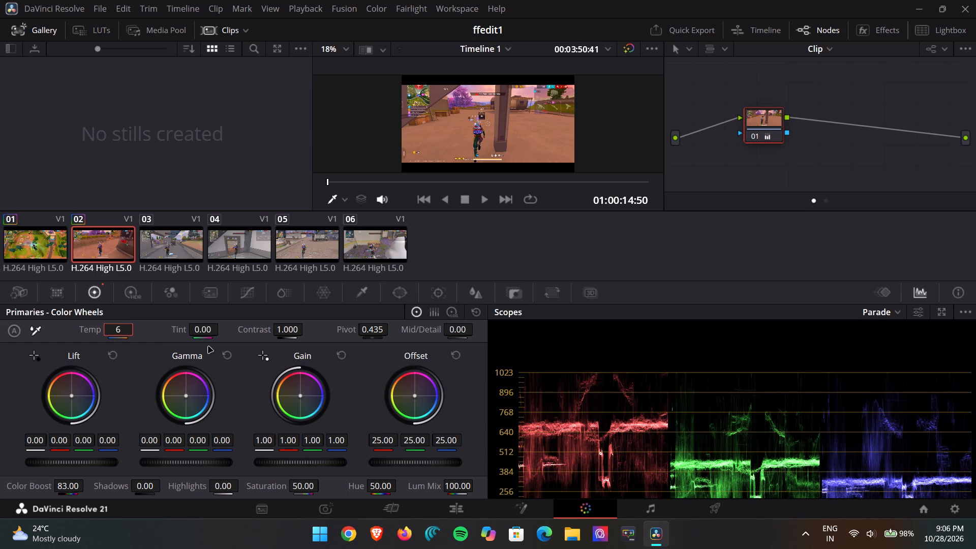
pyautogui.write('40')
pyautogui.press('Return')
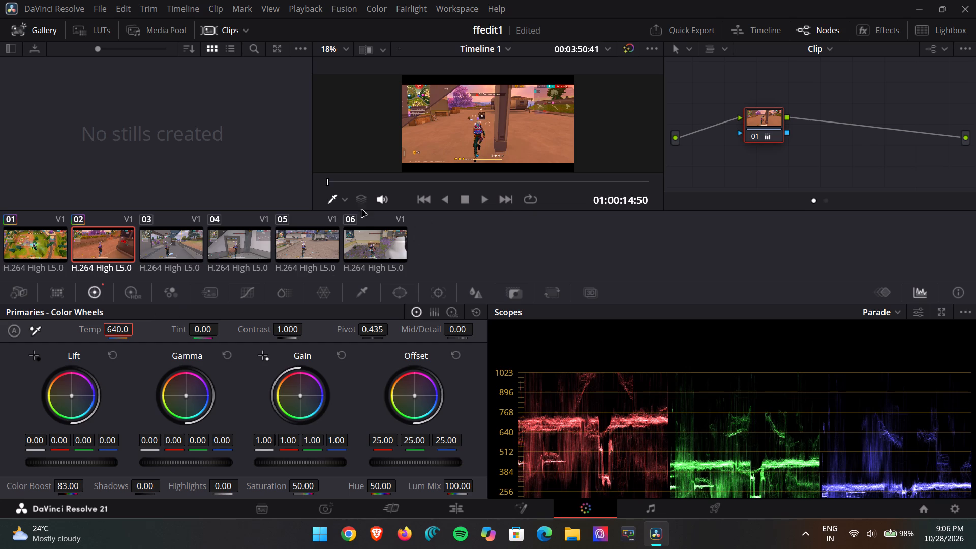
pyautogui.moveTo(333, 183); pyautogui.dragTo(363, 185)
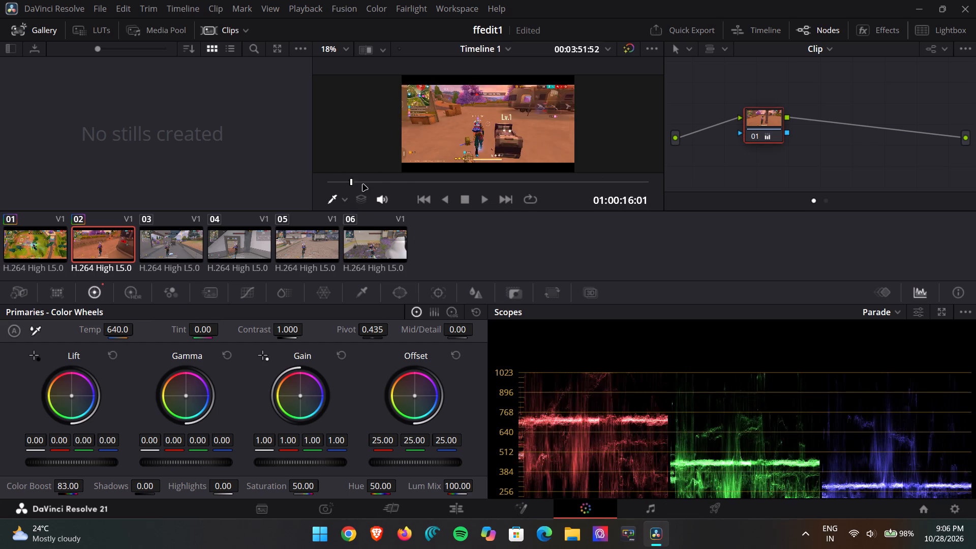
pyautogui.moveTo(363, 185); pyautogui.dragTo(554, 184)
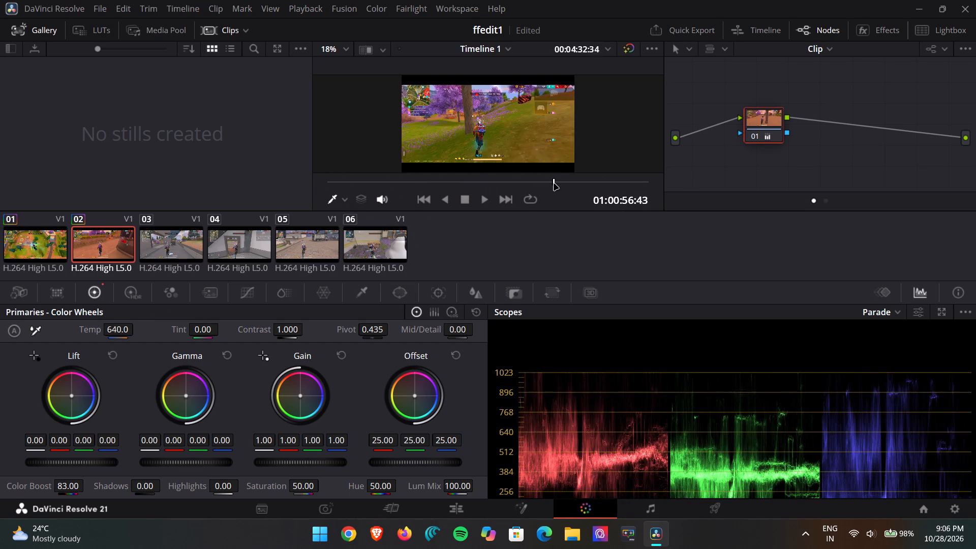
pyautogui.moveTo(554, 184); pyautogui.dragTo(459, 185)
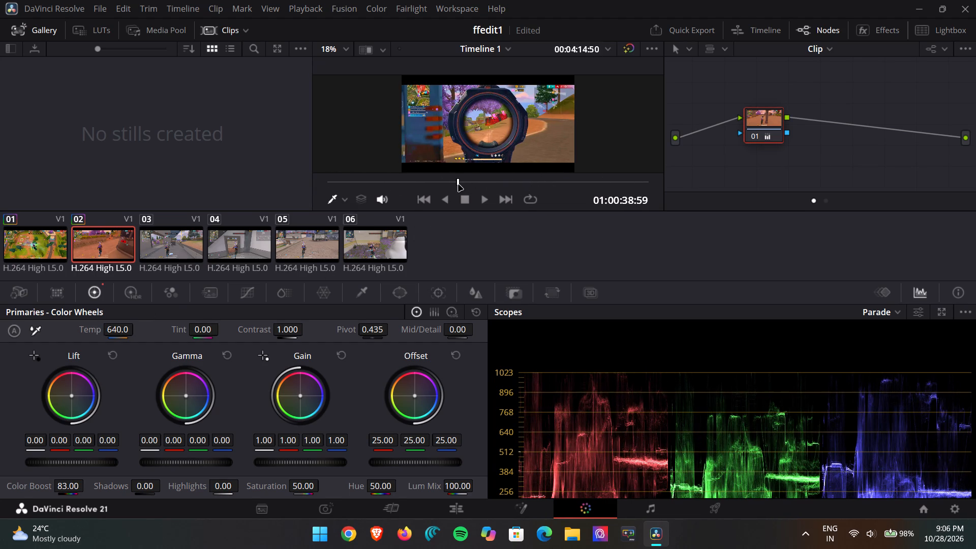
pyautogui.moveTo(459, 185); pyautogui.dragTo(656, 185)
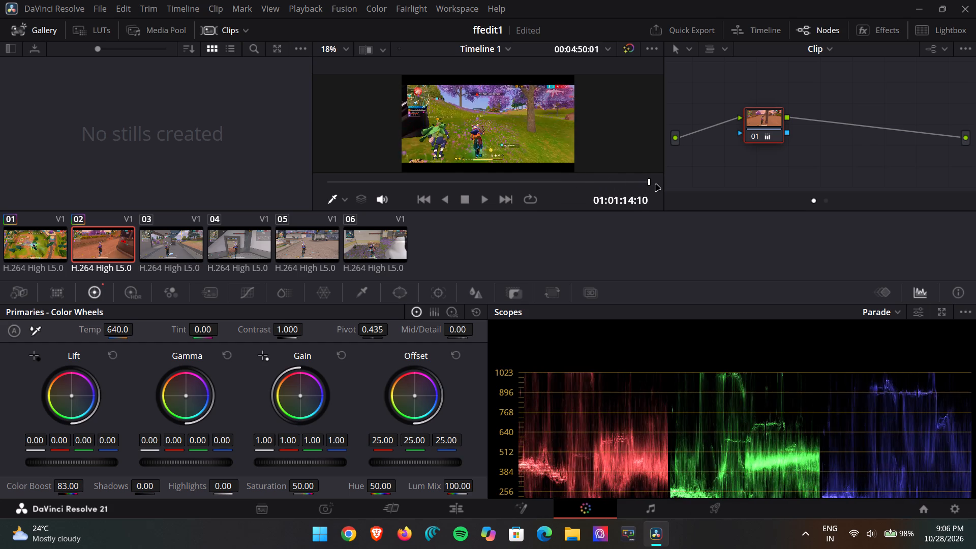
pyautogui.moveTo(656, 185); pyautogui.dragTo(298, 201)
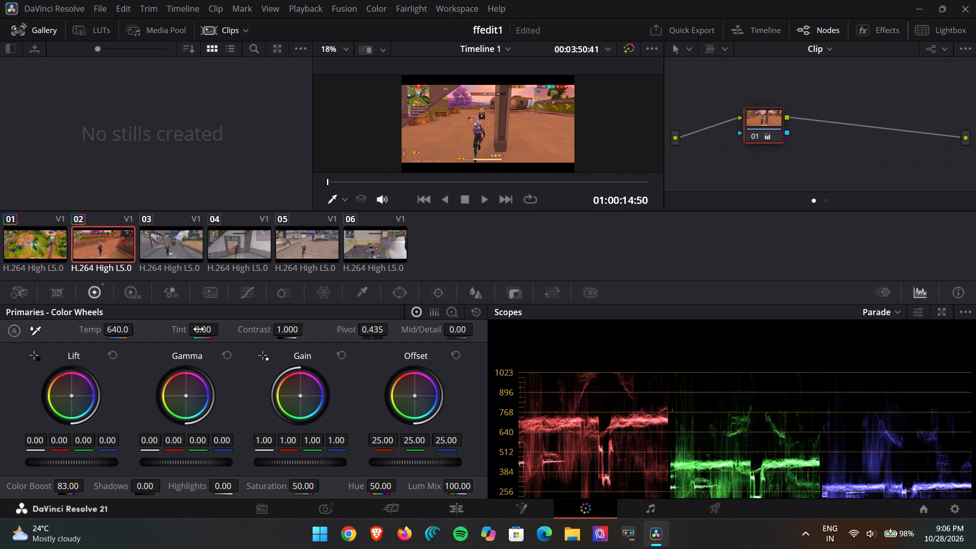
# Check clip 01's Contrast and set clip 02's Contrast to the matching 1.082.
pyautogui.click(27, 244)
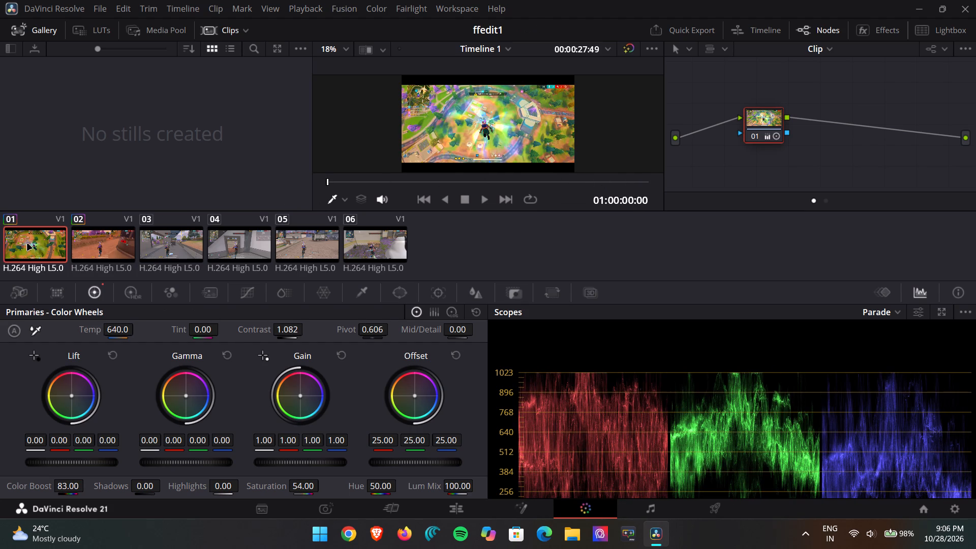
pyautogui.click(99, 238)
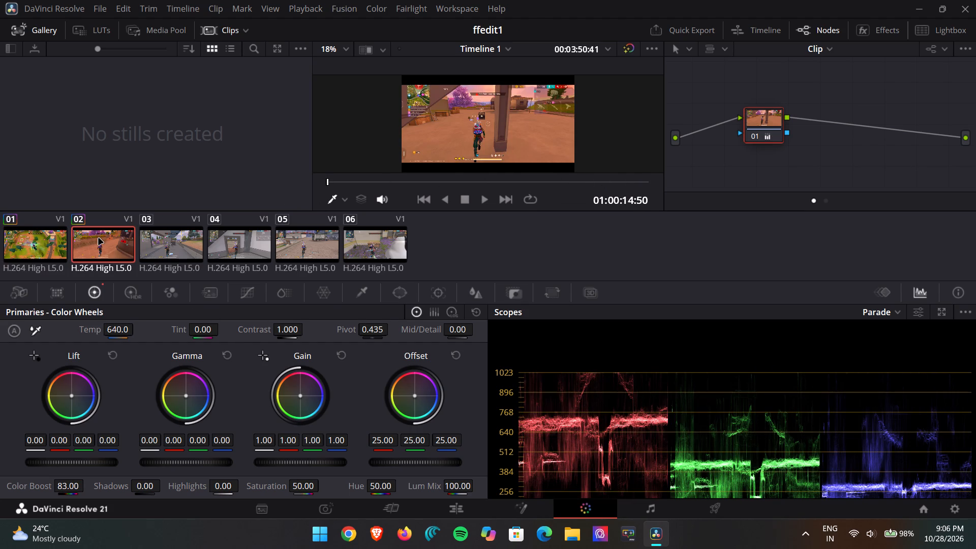
pyautogui.click(293, 328)
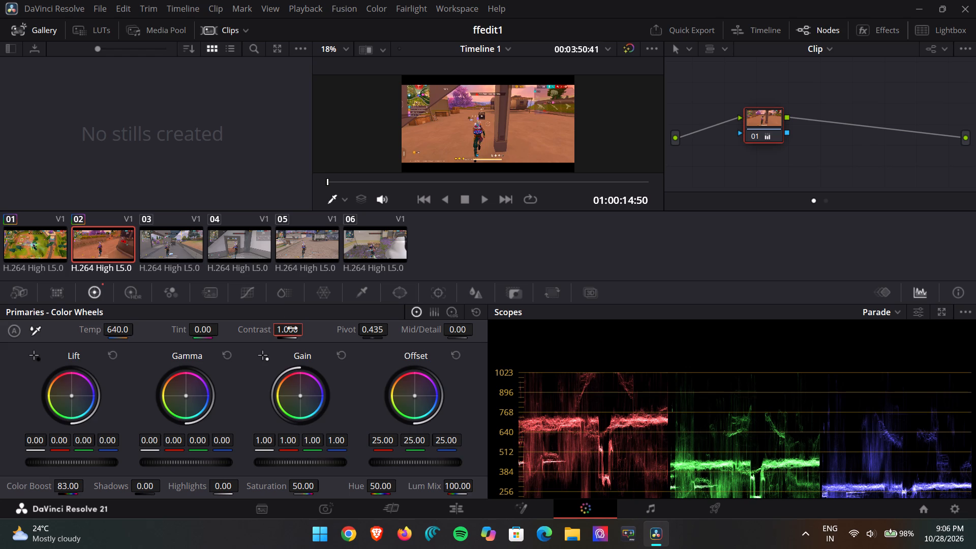
pyautogui.click(292, 328)
pyautogui.press('Right')
pyautogui.press('BackSpace')
pyautogui.press('BackSpace')
pyautogui.write('82')
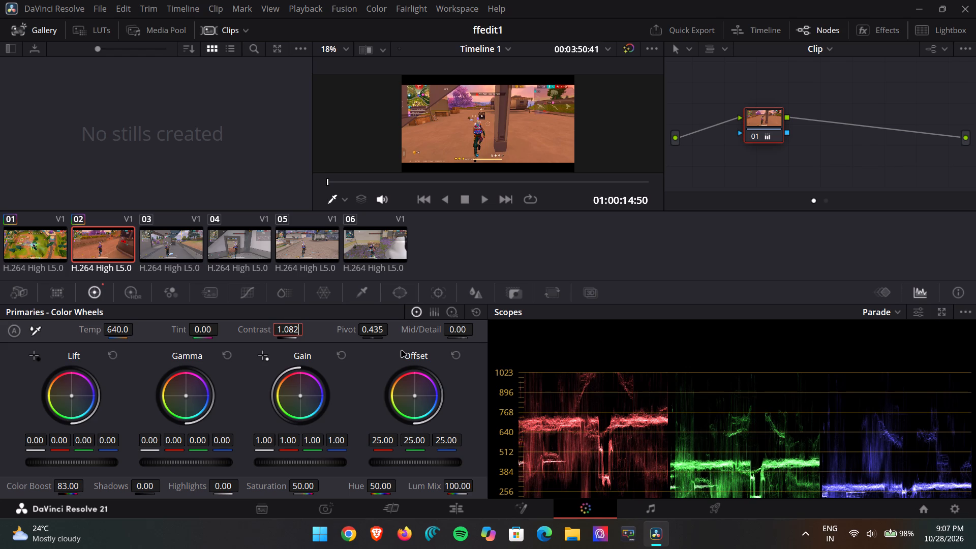
pyautogui.press('Return')
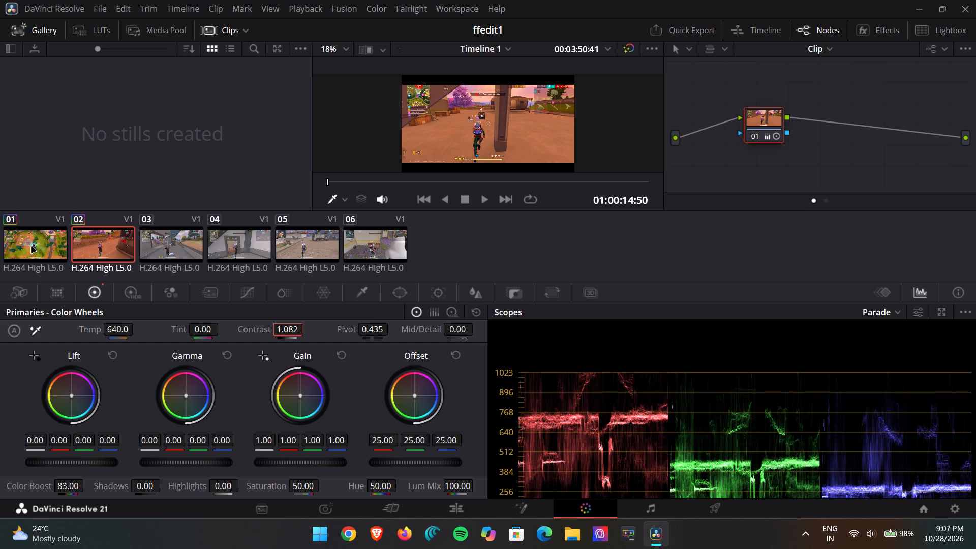
# Check clip 01's Pivot and set clip 02's Pivot to the matching 0.606.
pyautogui.click(32, 247)
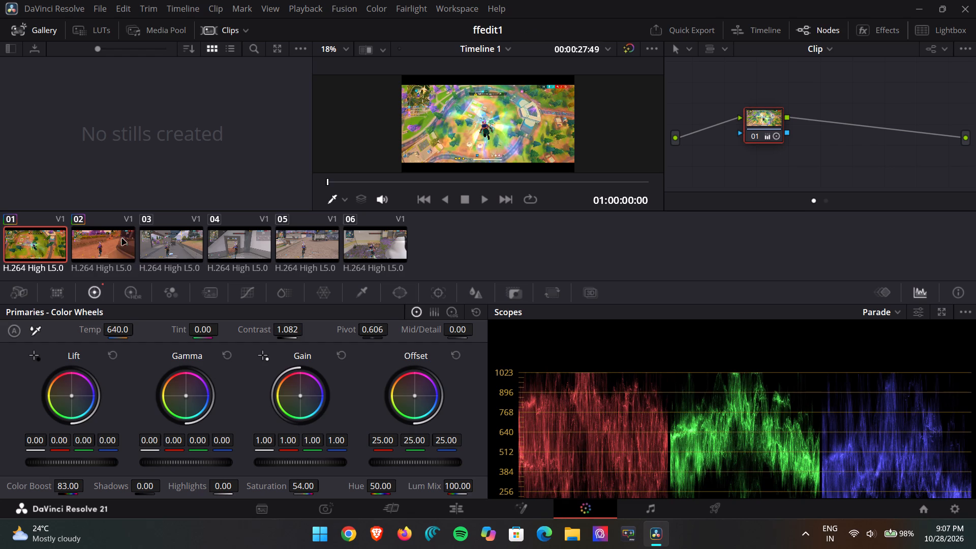
pyautogui.click(101, 244)
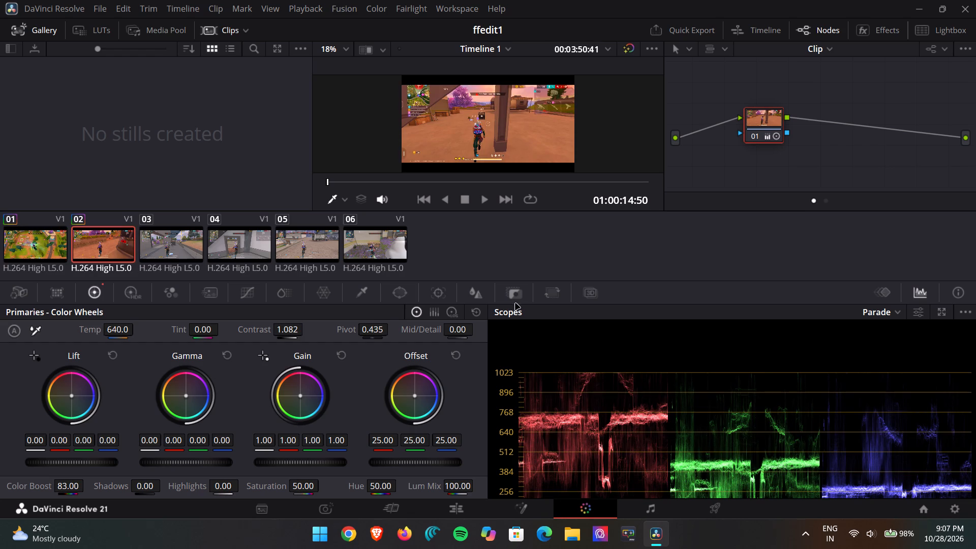
pyautogui.click(380, 330)
pyautogui.press('BackSpace')
pyautogui.press('BackSpace')
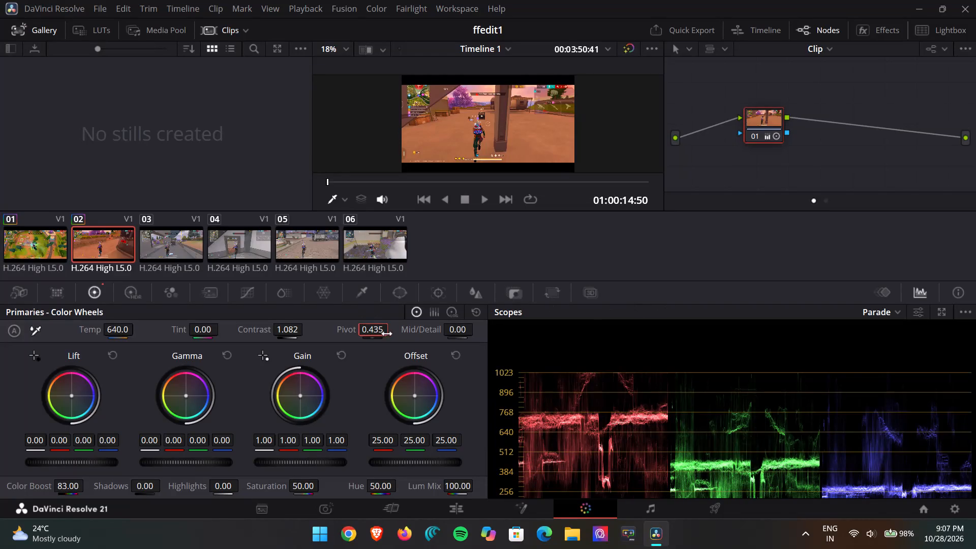
pyautogui.press('Up')
pyautogui.press('Up')
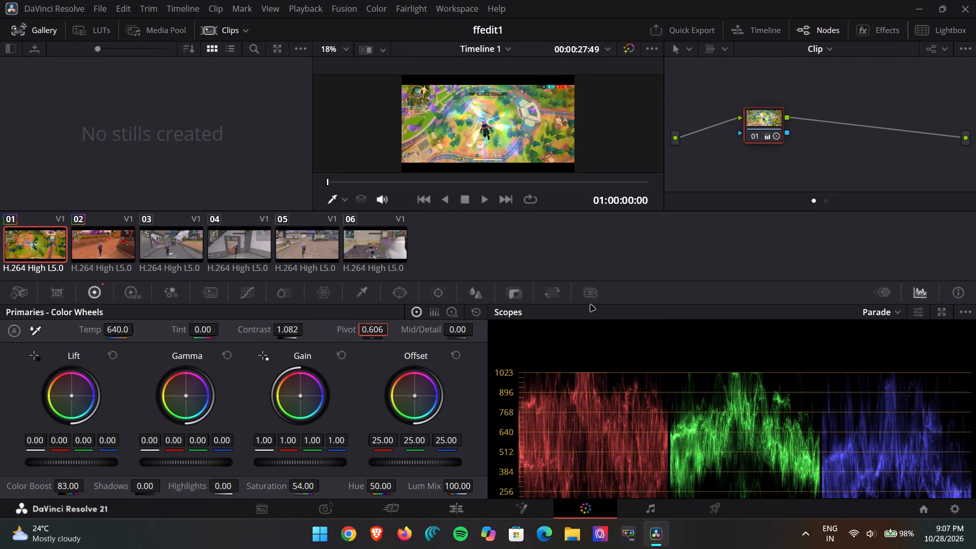
pyautogui.click(93, 253)
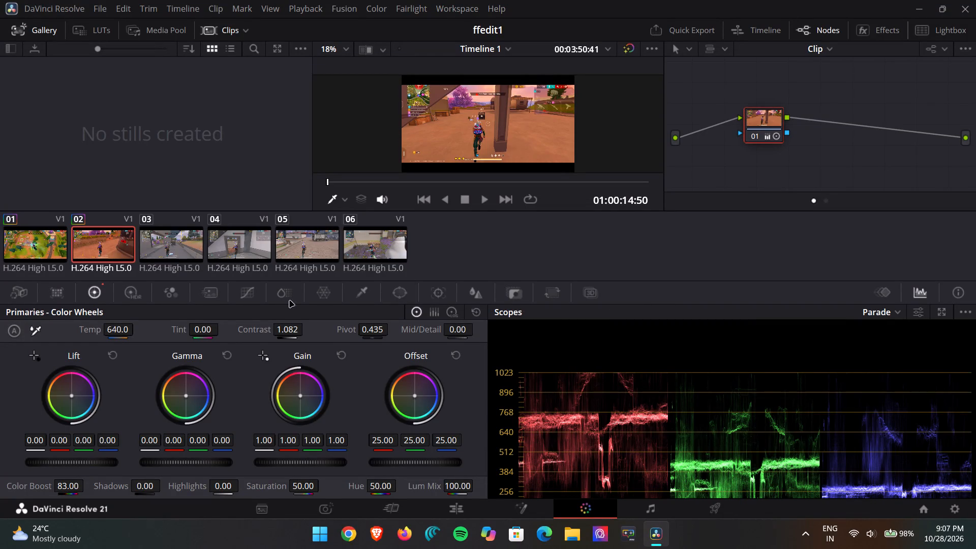
pyautogui.doubleClick(380, 331)
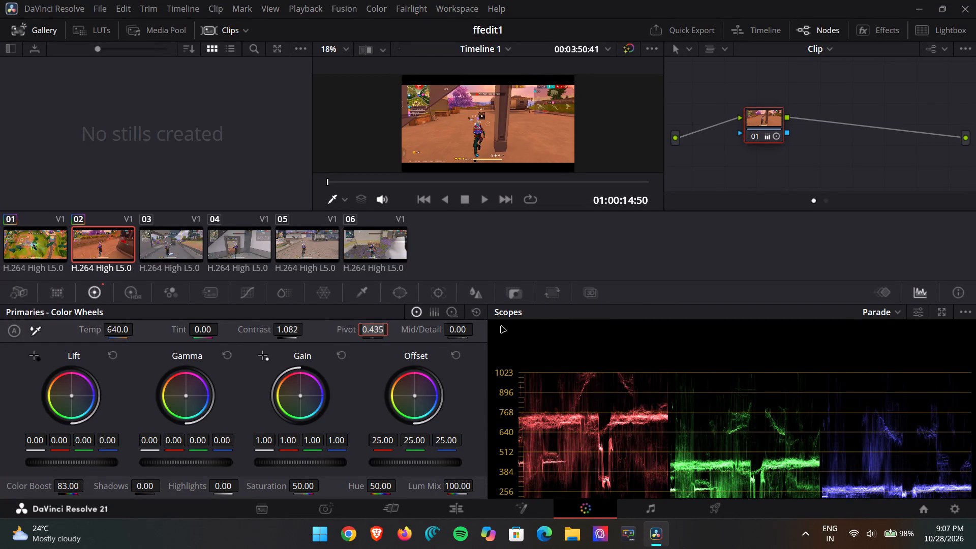
pyautogui.press('BackSpace')
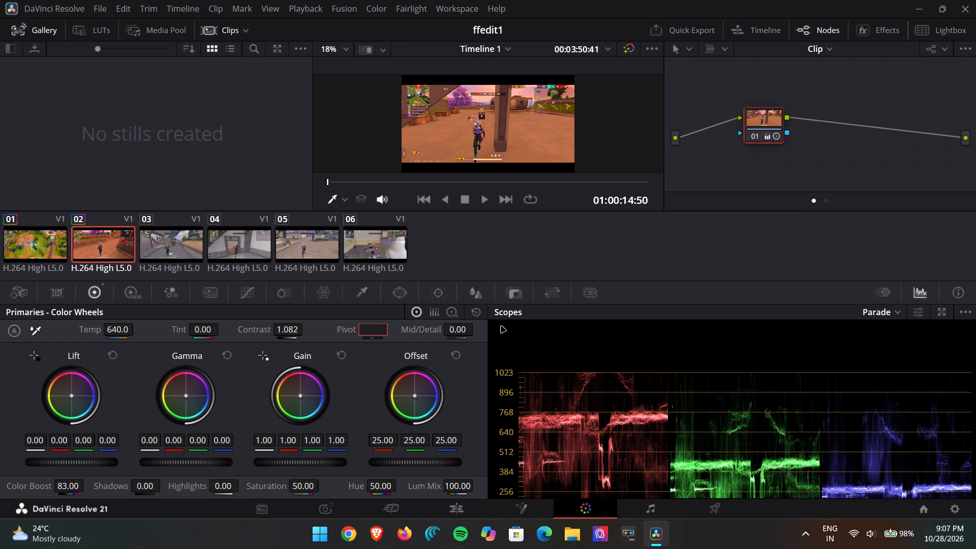
pyautogui.write('0.')
pyautogui.write('606')
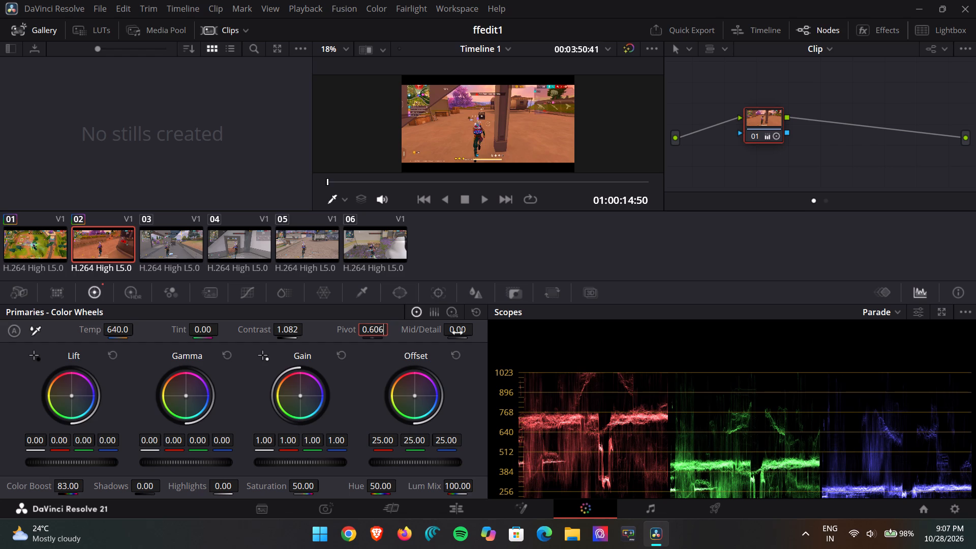
pyautogui.doubleClick(462, 330)
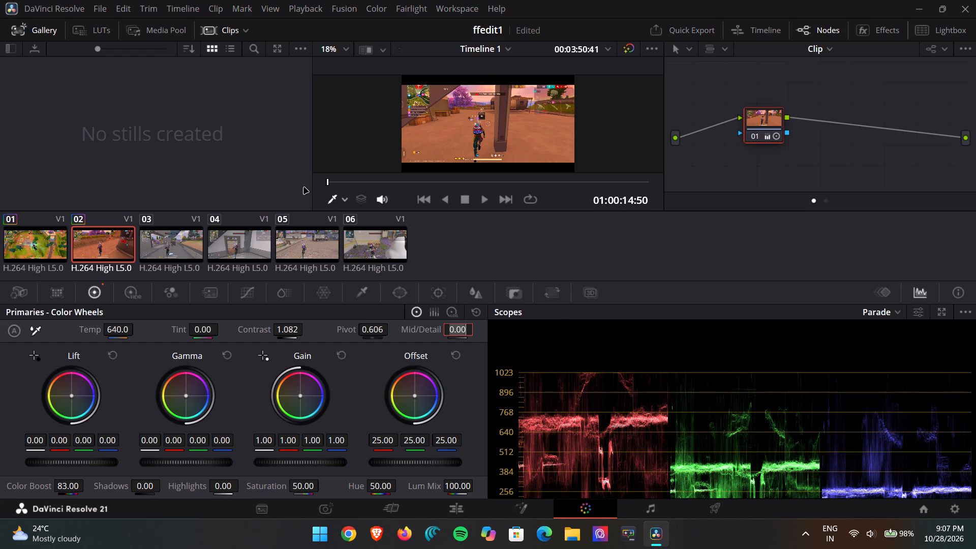
# Compare clip 02's grade with clip 01 and set clip 02's Saturation to the matching 54.00.
pyautogui.click(38, 238)
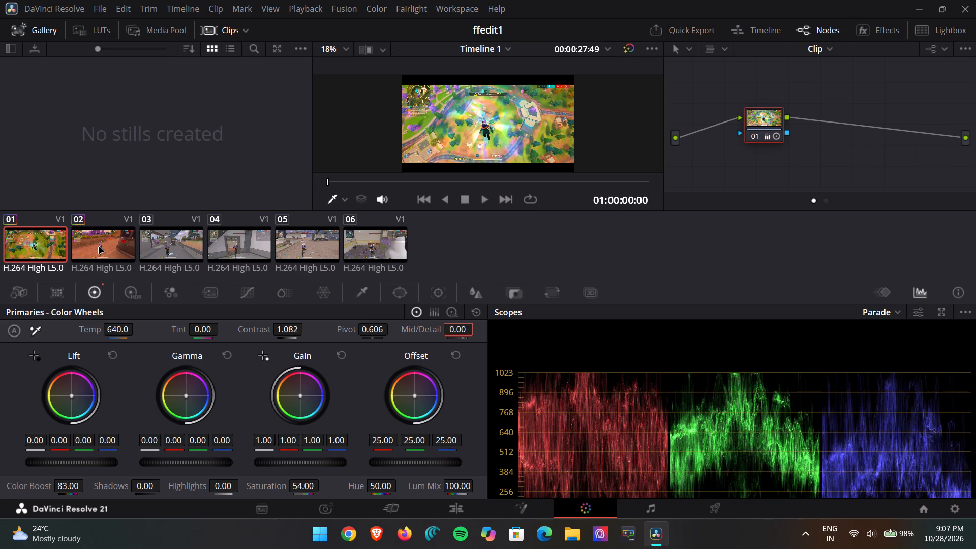
pyautogui.click(99, 247)
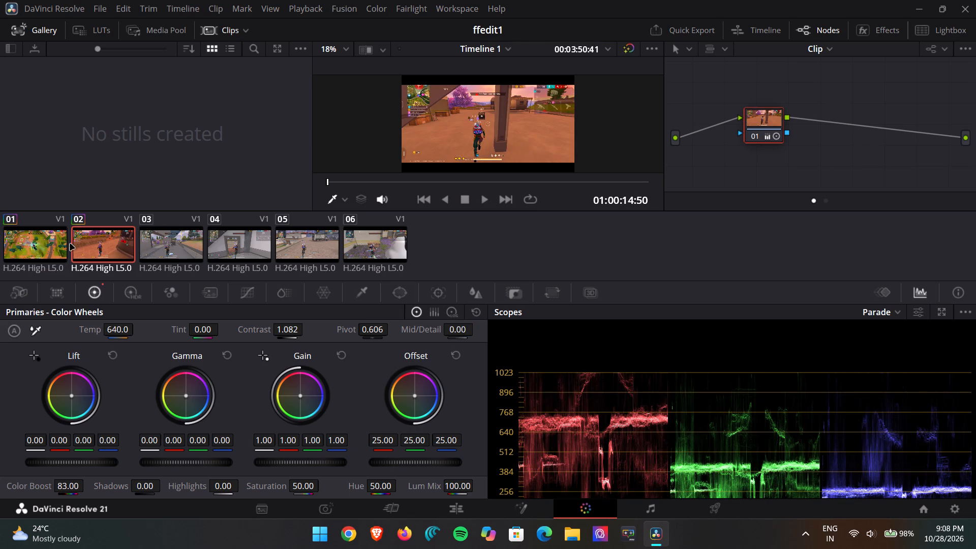
pyautogui.click(64, 242)
pyautogui.click(116, 238)
pyautogui.doubleClick(303, 485)
pyautogui.press('Left')
pyautogui.press('Left')
pyautogui.press('Left')
pyautogui.press('Left')
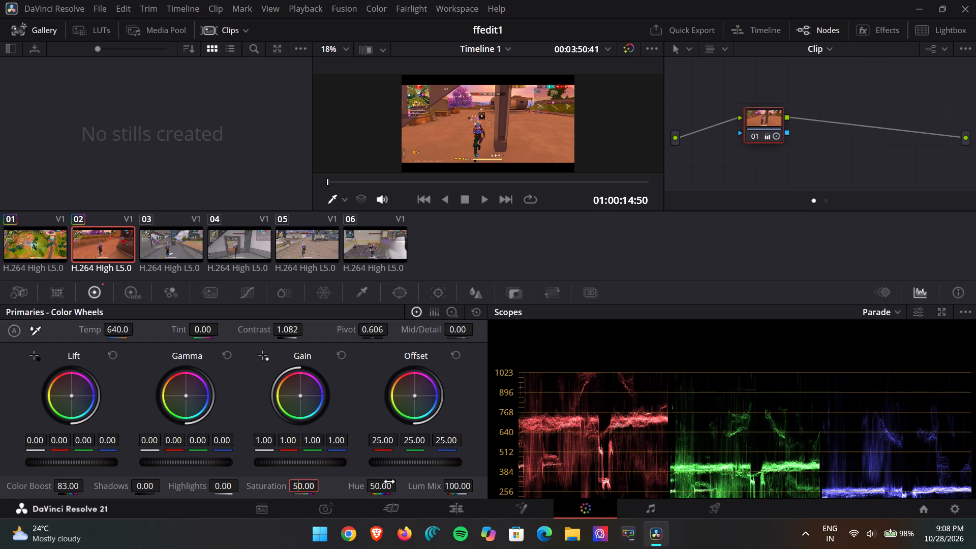
pyautogui.press('Right')
pyautogui.press('BackSpace')
pyautogui.press('4')
pyautogui.click(26, 240)
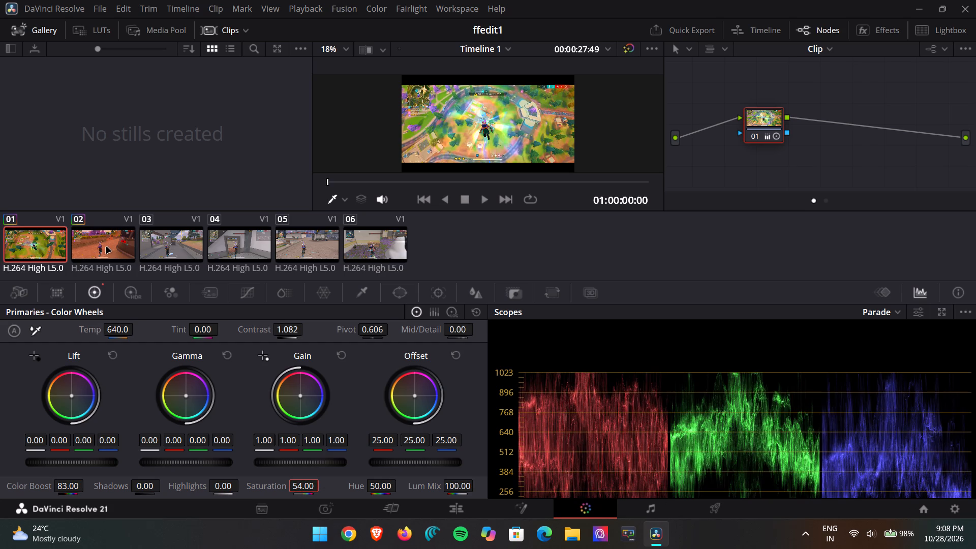
pyautogui.click(108, 247)
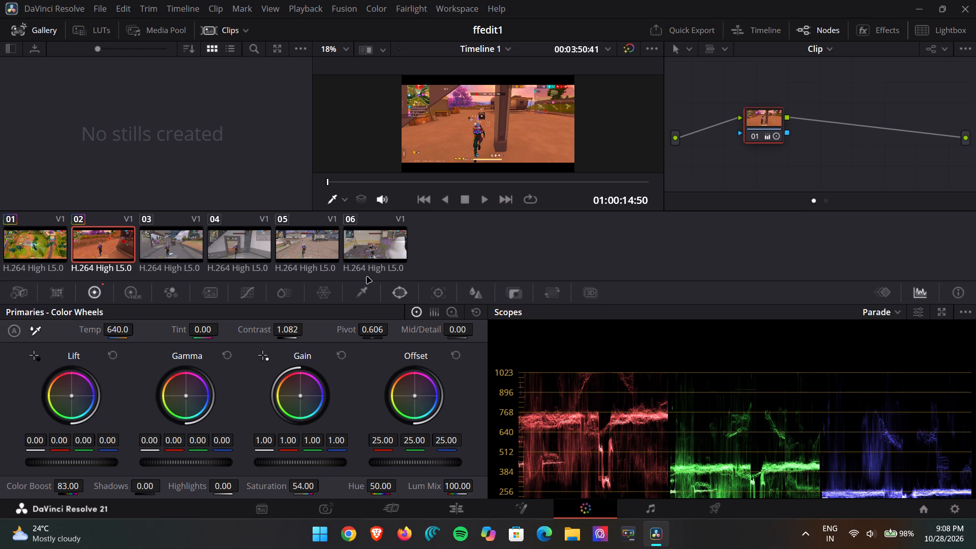
# Raise Color Boost on clip 03 to 100.00.
pyautogui.click(167, 247)
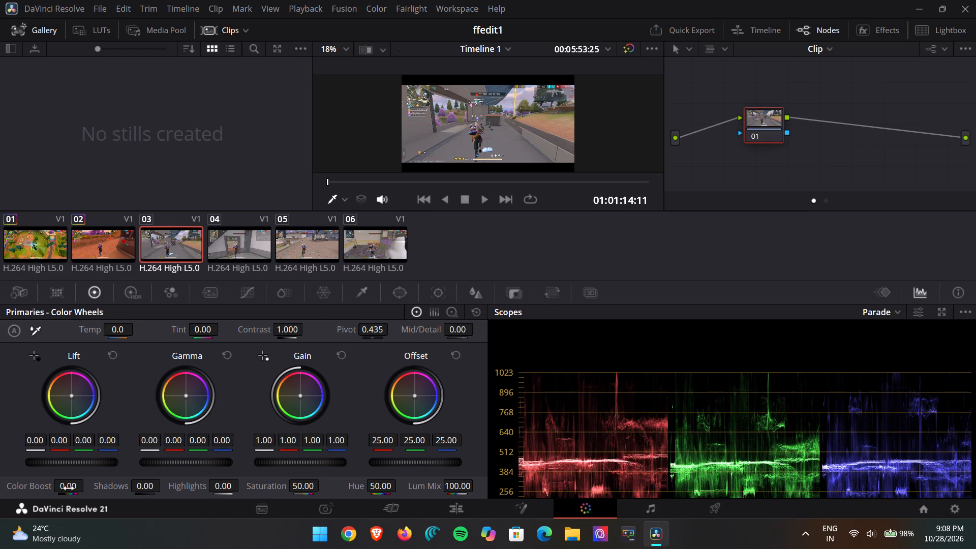
pyautogui.moveTo(66, 489); pyautogui.dragTo(384, 452)
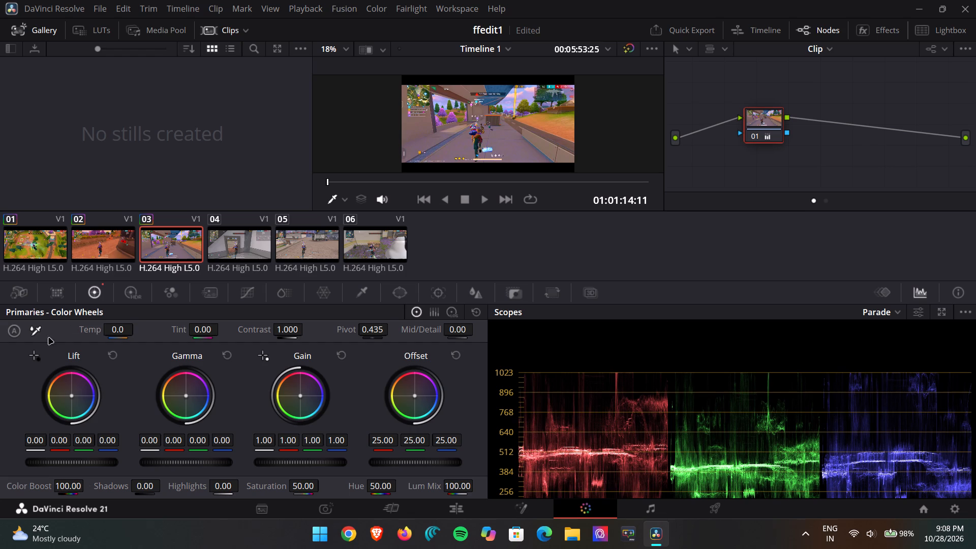
# Adjust clip 03's Temp to 640.0 to match the first two clips.
pyautogui.moveTo(118, 331); pyautogui.dragTo(143, 334)
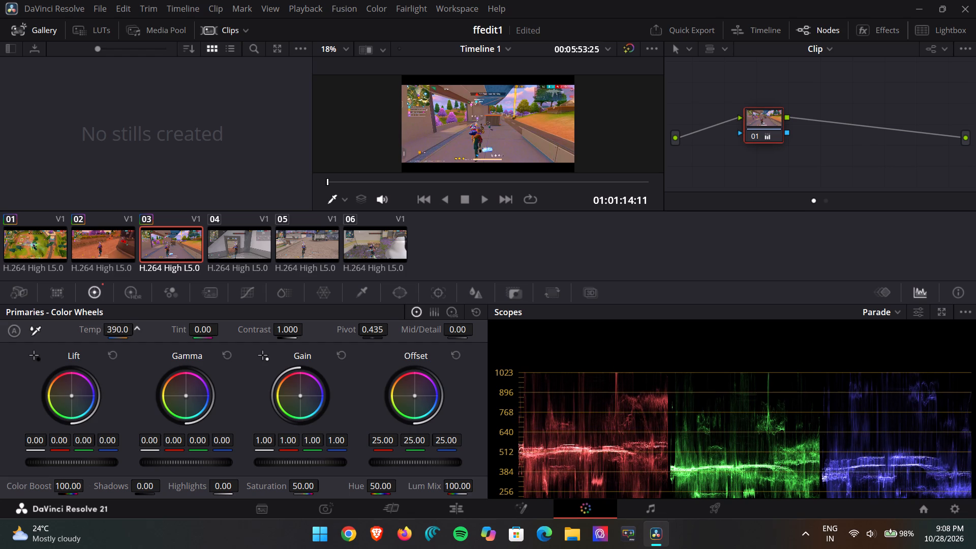
pyautogui.moveTo(143, 334); pyautogui.dragTo(160, 330)
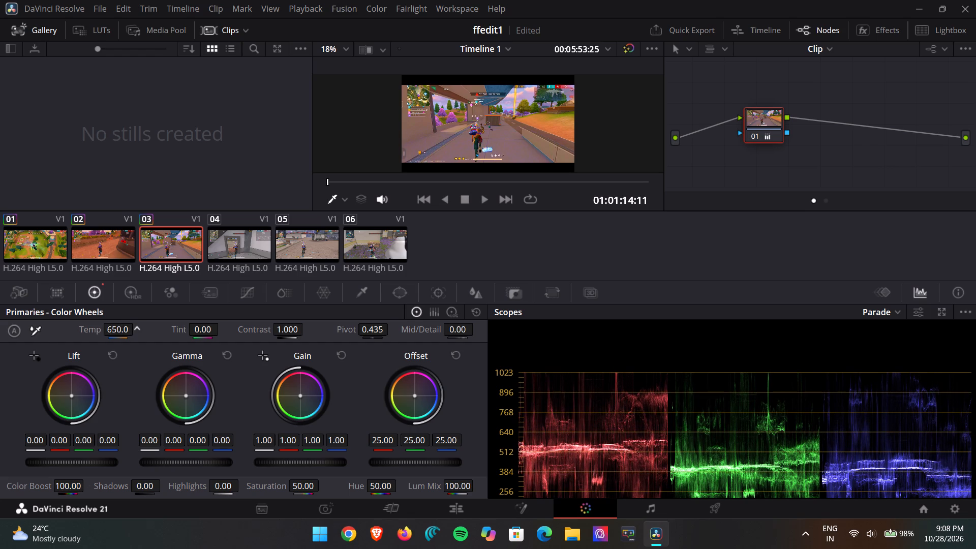
pyautogui.moveTo(160, 330); pyautogui.dragTo(158, 330)
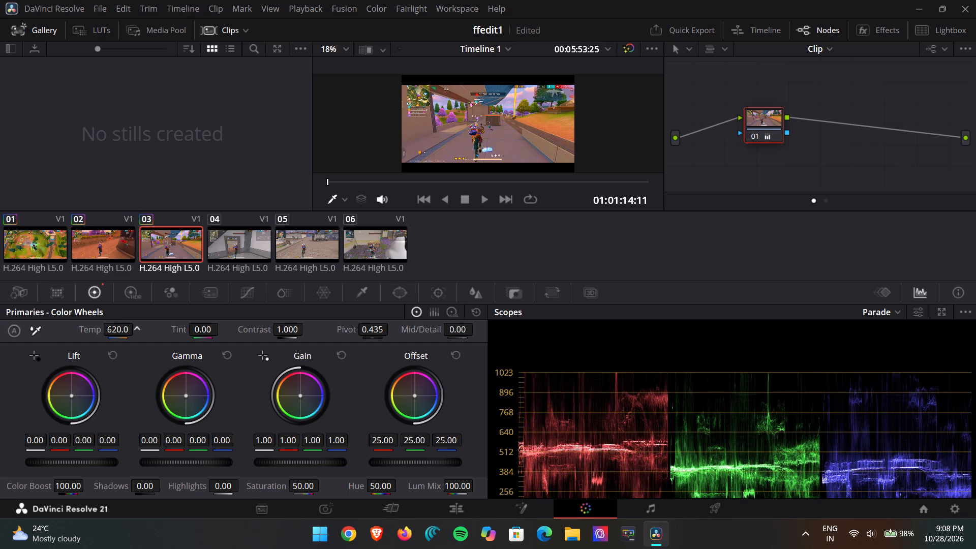
pyautogui.moveTo(158, 330); pyautogui.dragTo(160, 330)
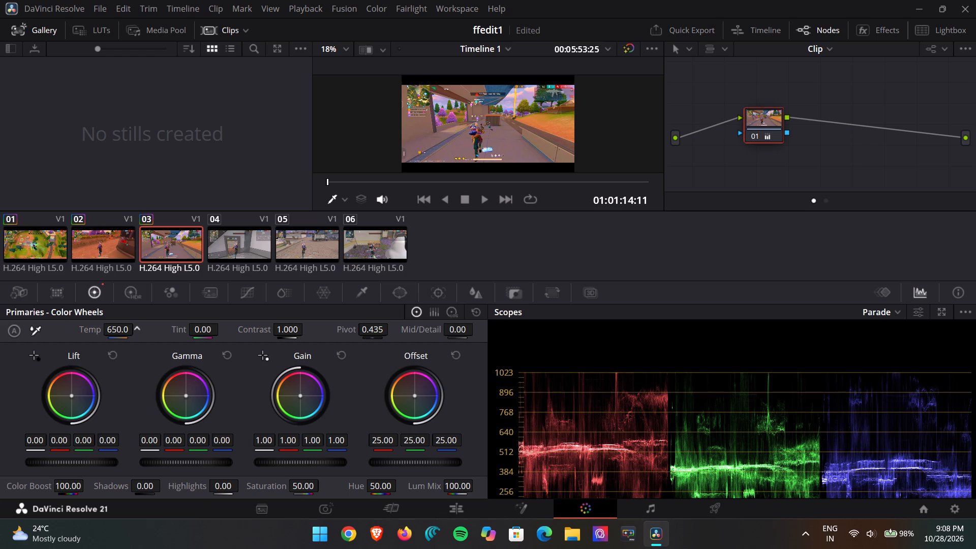
pyautogui.moveTo(160, 330); pyautogui.dragTo(159, 330)
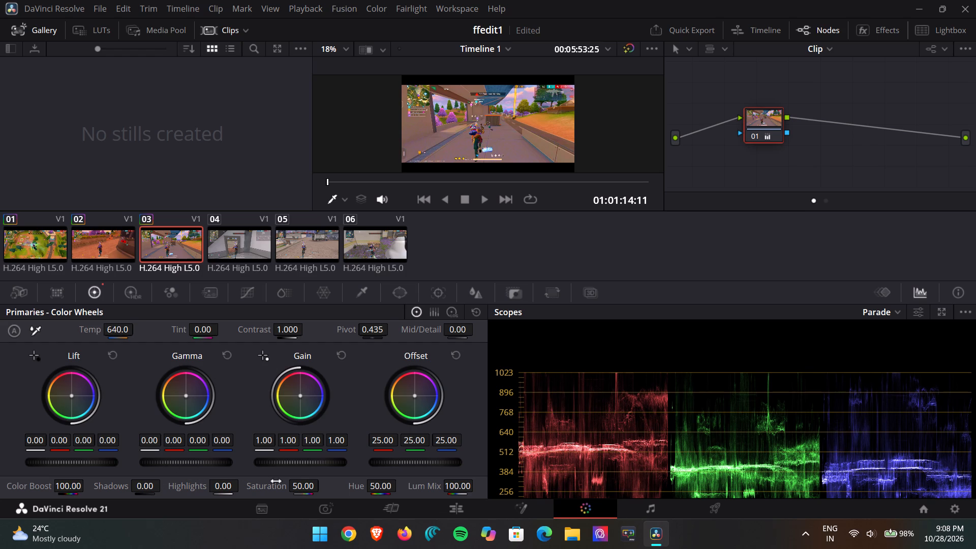
# Set clip 03's Saturation to 54.00 and its Contrast to 1.084.
pyautogui.moveTo(302, 487); pyautogui.dragTo(308, 486)
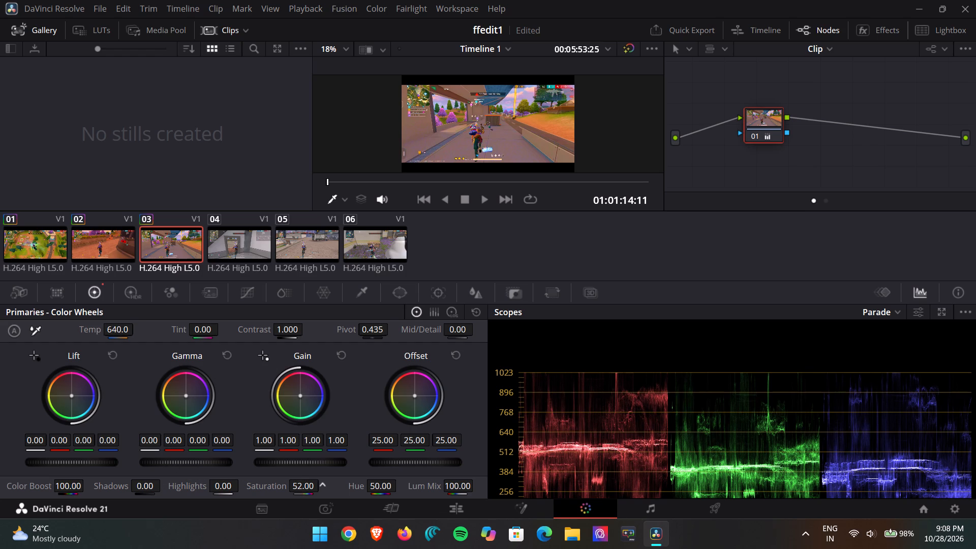
pyautogui.moveTo(308, 486); pyautogui.dragTo(315, 485)
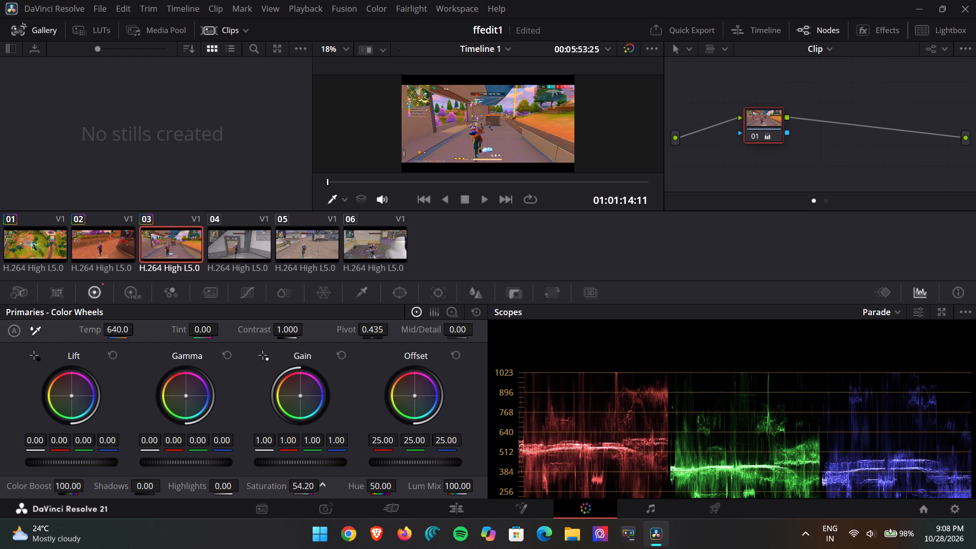
pyautogui.moveTo(315, 485); pyautogui.dragTo(315, 484)
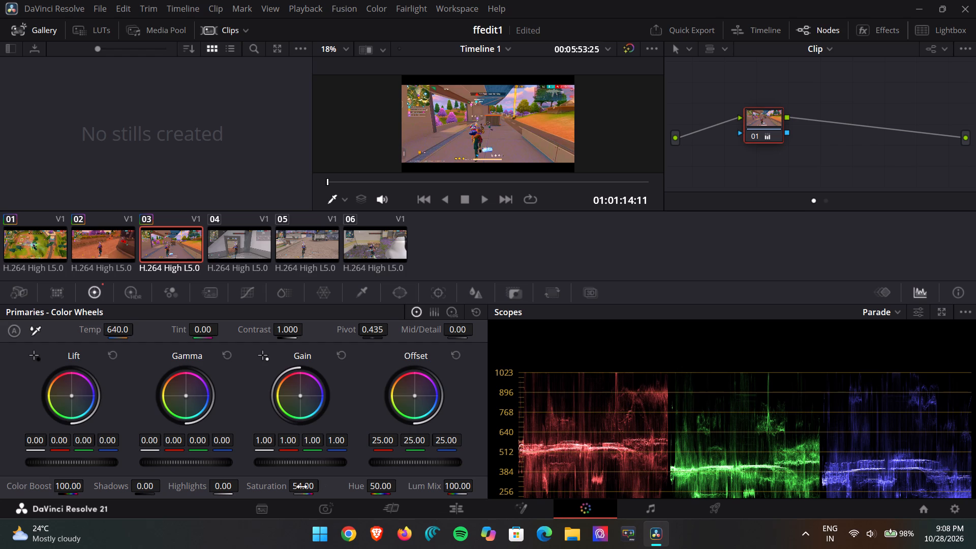
pyautogui.moveTo(285, 328); pyautogui.dragTo(286, 328)
pyautogui.moveTo(286, 328); pyautogui.dragTo(306, 329)
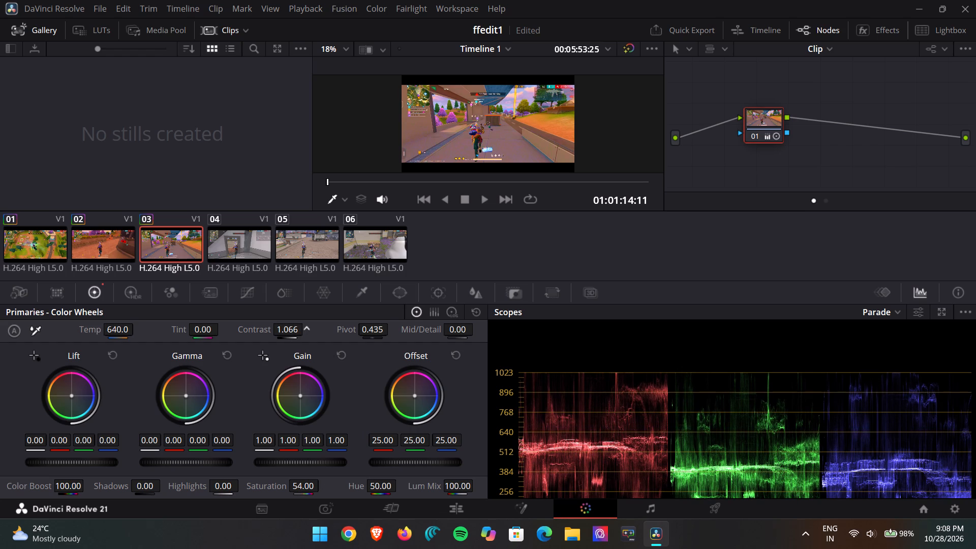
pyautogui.moveTo(306, 329); pyautogui.dragTo(312, 328)
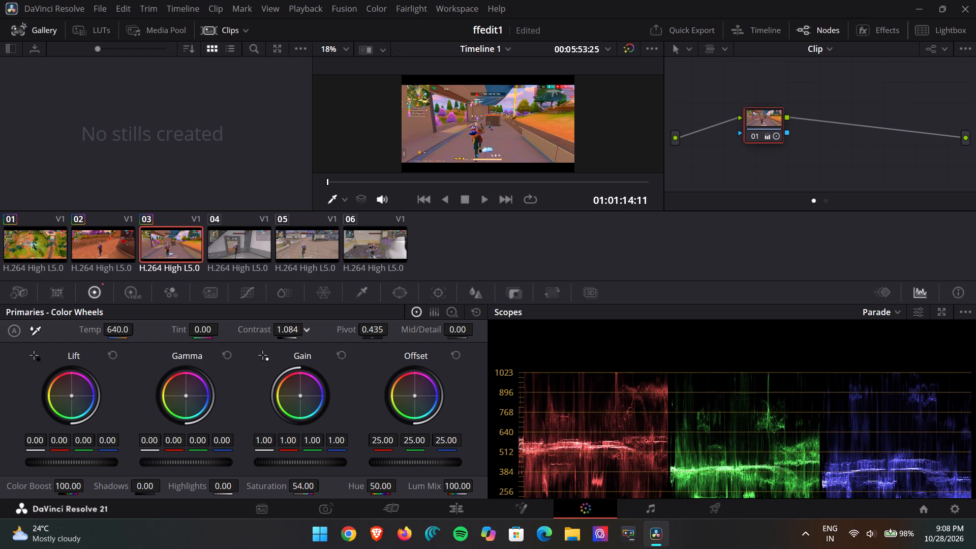
pyautogui.moveTo(312, 328); pyautogui.dragTo(311, 328)
# Raise clip 03's Pivot to 0.605, fine-tuning it to sit close to clip 02's value.
pyautogui.moveTo(371, 329); pyautogui.dragTo(381, 333)
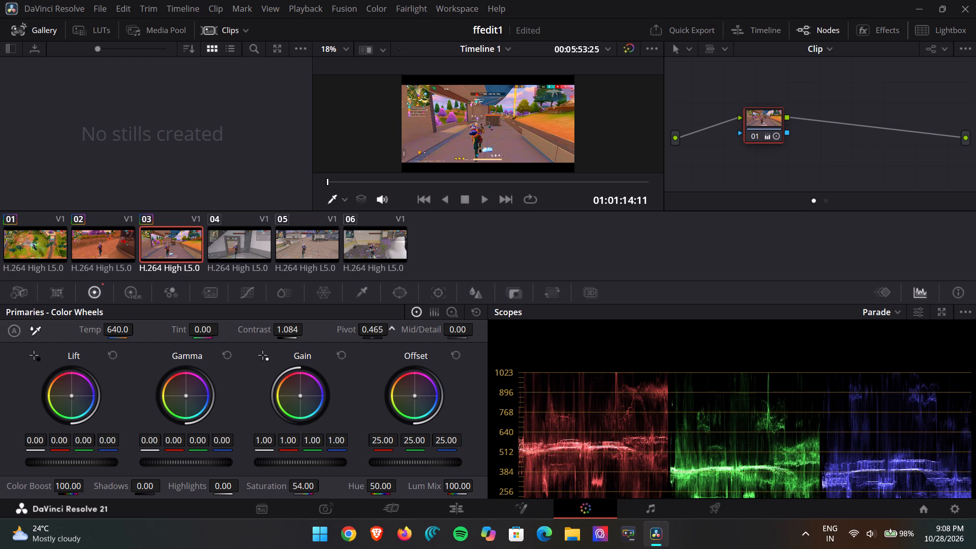
pyautogui.moveTo(381, 333); pyautogui.dragTo(402, 332)
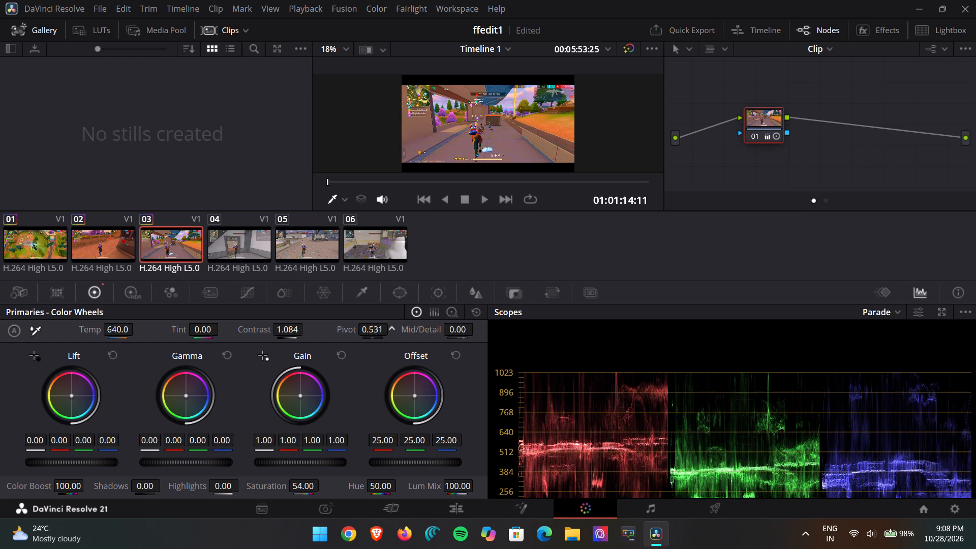
pyautogui.moveTo(402, 332); pyautogui.dragTo(422, 326)
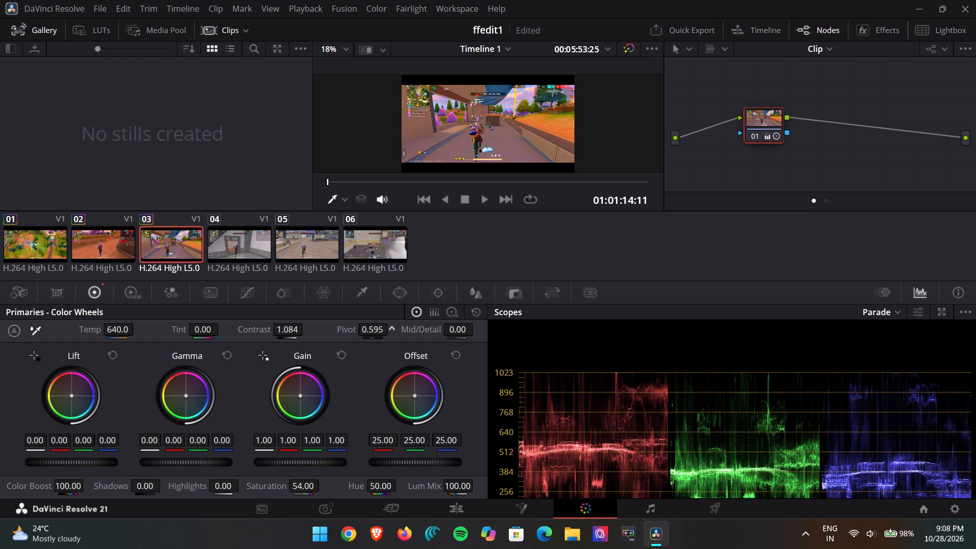
pyautogui.moveTo(422, 326); pyautogui.dragTo(425, 325)
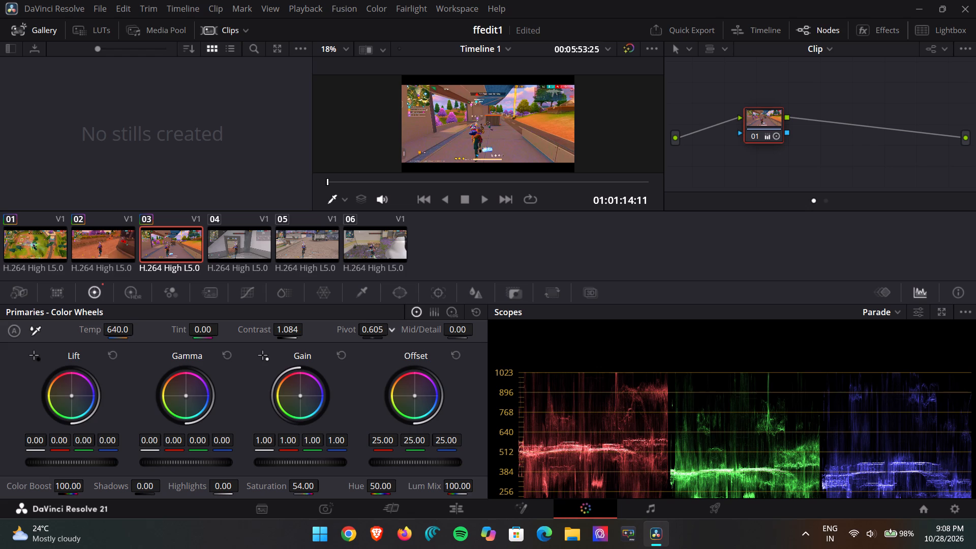
pyautogui.moveTo(425, 325); pyautogui.dragTo(425, 325)
pyautogui.moveTo(425, 325); pyautogui.dragTo(426, 325)
pyautogui.moveTo(426, 325); pyautogui.dragTo(425, 325)
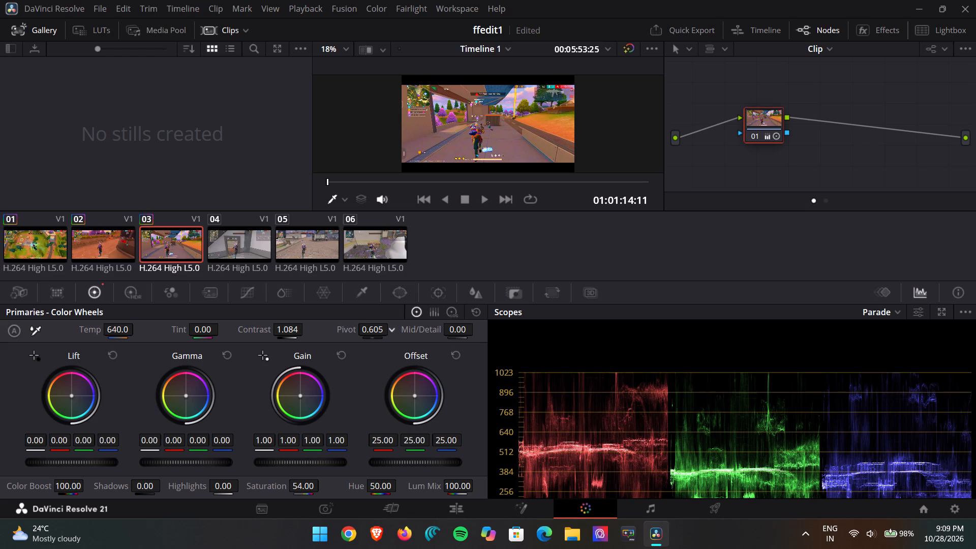
pyautogui.moveTo(425, 325); pyautogui.dragTo(426, 325)
pyautogui.moveTo(426, 325); pyautogui.dragTo(425, 325)
pyautogui.moveTo(425, 325); pyautogui.dragTo(425, 325)
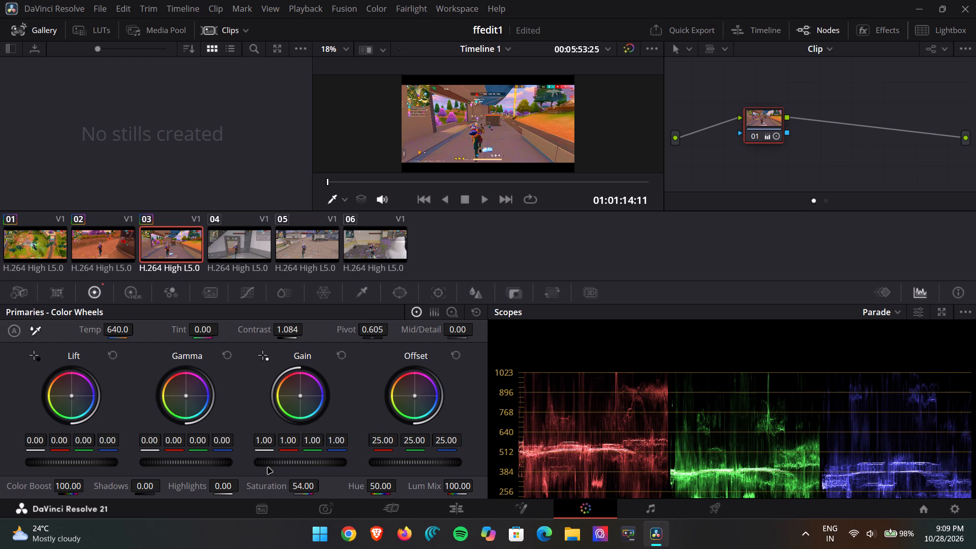
# Compare clip 03's grade with clip 02 and set clip 03's Color Boost to the matching 83.00.
pyautogui.click(112, 245)
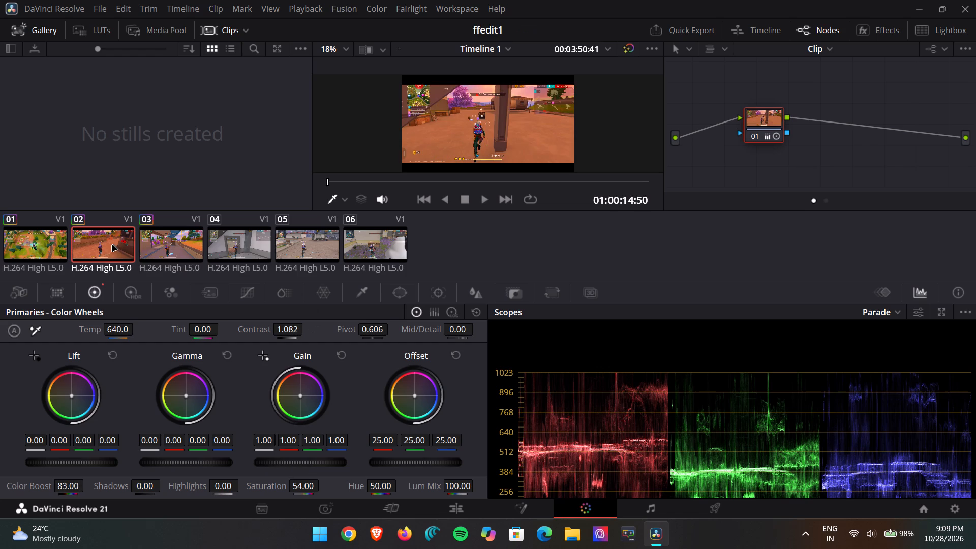
pyautogui.click(159, 254)
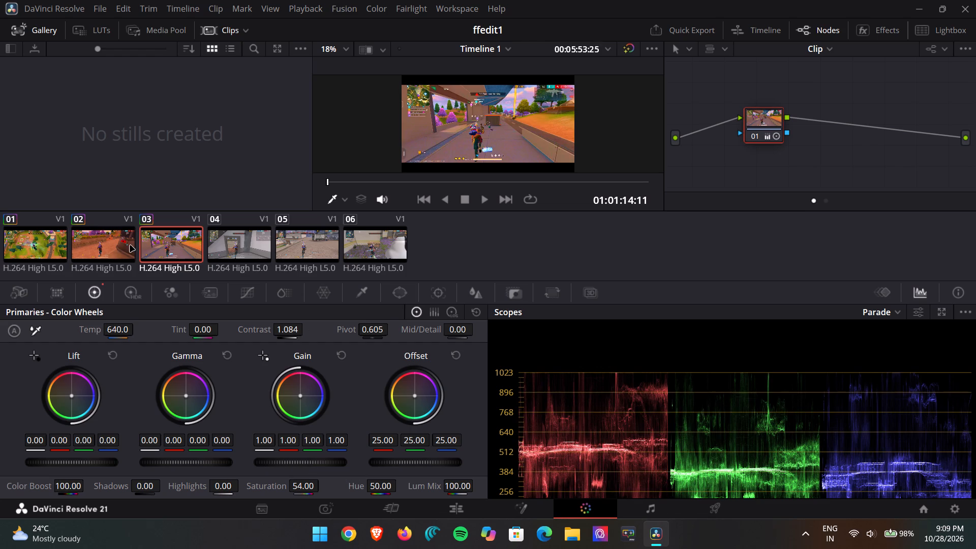
pyautogui.click(123, 244)
pyautogui.click(150, 246)
pyautogui.click(127, 242)
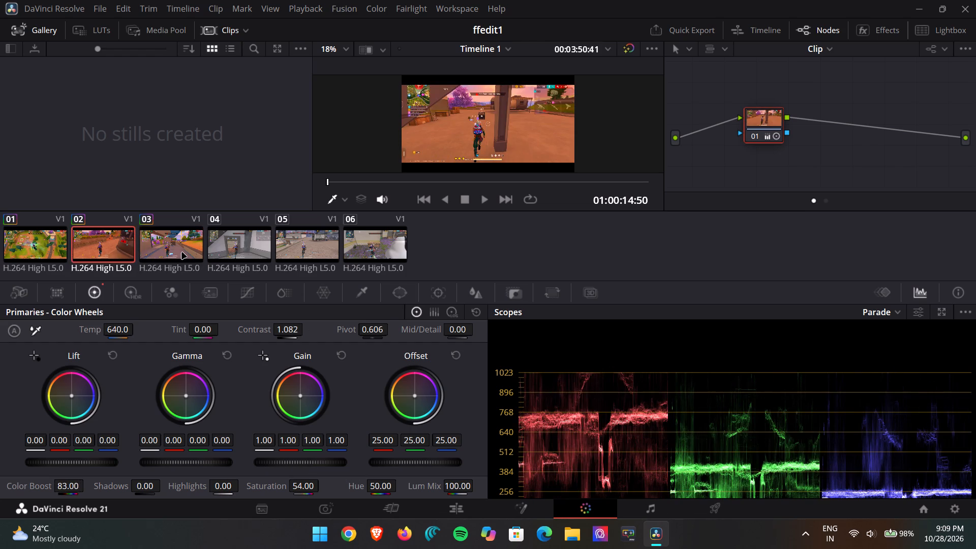
pyautogui.click(182, 253)
pyautogui.click(132, 248)
pyautogui.click(131, 248)
pyautogui.click(171, 248)
pyautogui.click(107, 233)
pyautogui.click(171, 242)
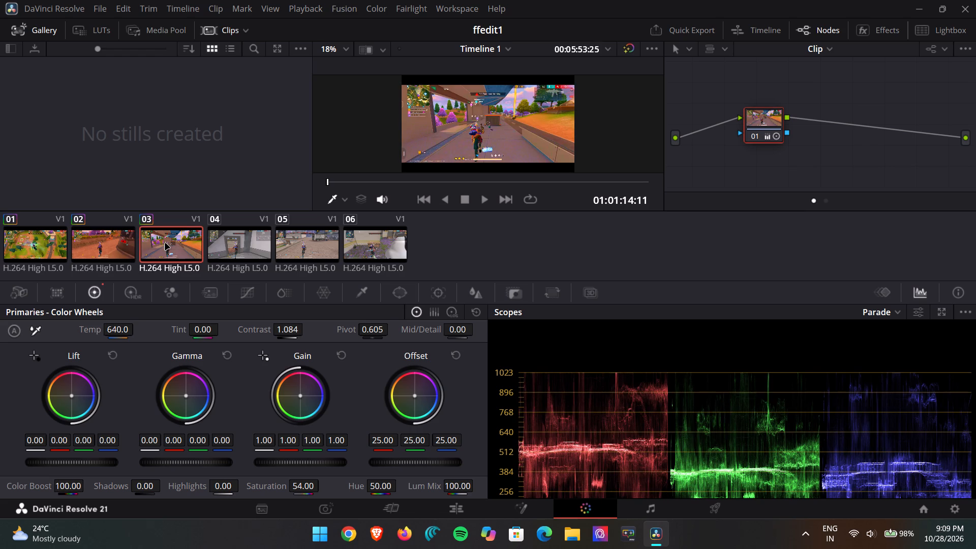
pyautogui.moveTo(66, 486); pyautogui.dragTo(60, 486)
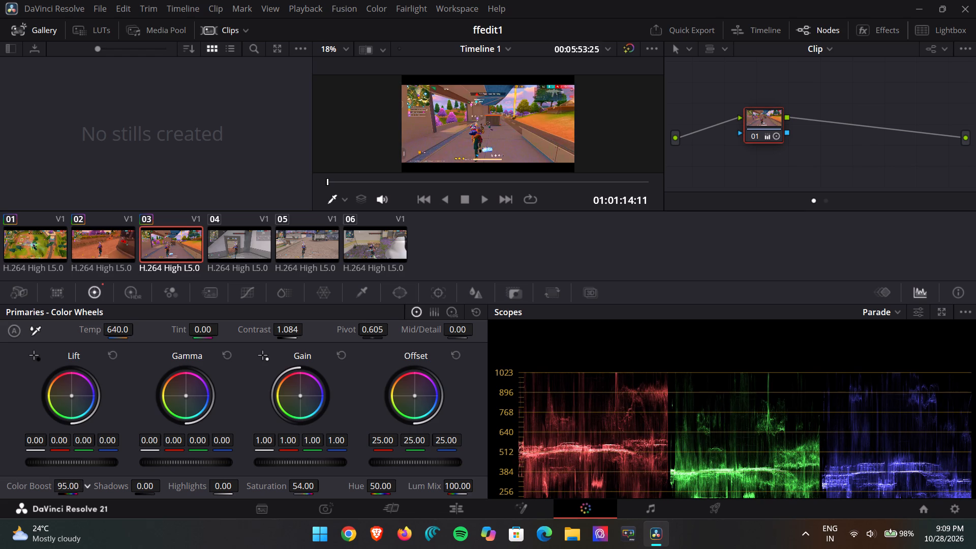
pyautogui.moveTo(60, 486); pyautogui.dragTo(45, 490)
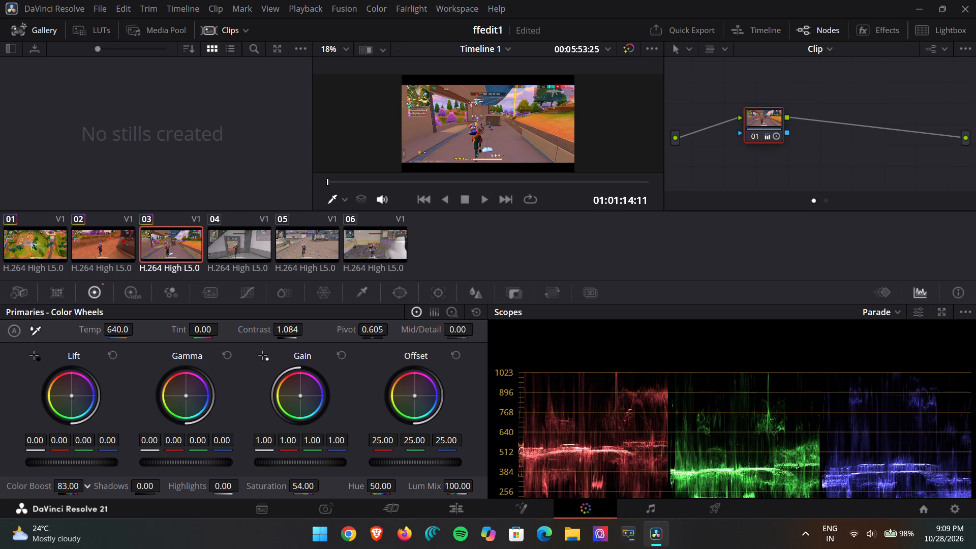
pyautogui.moveTo(45, 490); pyautogui.dragTo(45, 491)
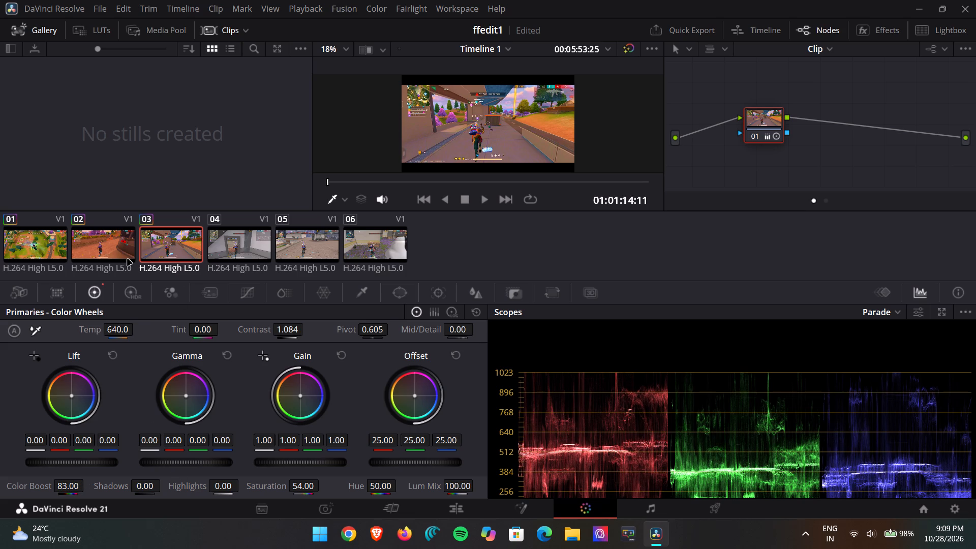
pyautogui.click(102, 245)
pyautogui.click(166, 241)
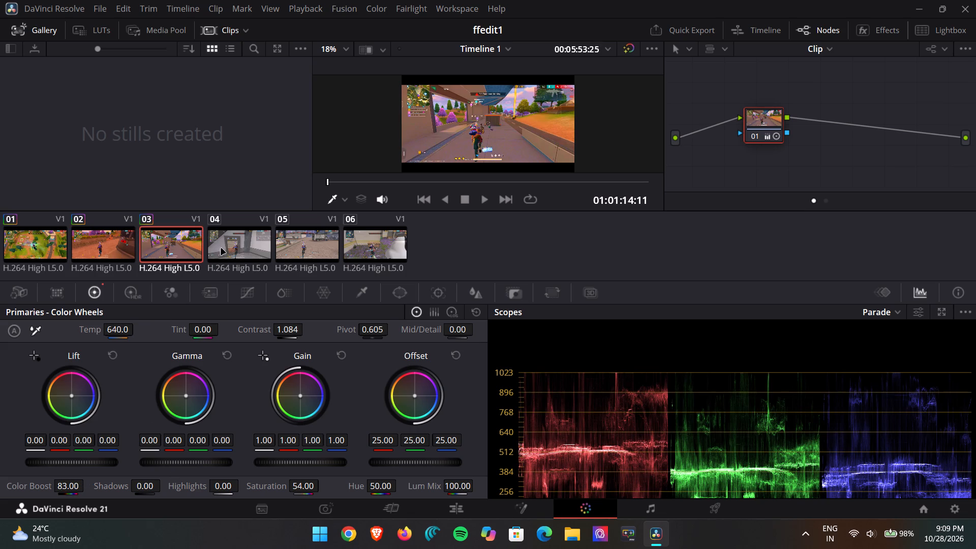
# Set Color Boost on clip 04 to 83.00 to match the graded clips.
pyautogui.click(223, 248)
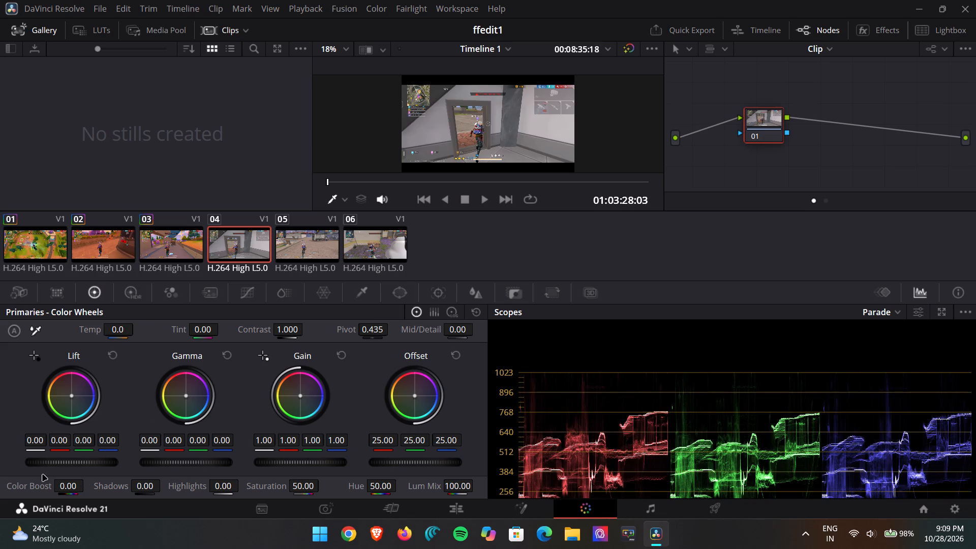
pyautogui.moveTo(61, 485); pyautogui.dragTo(92, 478)
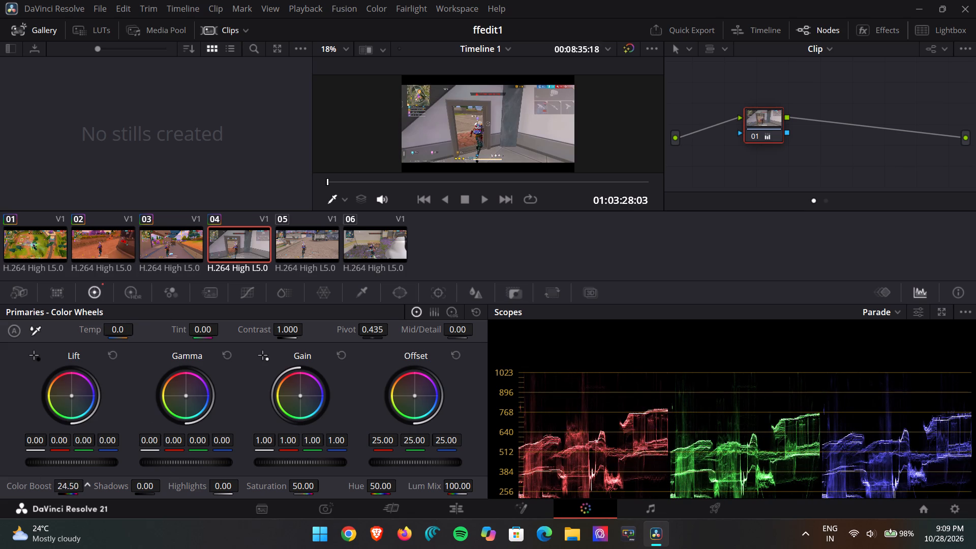
pyautogui.moveTo(92, 478); pyautogui.dragTo(160, 455)
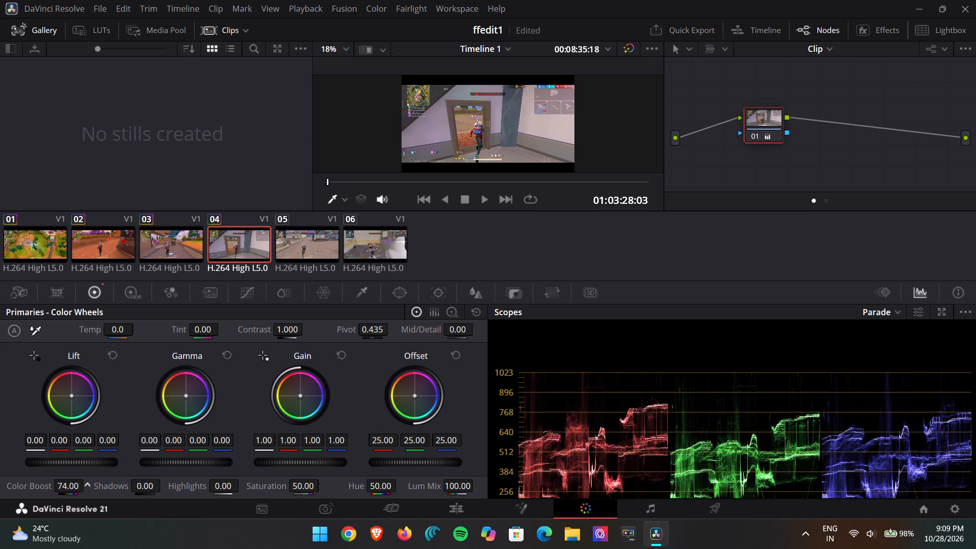
pyautogui.moveTo(160, 455); pyautogui.dragTo(172, 456)
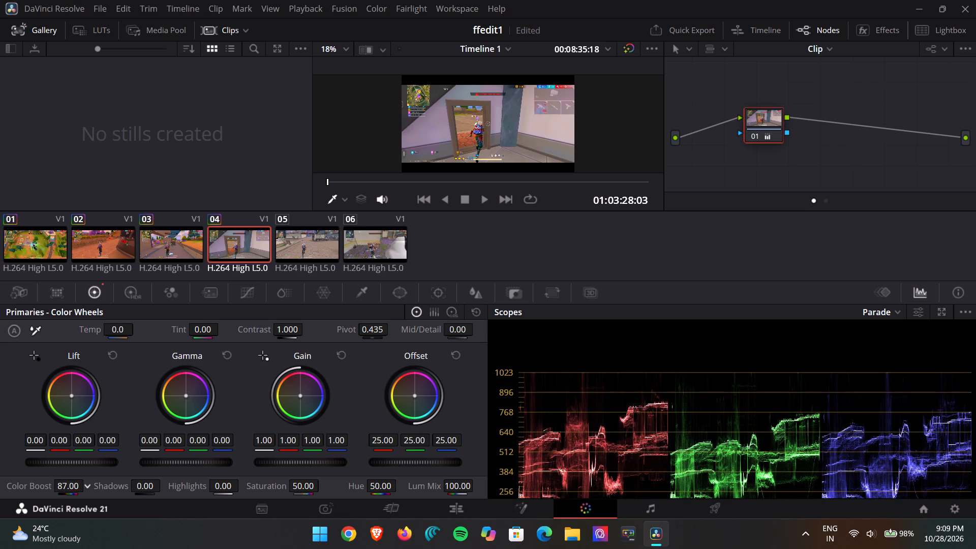
pyautogui.moveTo(172, 456); pyautogui.dragTo(167, 457)
# Set clip 04's Temp to 640.0 and its Contrast to 1.084.
pyautogui.moveTo(121, 334); pyautogui.dragTo(138, 331)
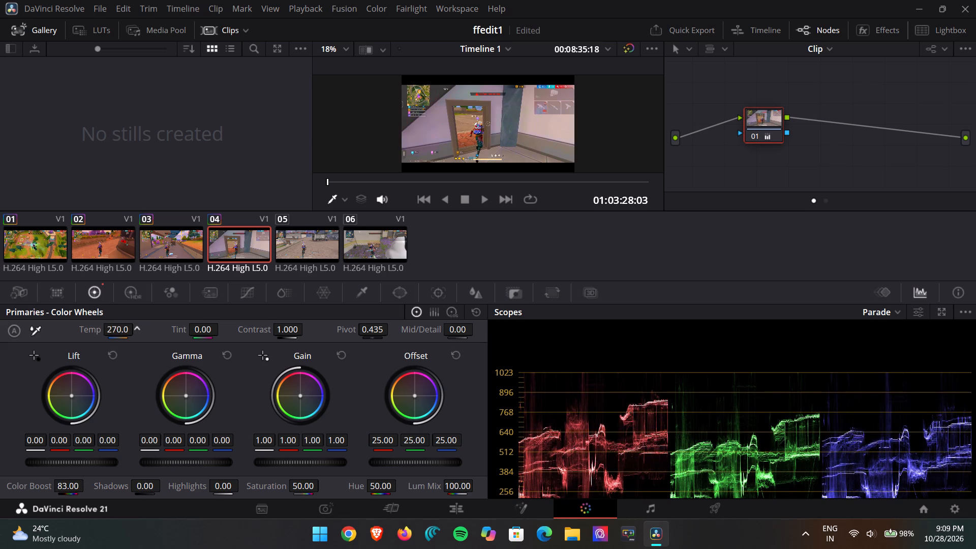
pyautogui.moveTo(138, 331); pyautogui.dragTo(161, 325)
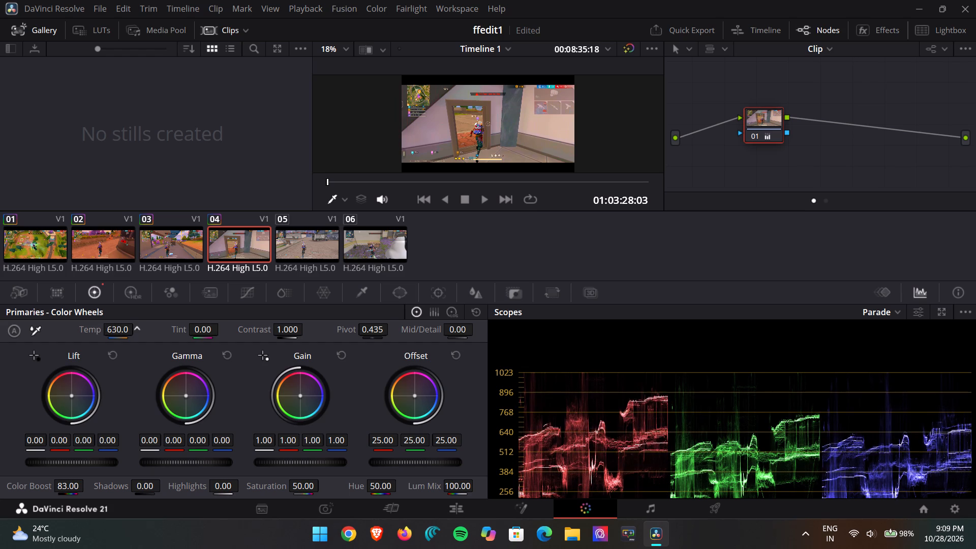
pyautogui.moveTo(161, 325); pyautogui.dragTo(161, 324)
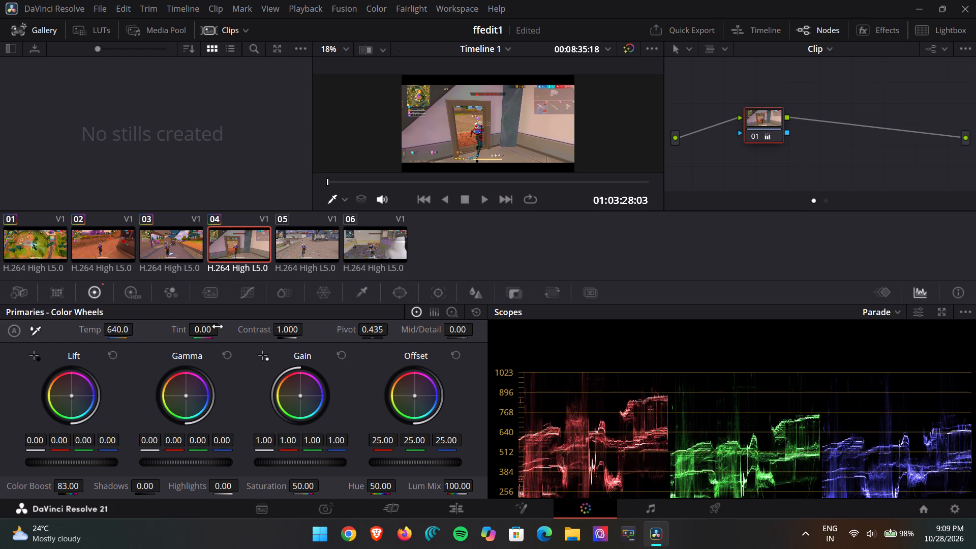
pyautogui.moveTo(294, 330); pyautogui.dragTo(312, 330)
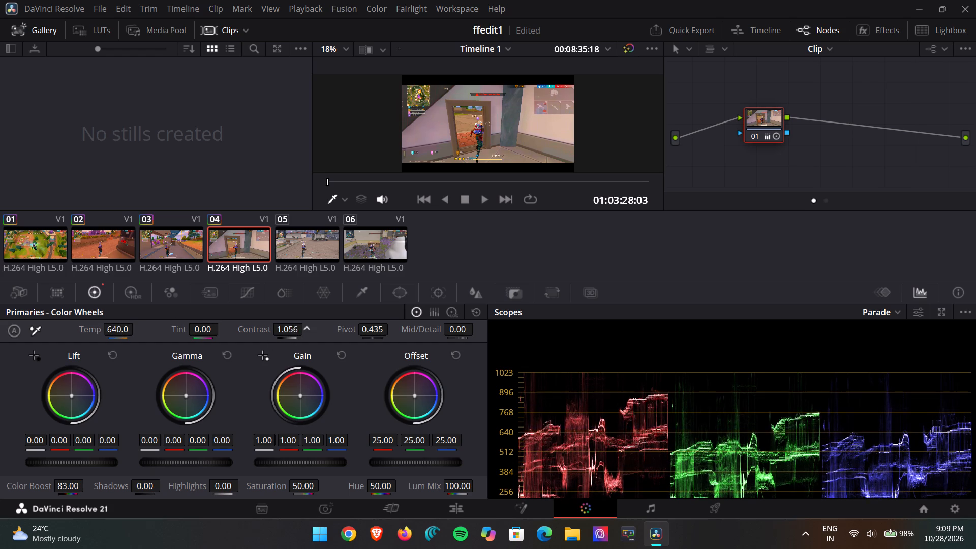
pyautogui.moveTo(312, 330); pyautogui.dragTo(320, 328)
# Set clip 04's Pivot to 0.607 and Saturation to 54.00, and compare its grade with clip 03.
pyautogui.moveTo(374, 328); pyautogui.dragTo(396, 323)
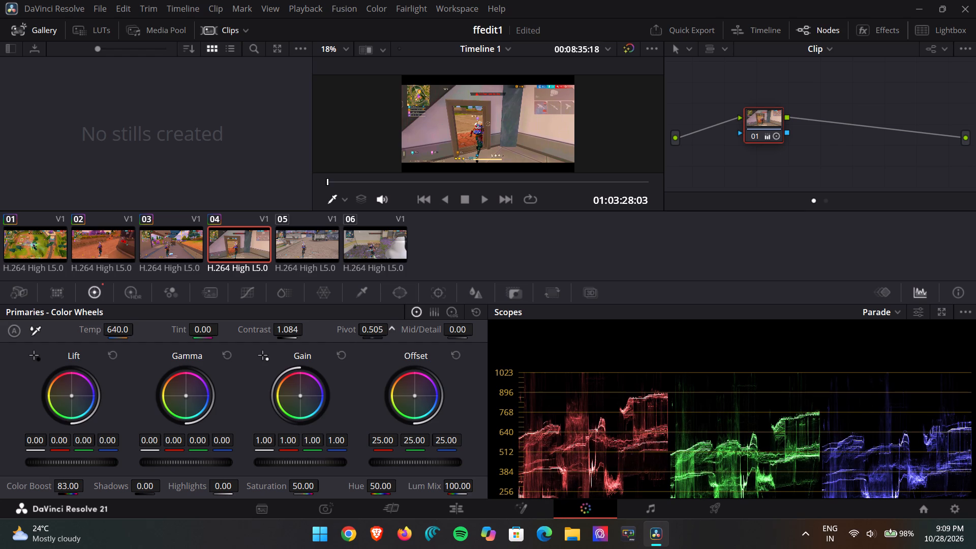
pyautogui.moveTo(396, 323); pyautogui.dragTo(430, 313)
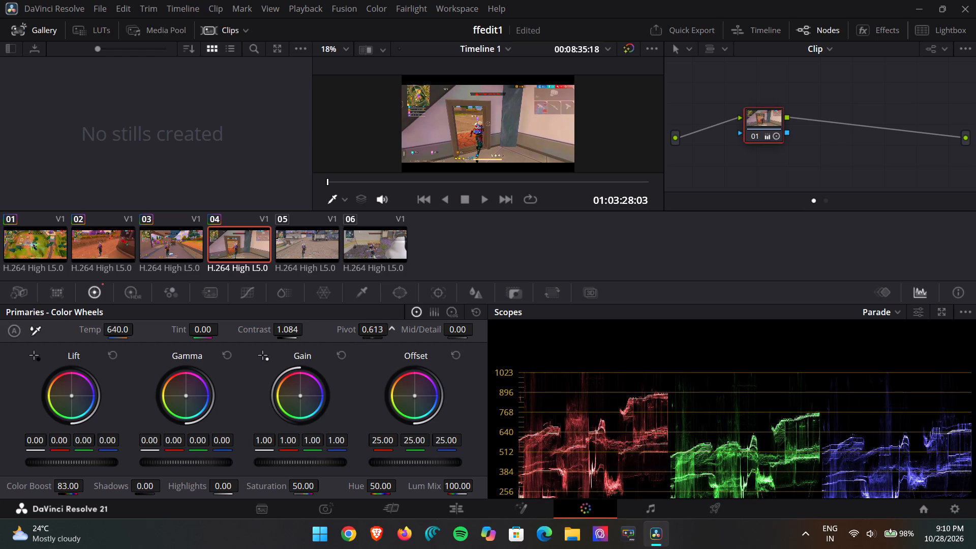
pyautogui.moveTo(430, 313); pyautogui.dragTo(429, 313)
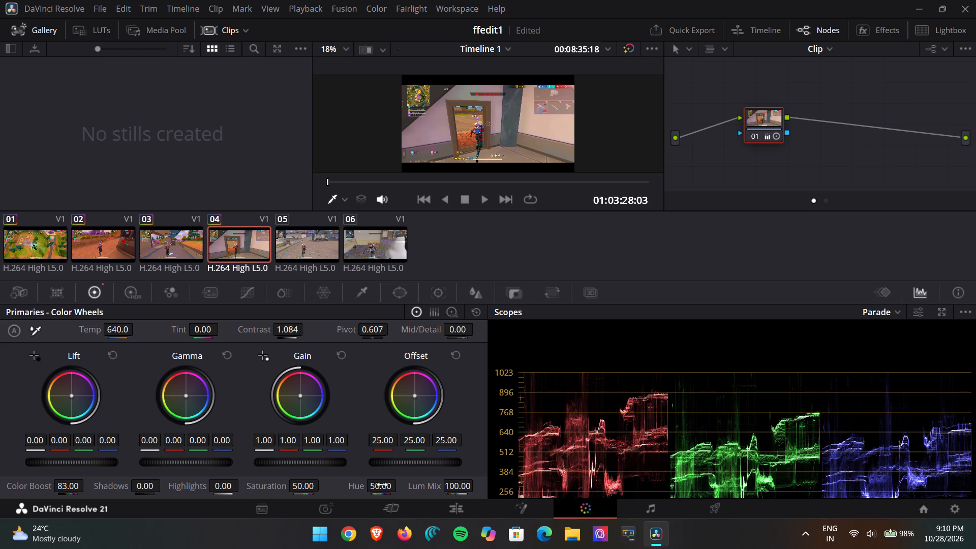
pyautogui.moveTo(304, 490); pyautogui.dragTo(318, 489)
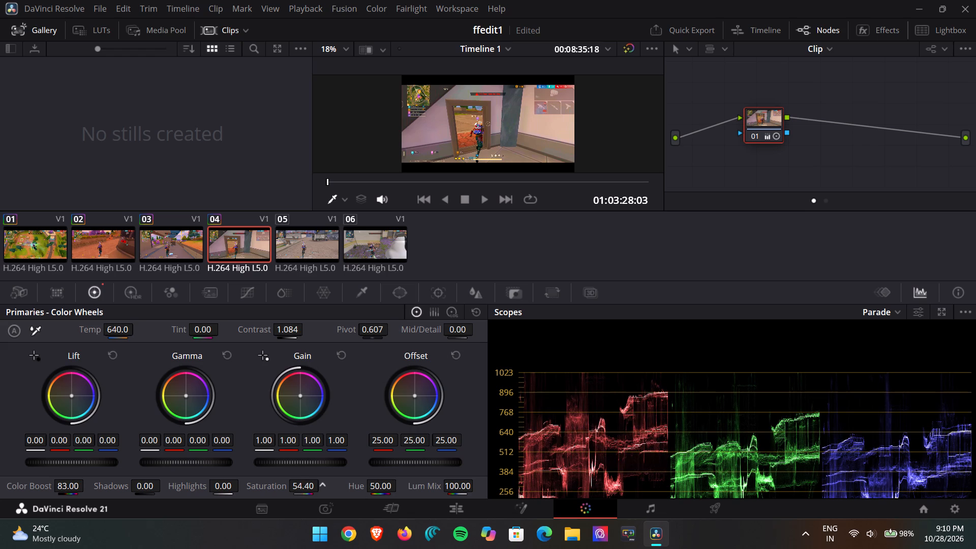
pyautogui.moveTo(318, 489); pyautogui.dragTo(317, 489)
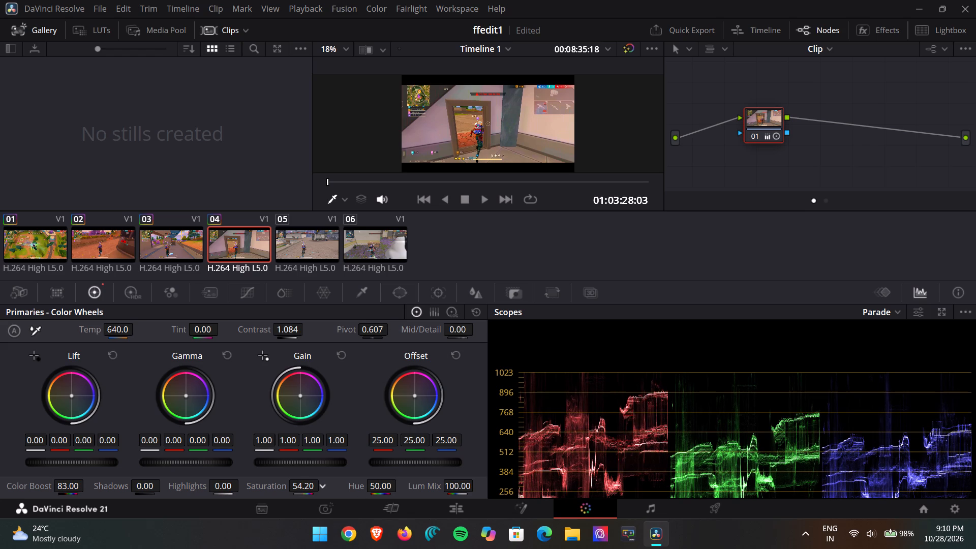
pyautogui.moveTo(317, 489); pyautogui.dragTo(317, 489)
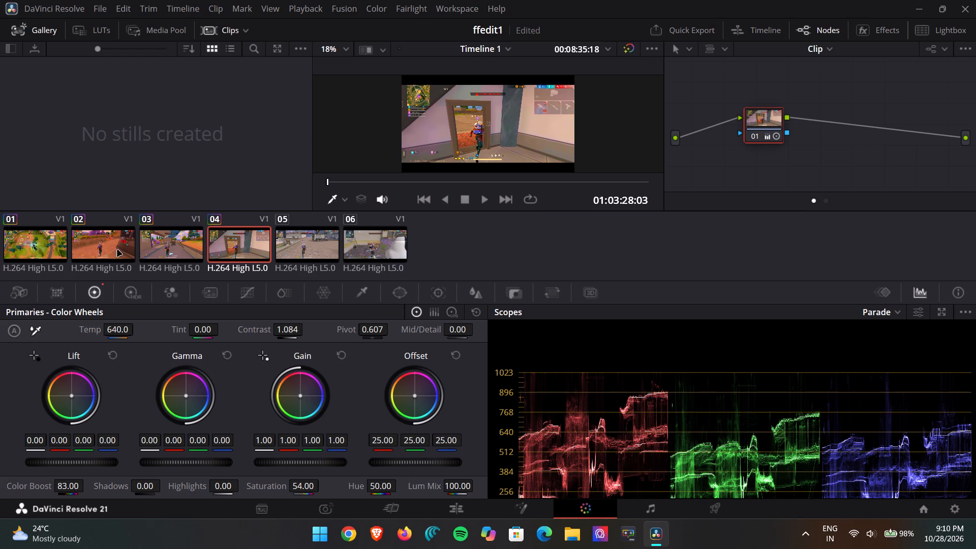
pyautogui.click(175, 243)
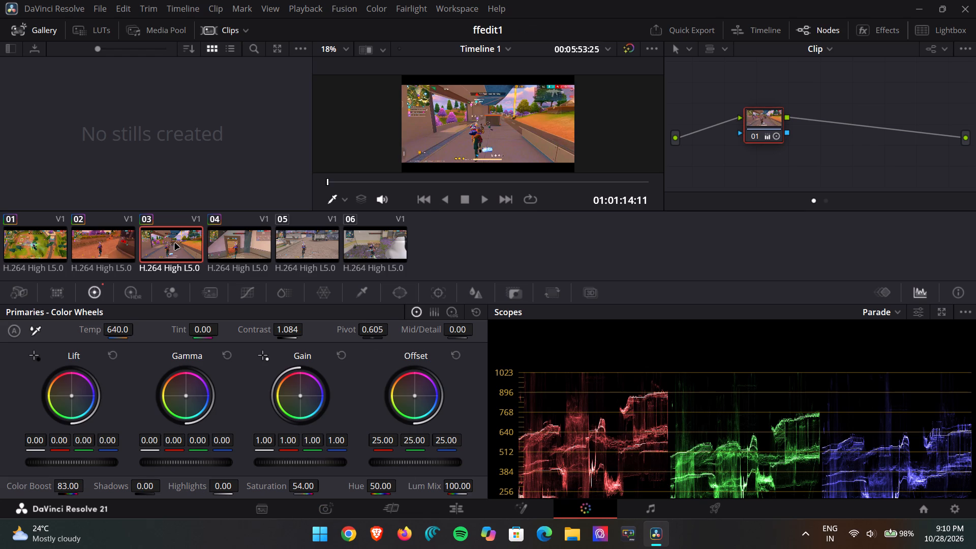
pyautogui.click(236, 240)
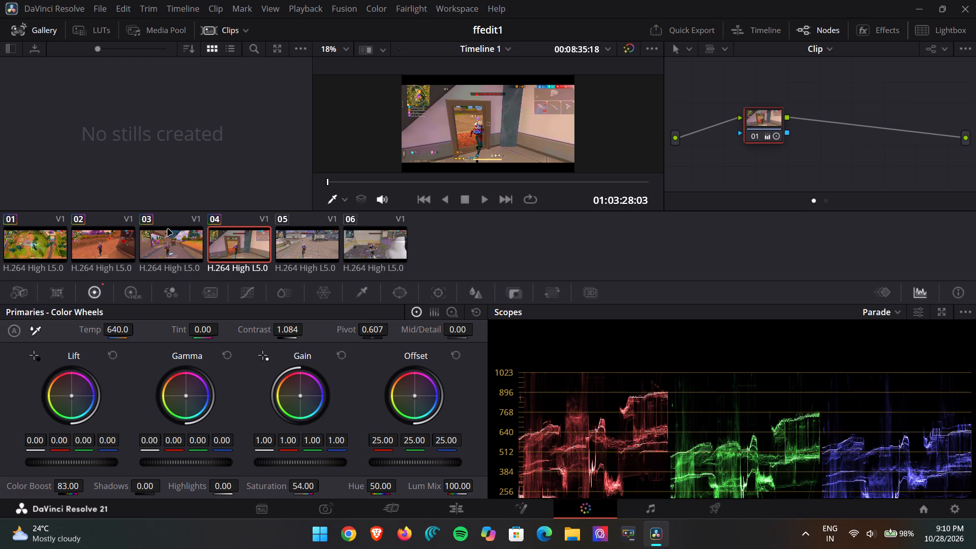
pyautogui.click(168, 229)
pyautogui.click(240, 247)
# Set clip 05's Temp to 640.0 and its Color Boost to 83.00.
pyautogui.click(296, 242)
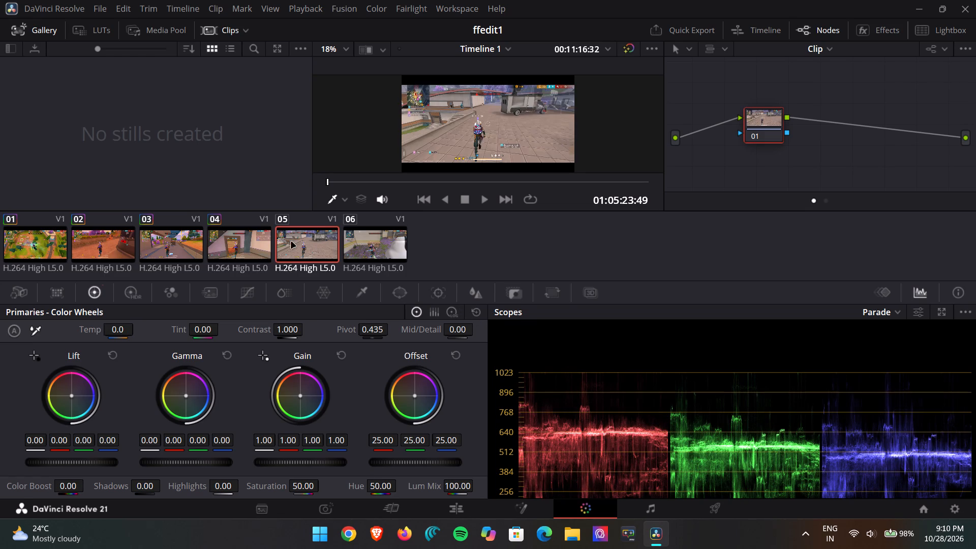
pyautogui.moveTo(114, 332); pyautogui.dragTo(124, 330)
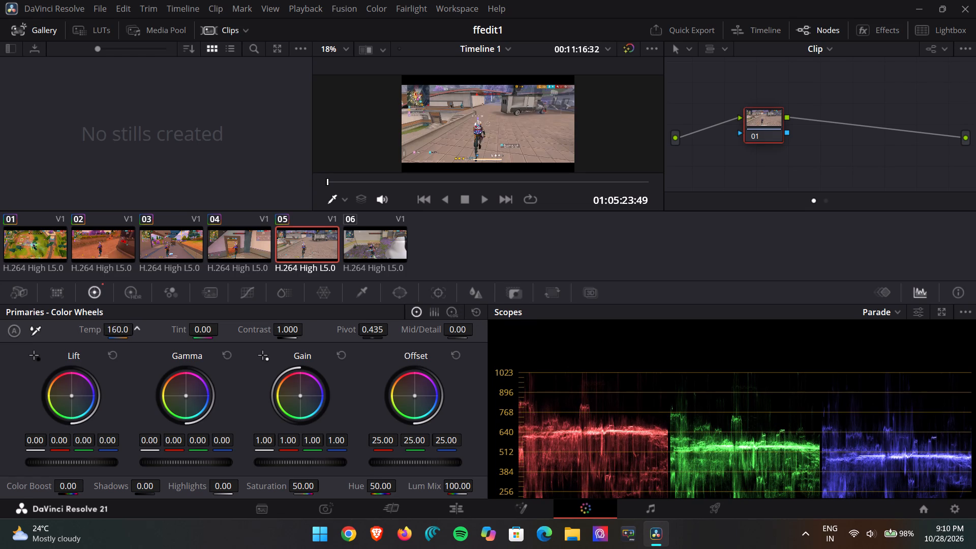
pyautogui.moveTo(124, 330); pyautogui.dragTo(140, 326)
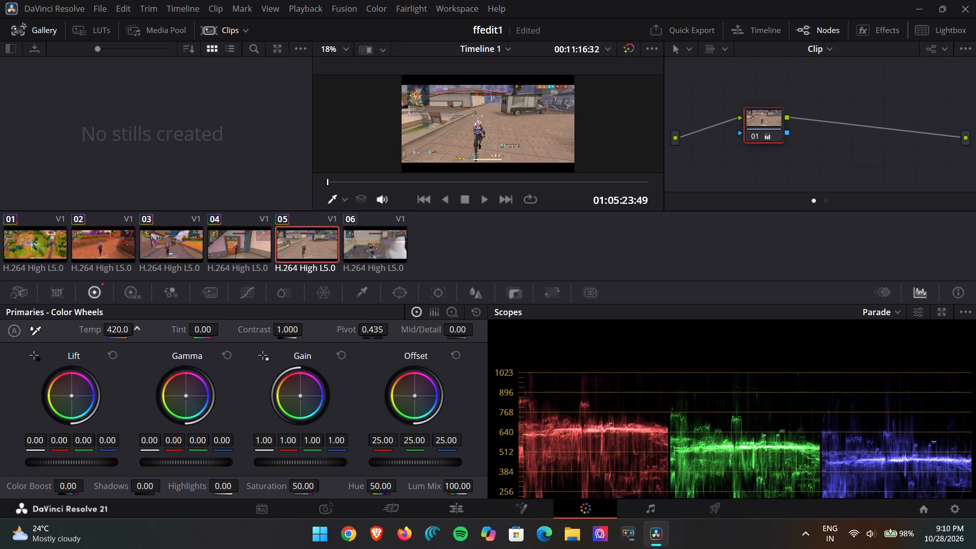
pyautogui.moveTo(140, 326); pyautogui.dragTo(155, 322)
pyautogui.moveTo(70, 484); pyautogui.dragTo(103, 476)
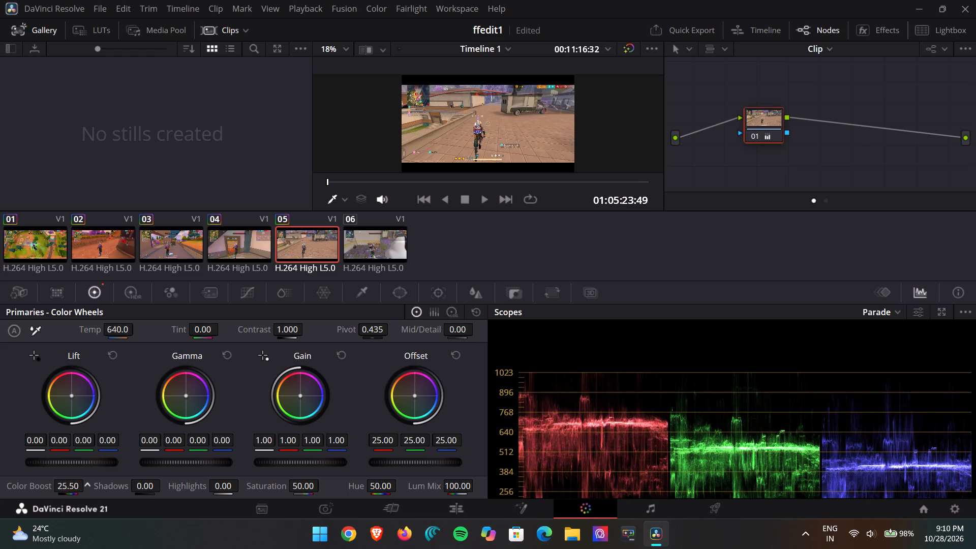
pyautogui.moveTo(103, 476); pyautogui.dragTo(157, 462)
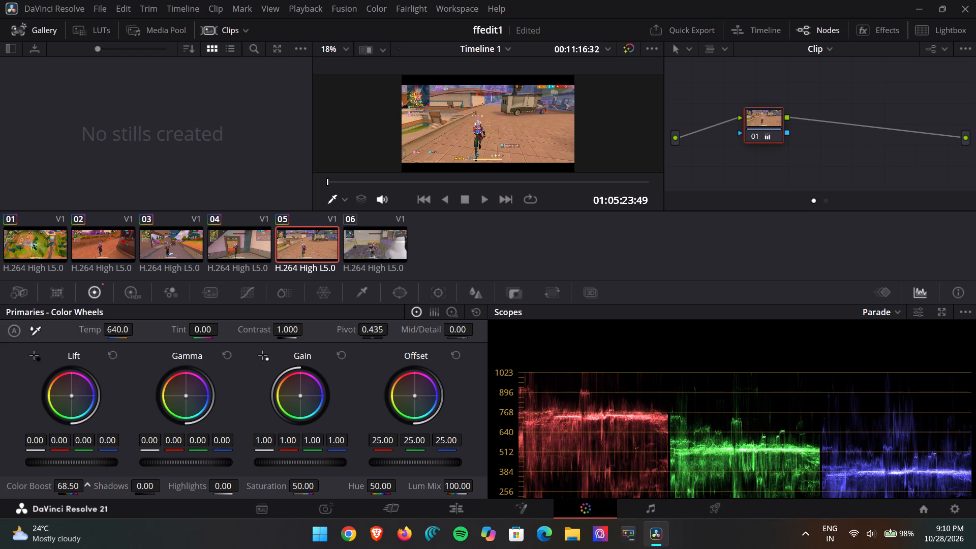
pyautogui.moveTo(157, 462); pyautogui.dragTo(173, 459)
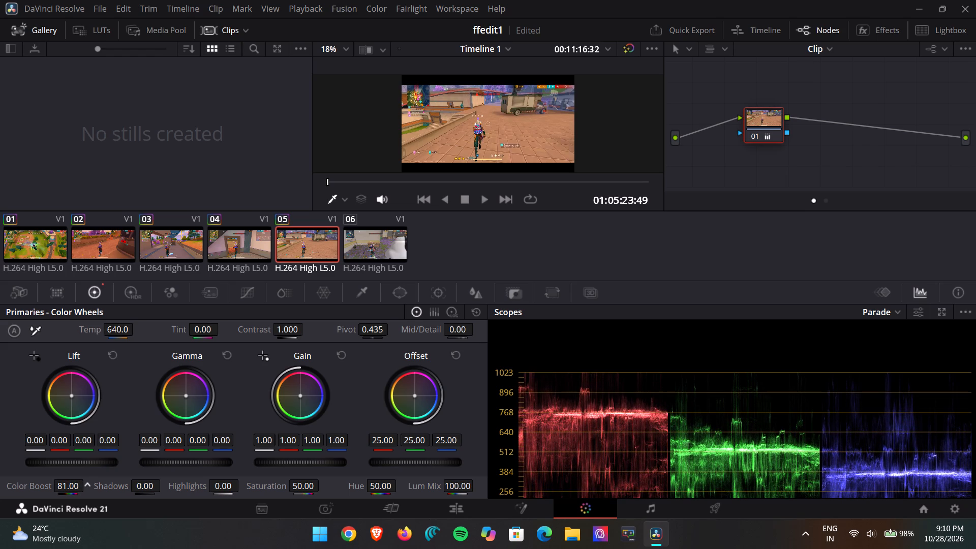
pyautogui.moveTo(173, 459); pyautogui.dragTo(175, 457)
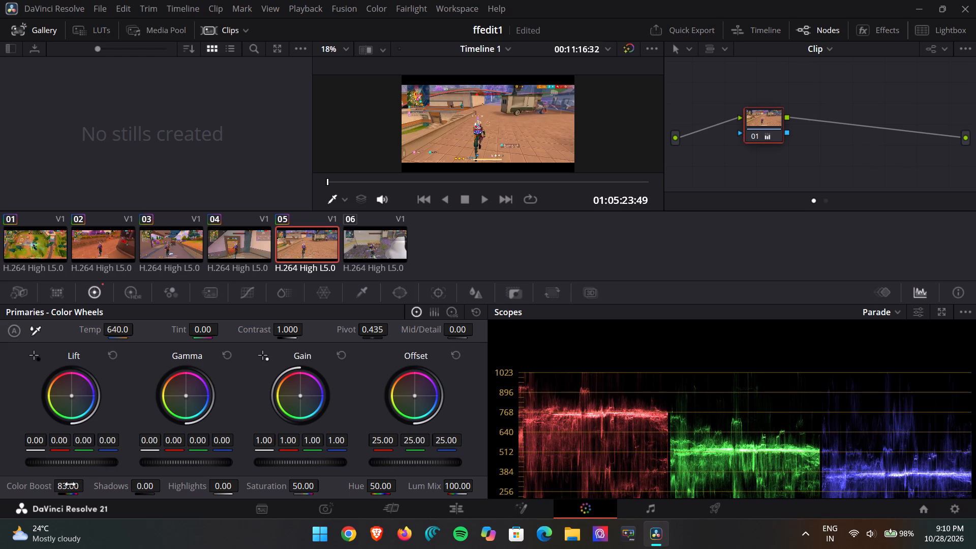
# Set clip 05's Saturation to 54.00 and its Pivot to 0.607.
pyautogui.moveTo(304, 488); pyautogui.dragTo(317, 487)
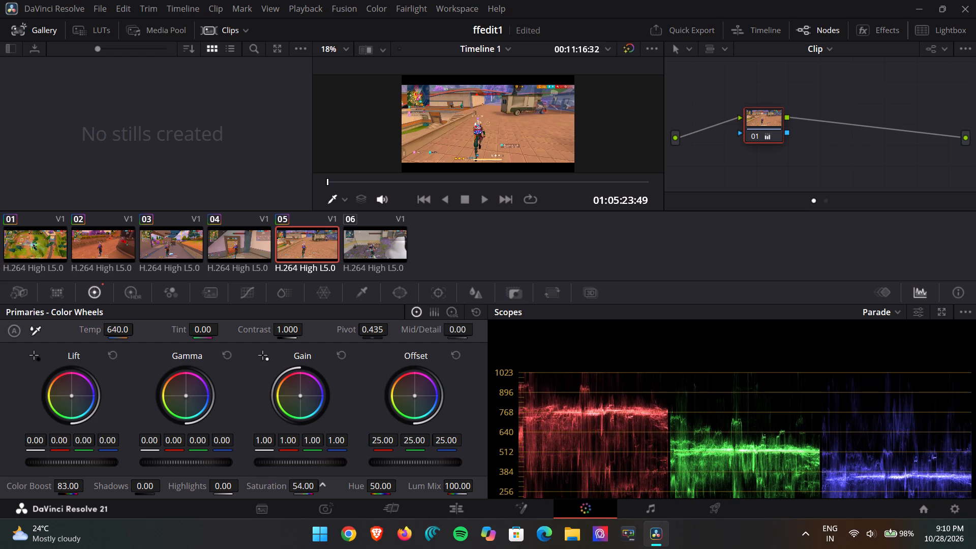
pyautogui.moveTo(317, 487); pyautogui.dragTo(317, 486)
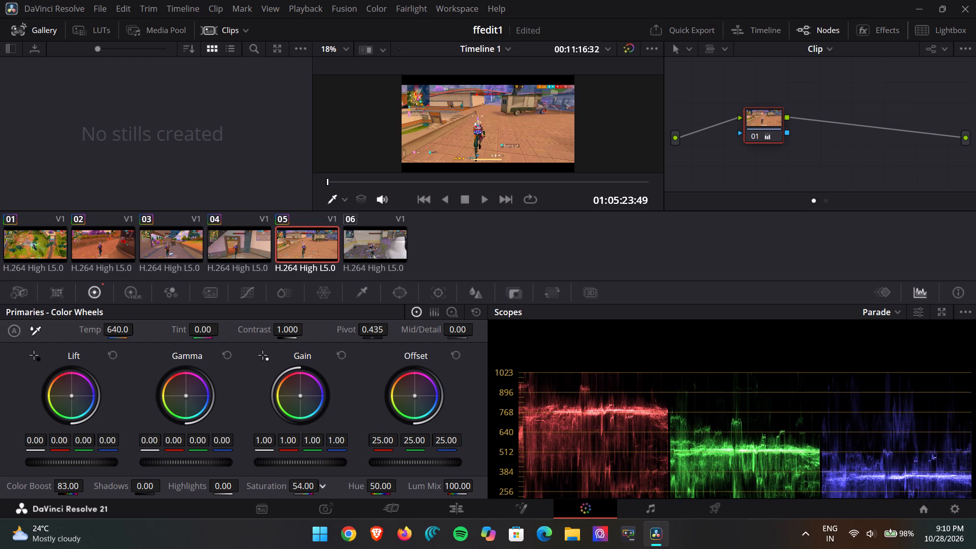
pyautogui.moveTo(317, 486); pyautogui.dragTo(317, 485)
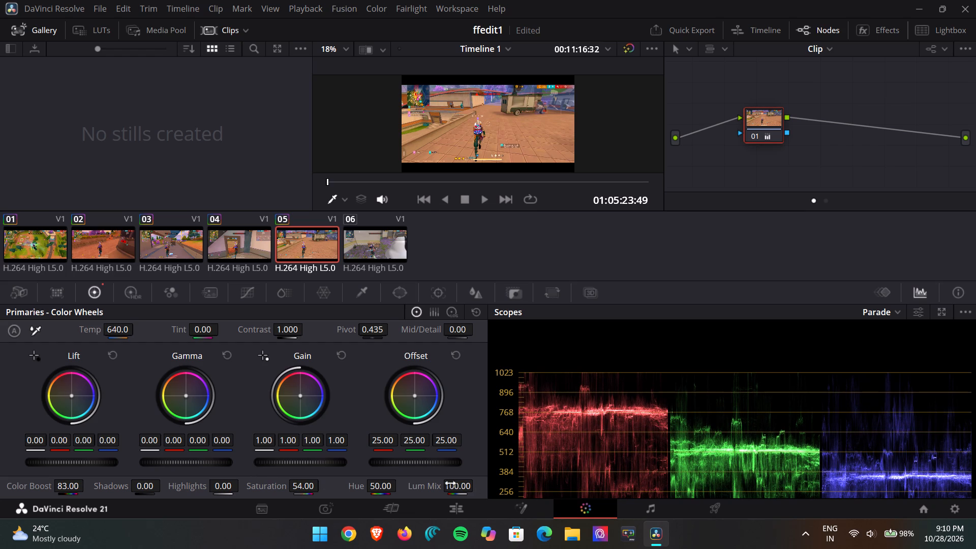
pyautogui.moveTo(371, 330); pyautogui.dragTo(419, 321)
pyautogui.moveTo(419, 321); pyautogui.dragTo(431, 316)
pyautogui.moveTo(431, 316); pyautogui.dragTo(425, 319)
# Raise clip 05's Contrast to 1.082 and compare its grade with clip 04.
pyautogui.moveTo(285, 330); pyautogui.dragTo(301, 329)
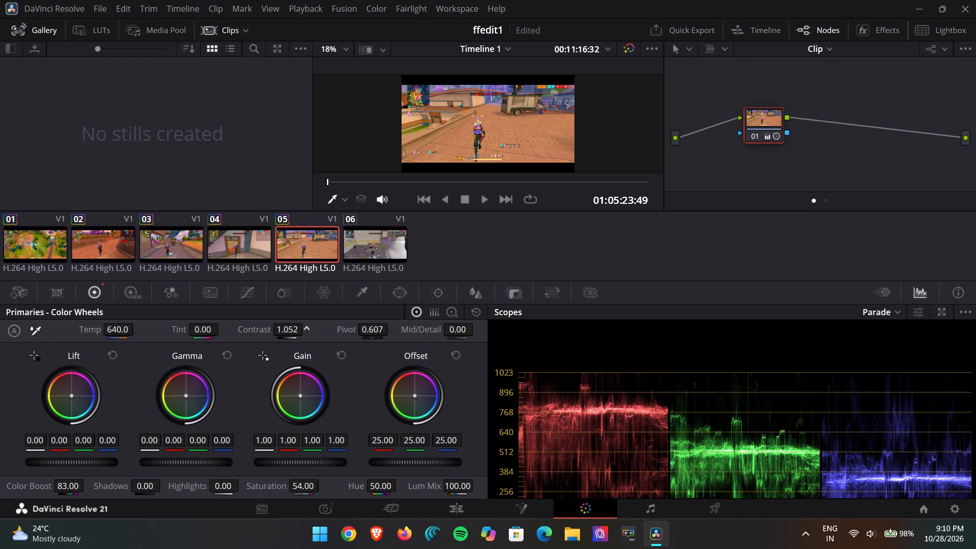
pyautogui.moveTo(301, 329); pyautogui.dragTo(311, 326)
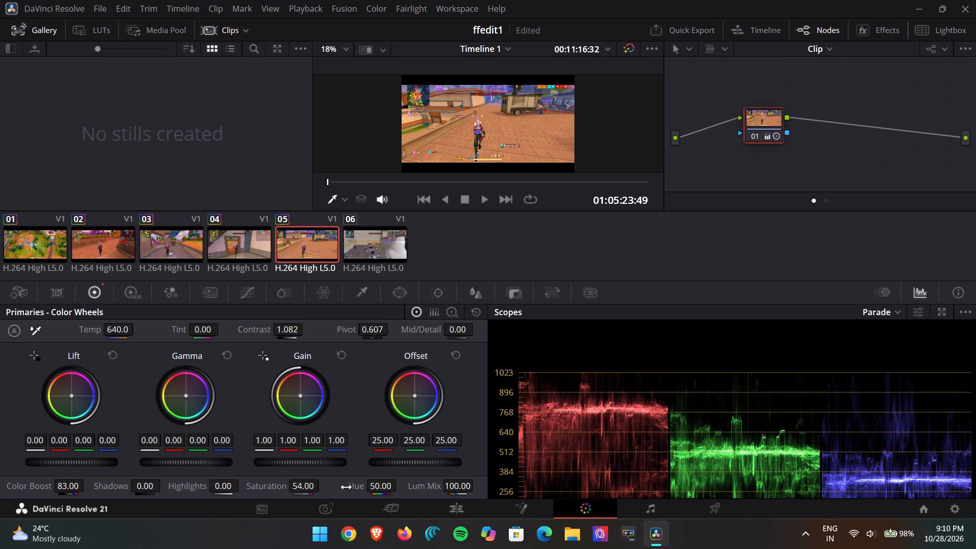
pyautogui.click(238, 251)
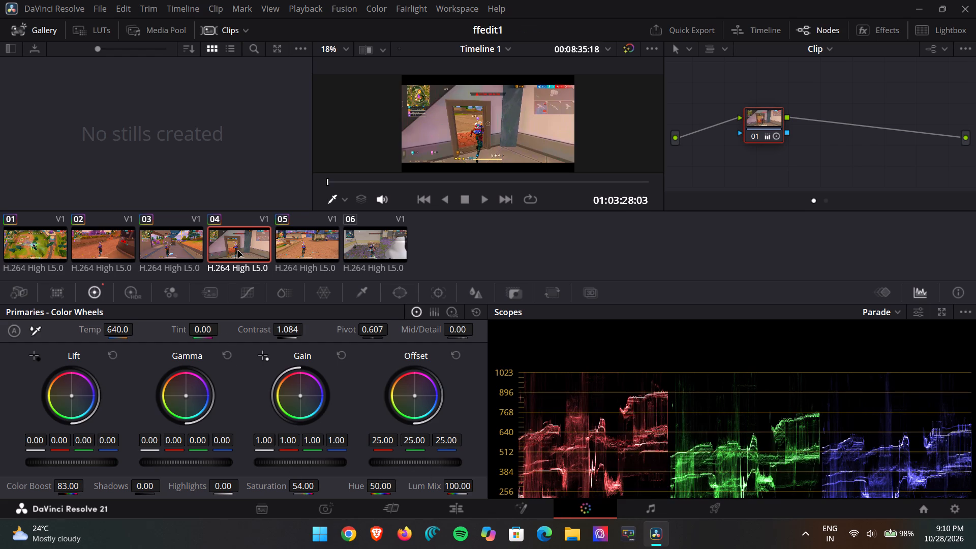
pyautogui.click(314, 246)
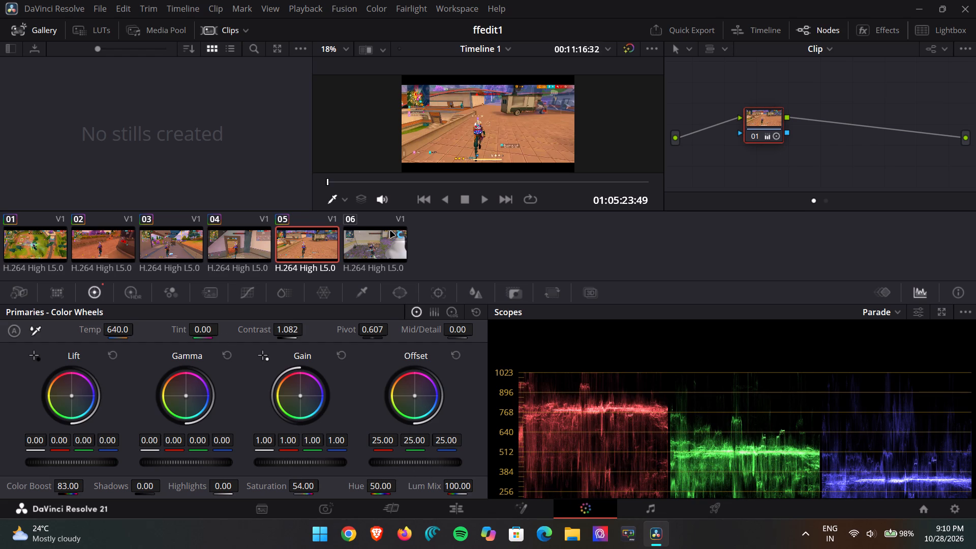
# Set clip 06's Temp to 640.0 and its Color Boost to 83.00.
pyautogui.click(390, 231)
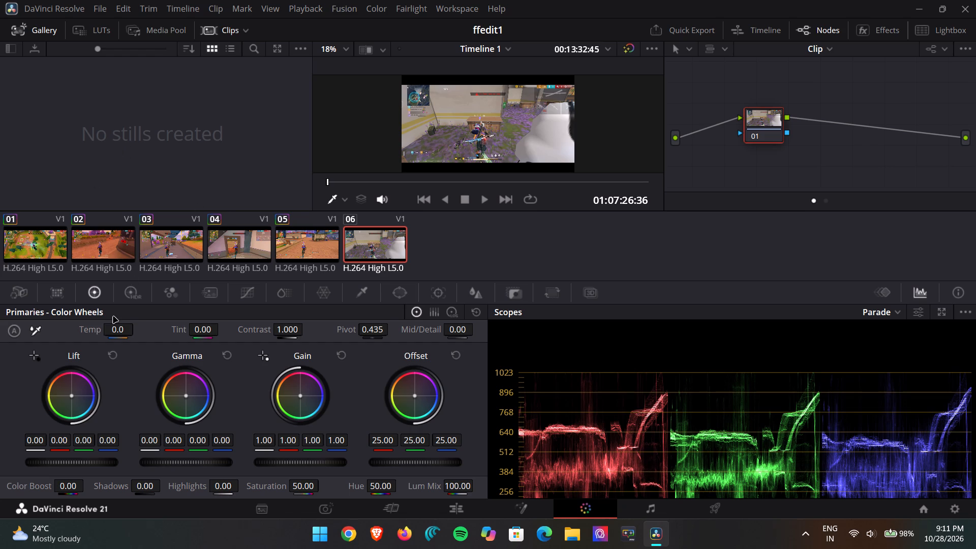
pyautogui.moveTo(116, 332); pyautogui.dragTo(141, 330)
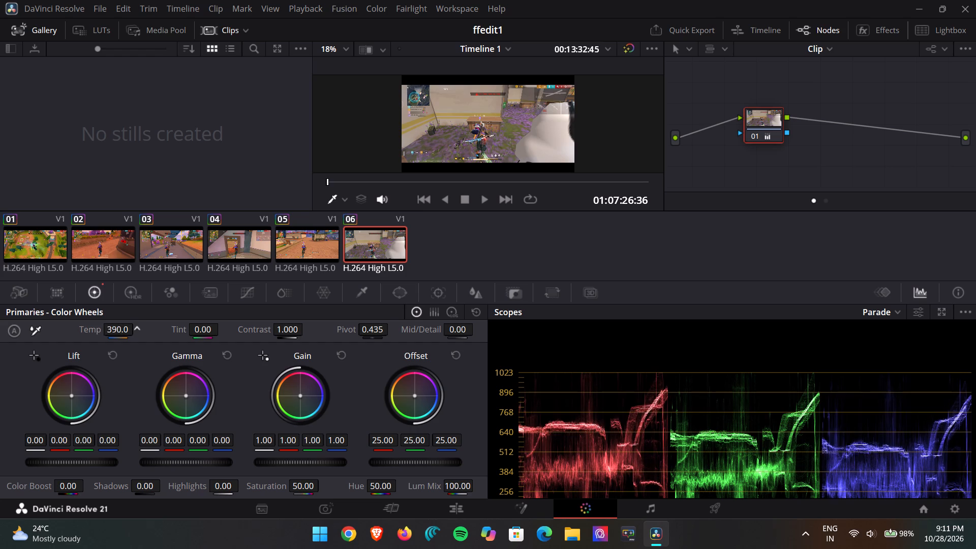
pyautogui.moveTo(141, 330); pyautogui.dragTo(157, 330)
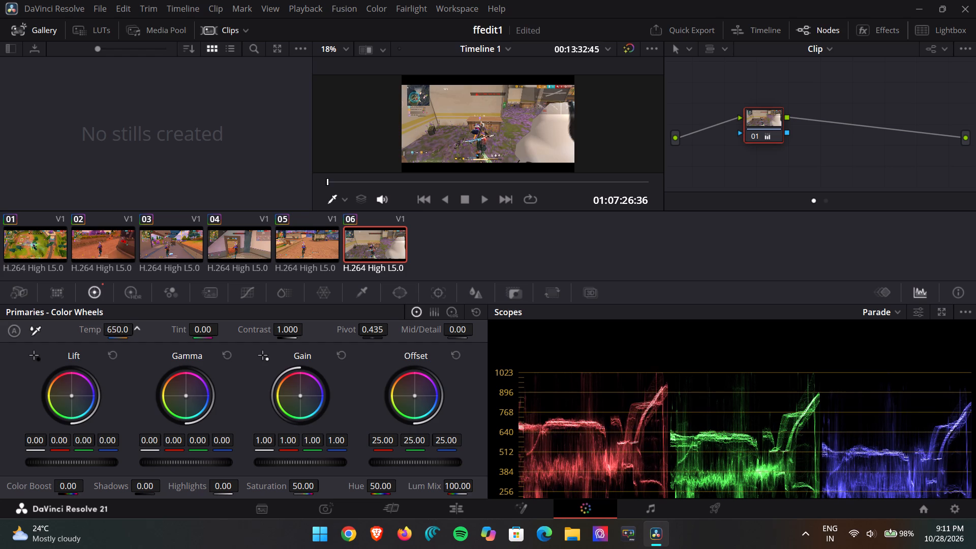
pyautogui.moveTo(157, 330); pyautogui.dragTo(156, 329)
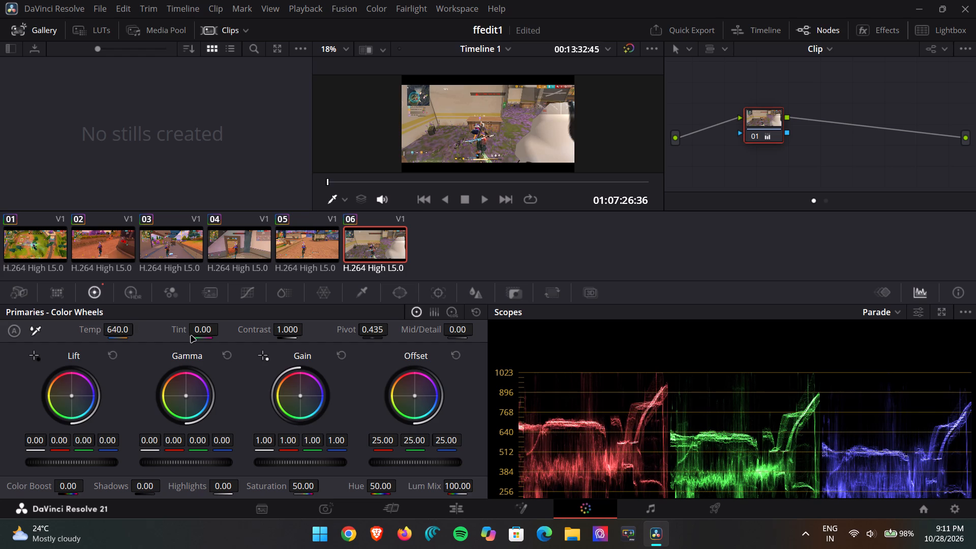
pyautogui.moveTo(66, 486); pyautogui.dragTo(75, 484)
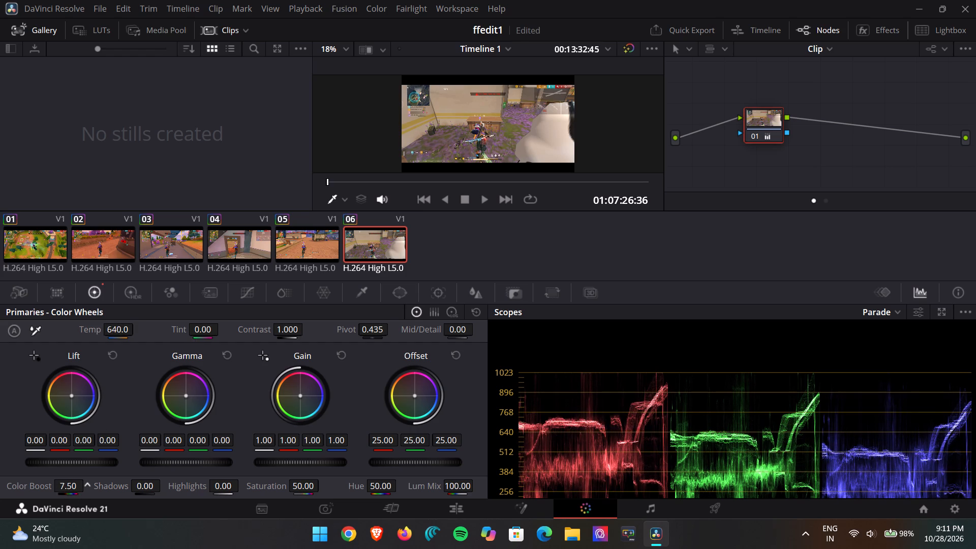
pyautogui.moveTo(75, 484); pyautogui.dragTo(118, 473)
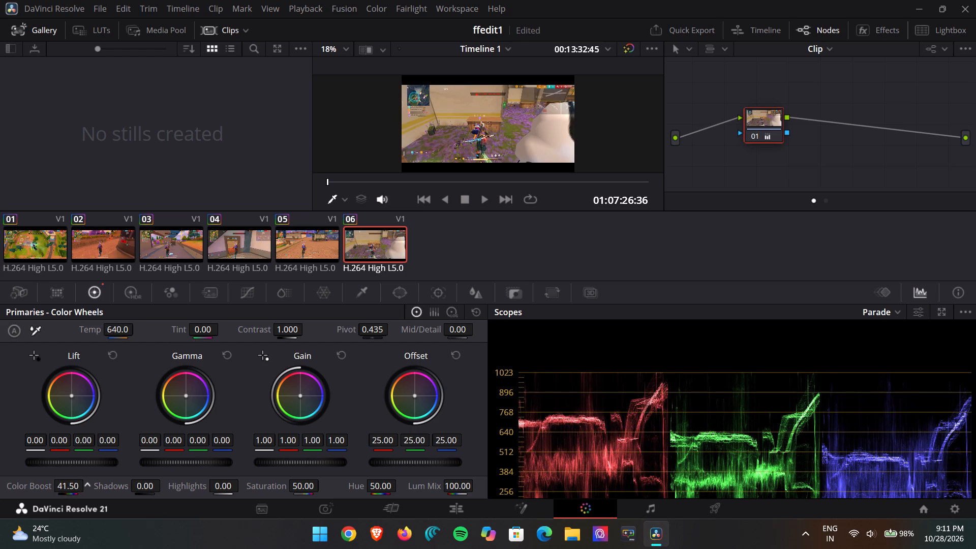
pyautogui.moveTo(118, 473); pyautogui.dragTo(147, 466)
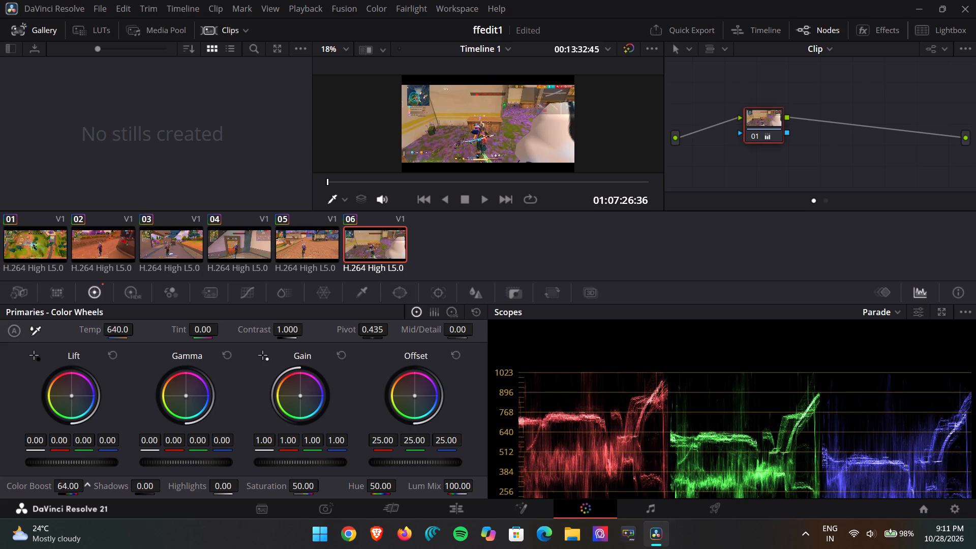
pyautogui.moveTo(147, 466); pyautogui.dragTo(169, 462)
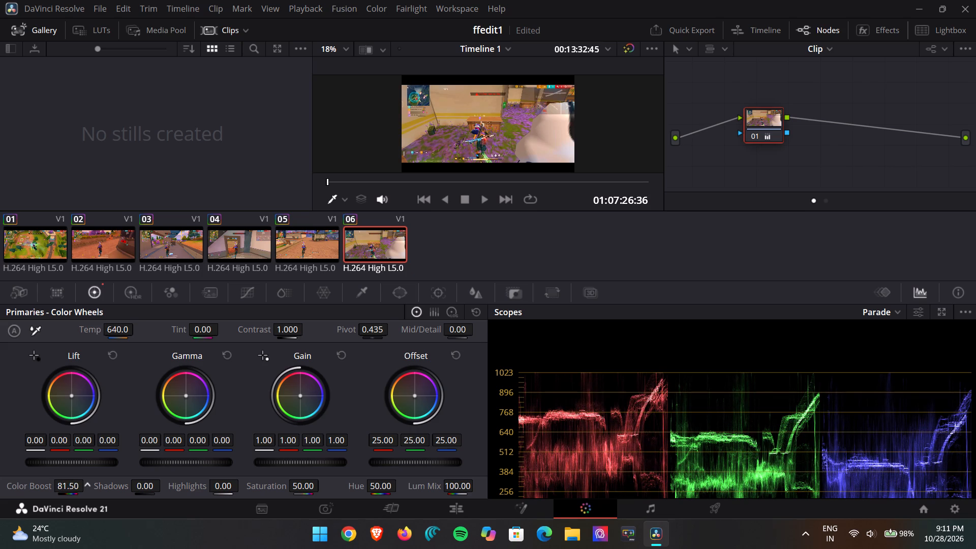
pyautogui.moveTo(169, 462); pyautogui.dragTo(171, 460)
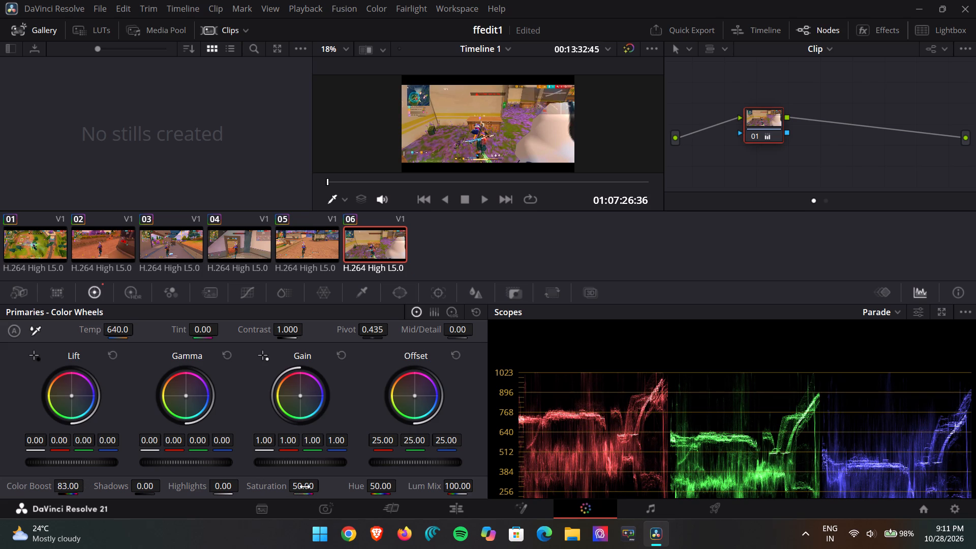
# Set clip 06's Saturation to 54.00 and its Pivot to 0.606.
pyautogui.moveTo(305, 487); pyautogui.dragTo(319, 493)
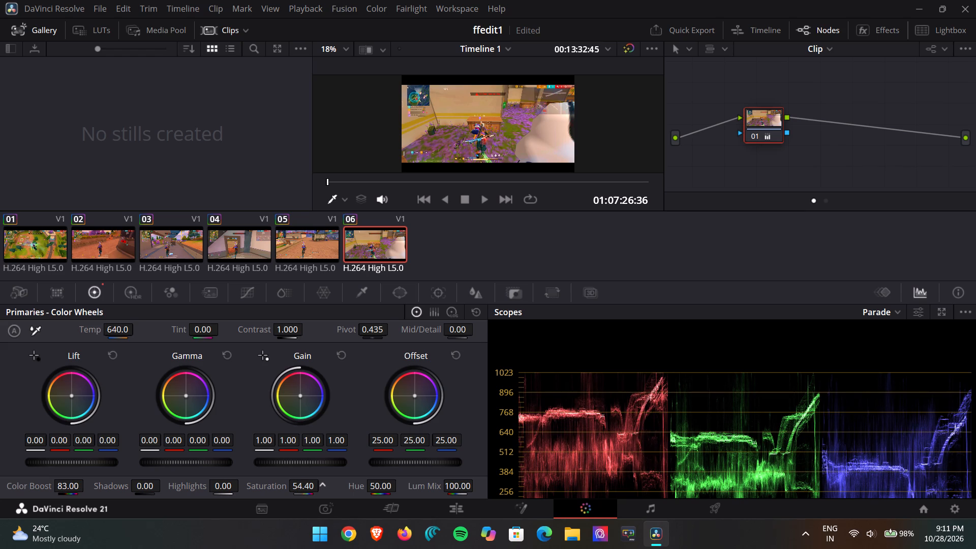
pyautogui.moveTo(319, 493); pyautogui.dragTo(317, 493)
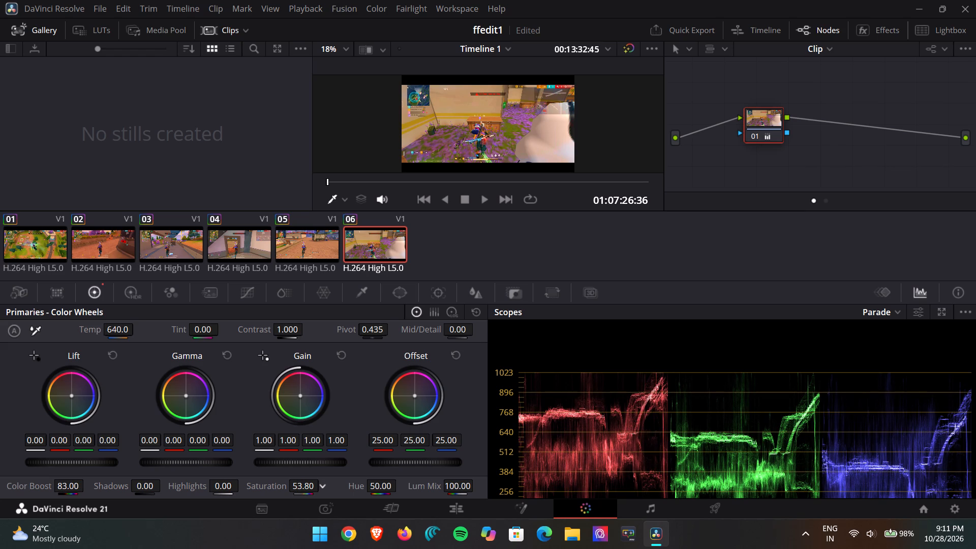
pyautogui.moveTo(317, 493); pyautogui.dragTo(318, 493)
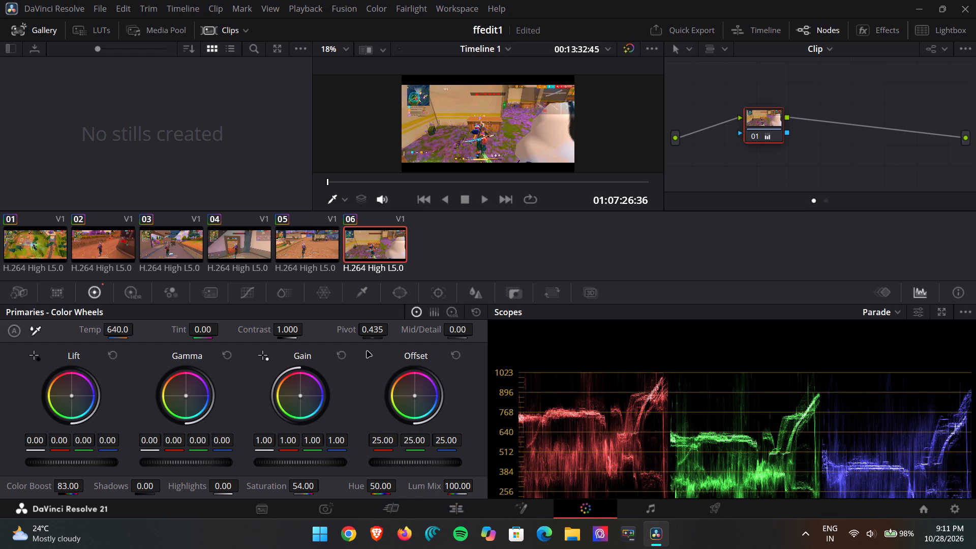
pyautogui.click(377, 334)
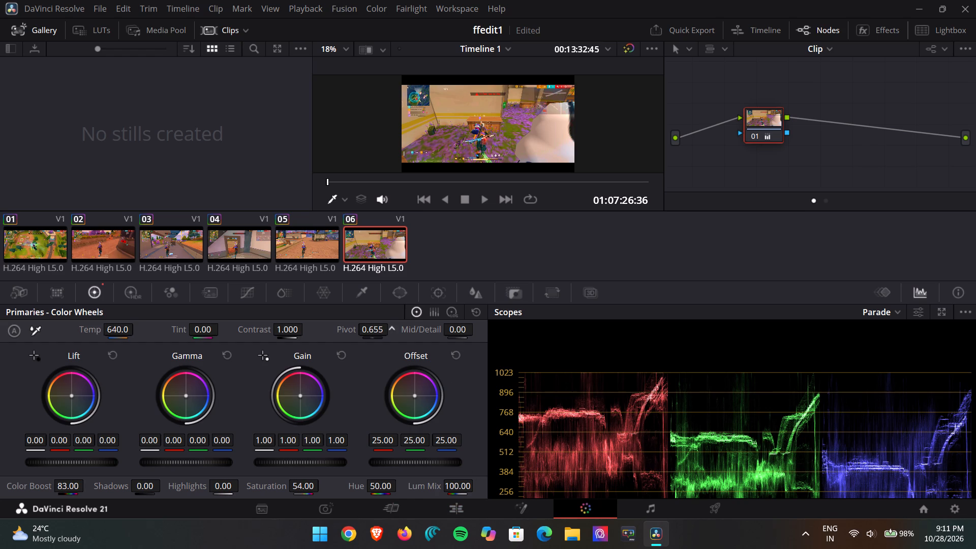
pyautogui.rightClick(443, 317)
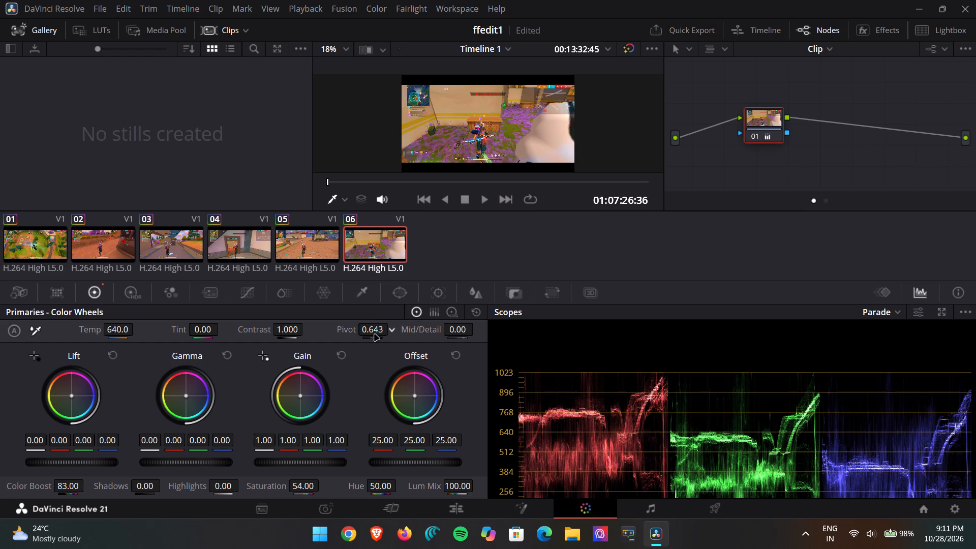
pyautogui.click(377, 329)
pyautogui.moveTo(377, 329); pyautogui.dragTo(360, 332)
pyautogui.press('Right')
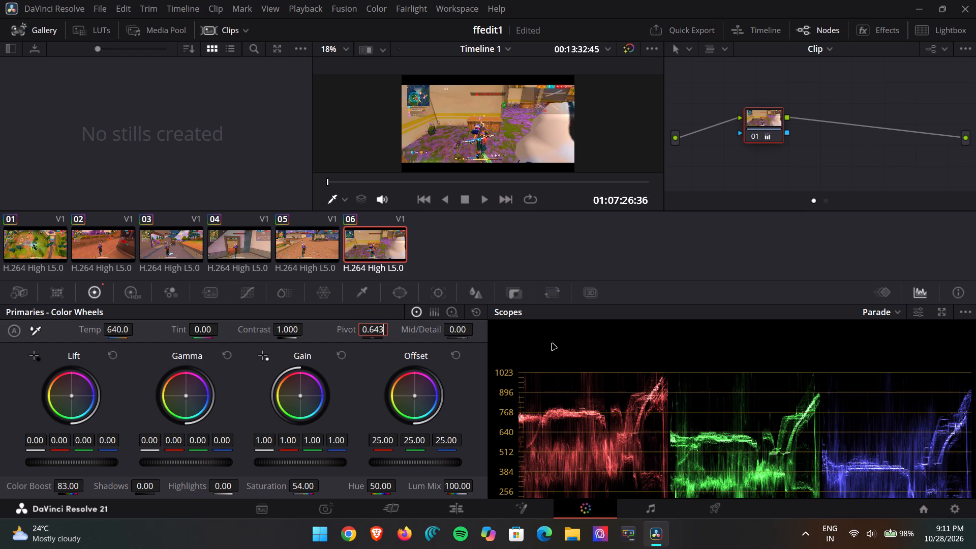
pyautogui.press('BackSpace')
pyautogui.press('BackSpace')
pyautogui.write('06')
# Raise clip 06's Contrast to 1.084.
pyautogui.moveTo(288, 333); pyautogui.dragTo(300, 330)
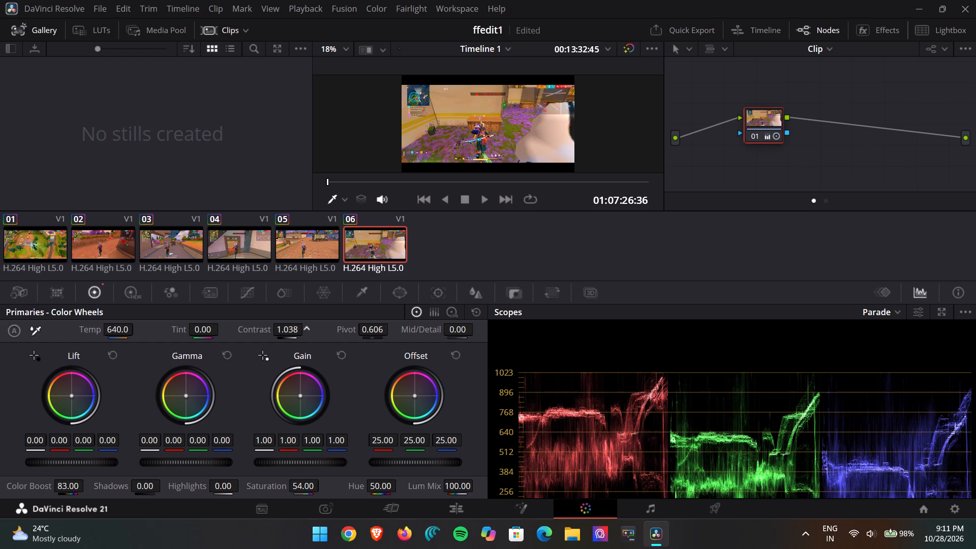
pyautogui.moveTo(300, 330); pyautogui.dragTo(315, 327)
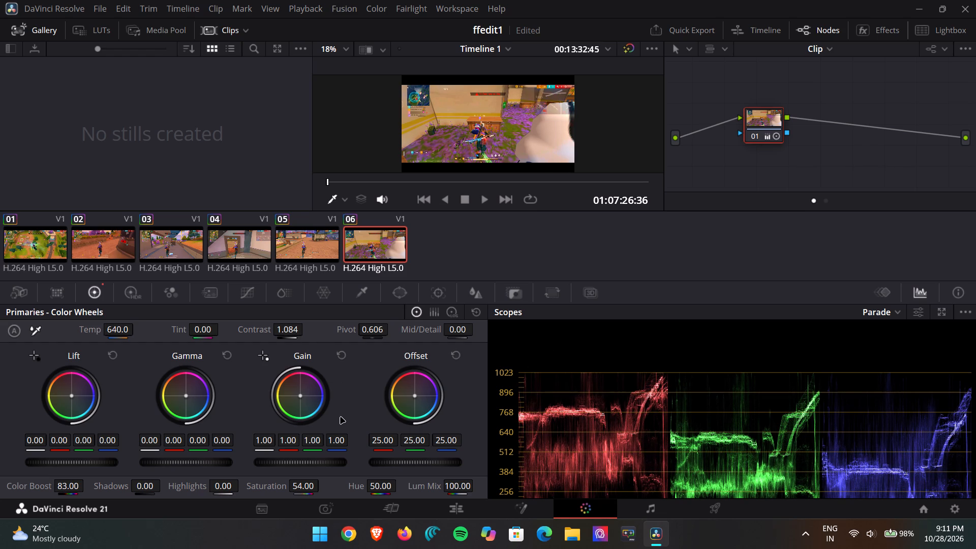
pyautogui.click(520, 252)
# Switch to the Edit page and play back the graded last clip from its start.
pyautogui.click(454, 508)
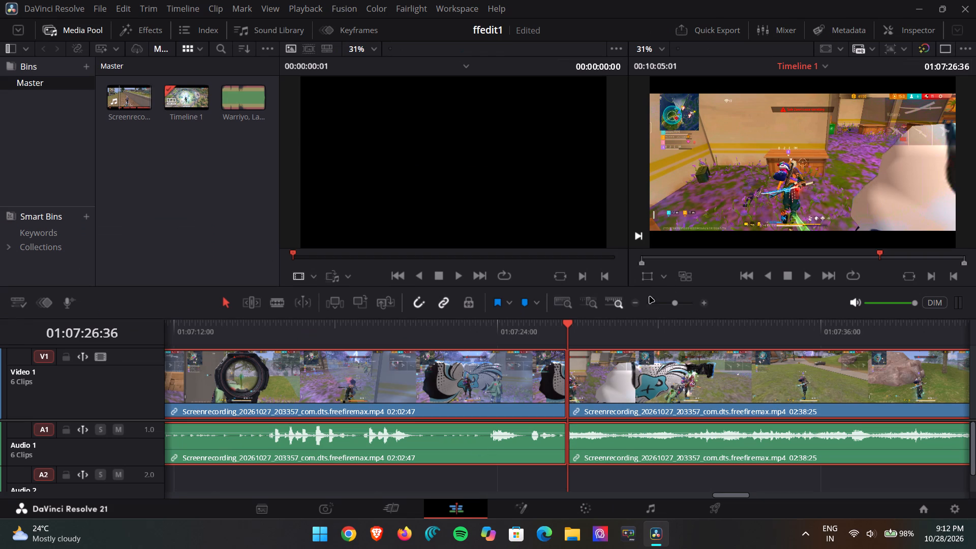
pyautogui.click(803, 278)
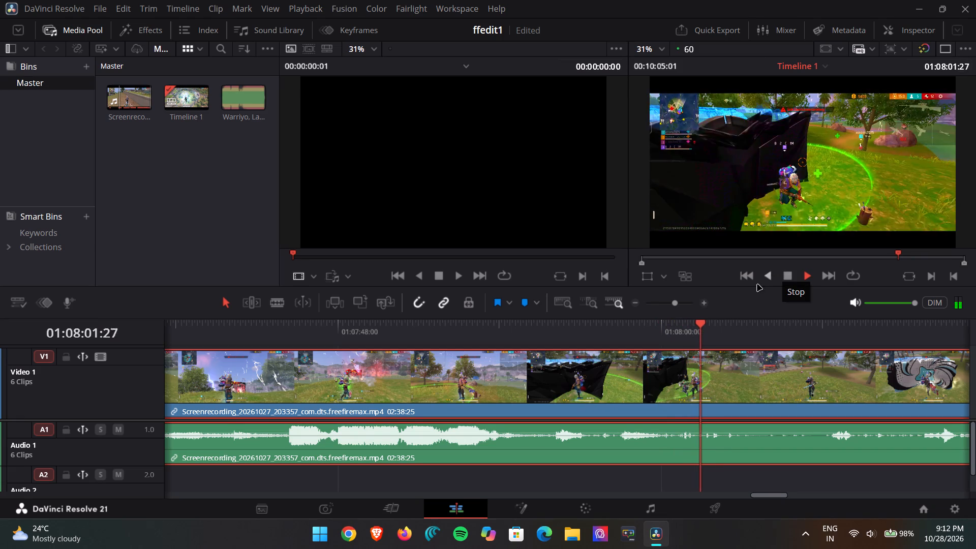
pyautogui.click(787, 281)
# Review all six clips along the timeline, from the opening clip through to the end of the last one.
pyautogui.hscroll(4, 588, 402)
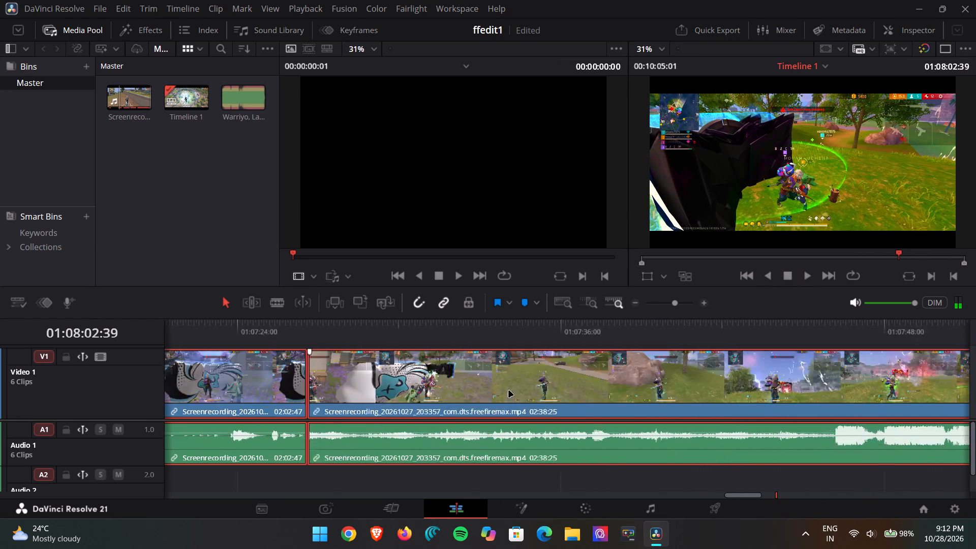
pyautogui.hscroll(7, 509, 391)
pyautogui.hscroll(10, 402, 368)
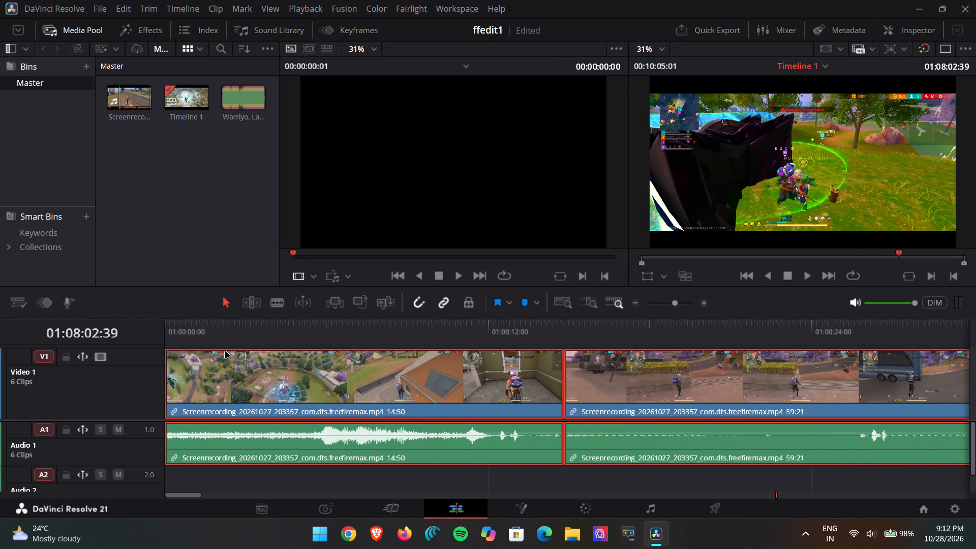
pyautogui.hscroll(-4, 584, 325)
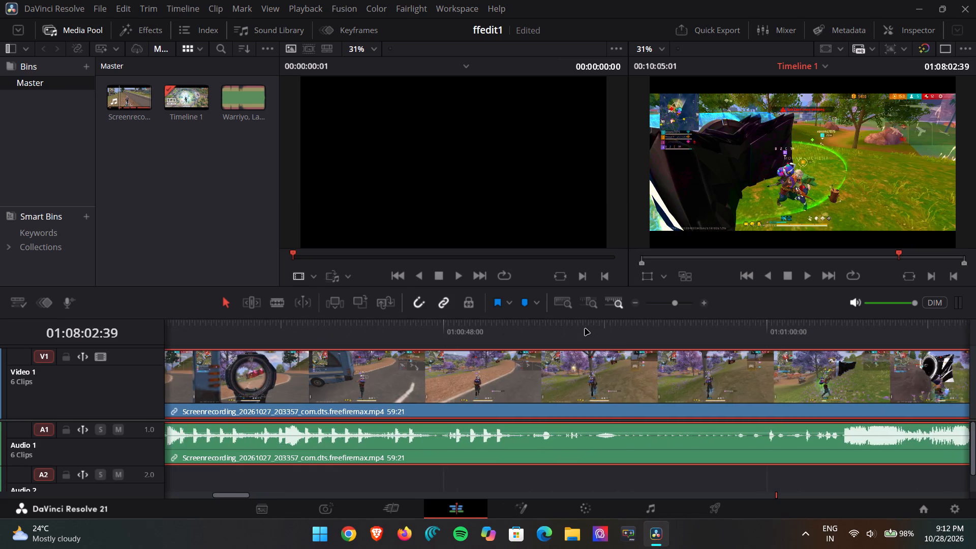
pyautogui.hscroll(-7, 585, 329)
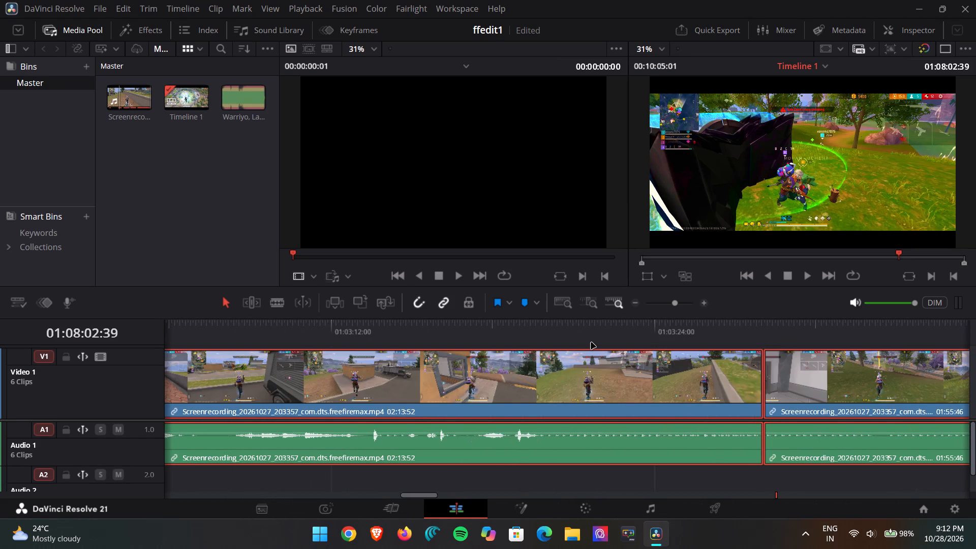
pyautogui.hscroll(-6, 592, 343)
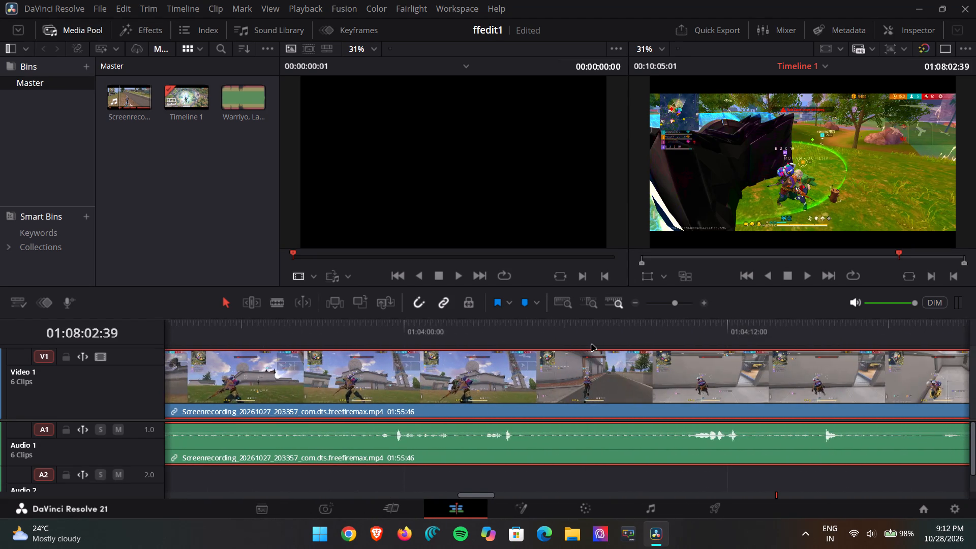
pyautogui.hscroll(-7, 592, 345)
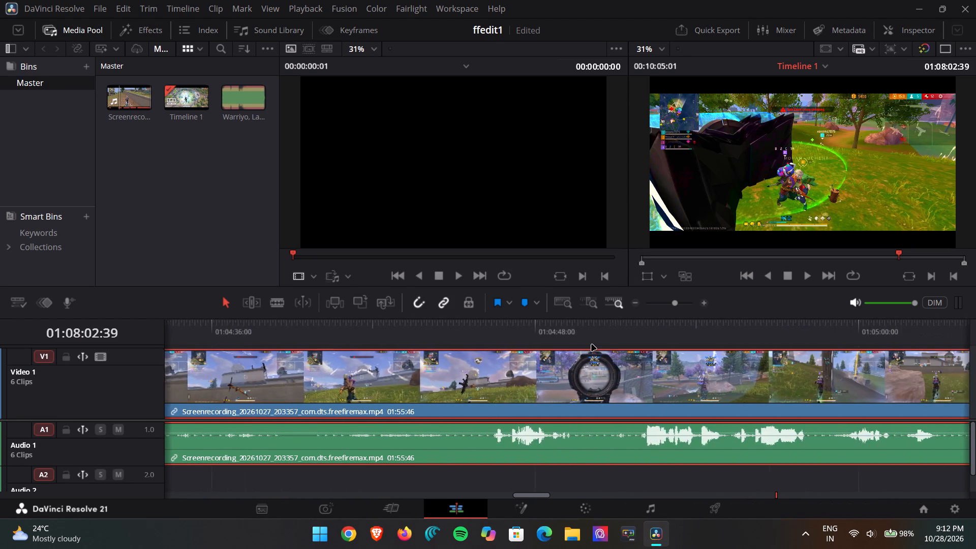
pyautogui.hscroll(-7, 592, 345)
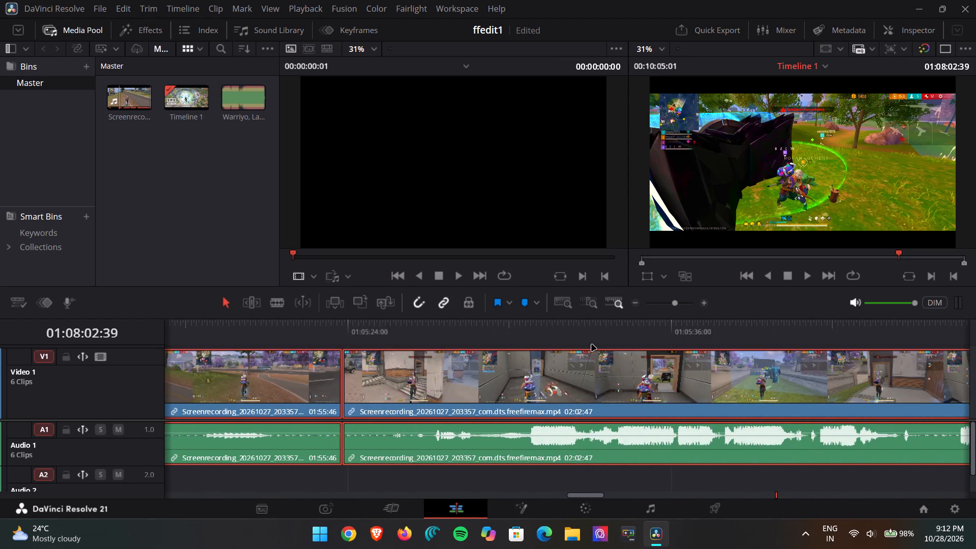
pyautogui.hscroll(-10, 592, 345)
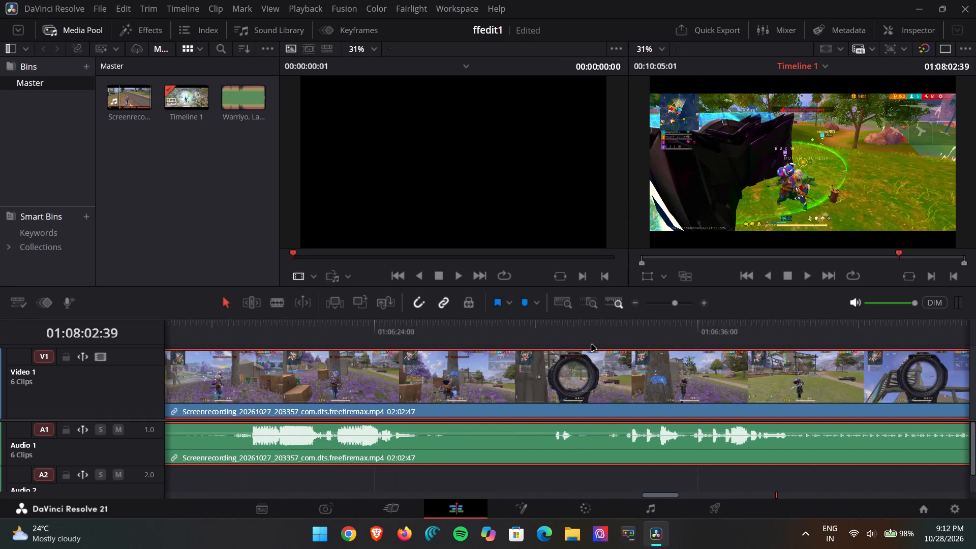
pyautogui.hscroll(-15, 592, 345)
pyautogui.hscroll(2, 592, 345)
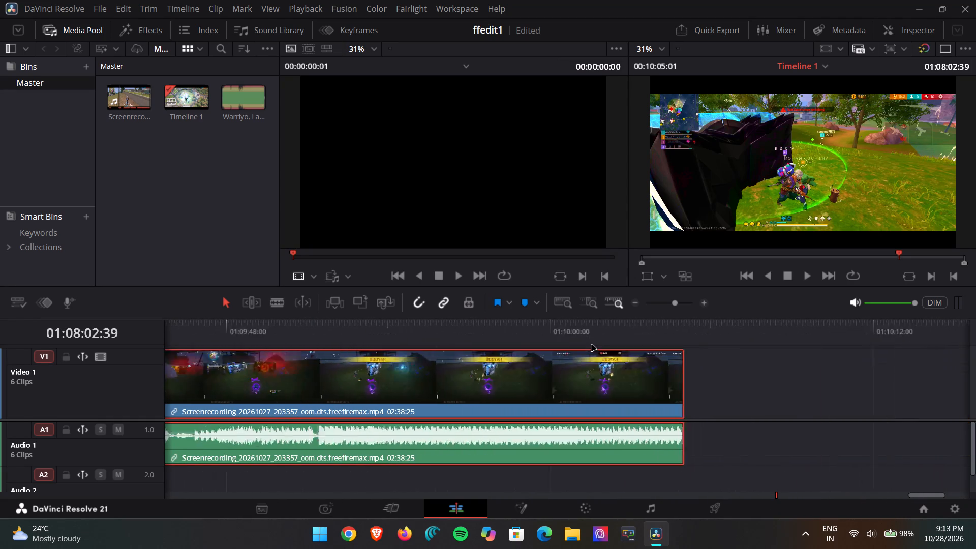
pyautogui.hscroll(8, 592, 345)
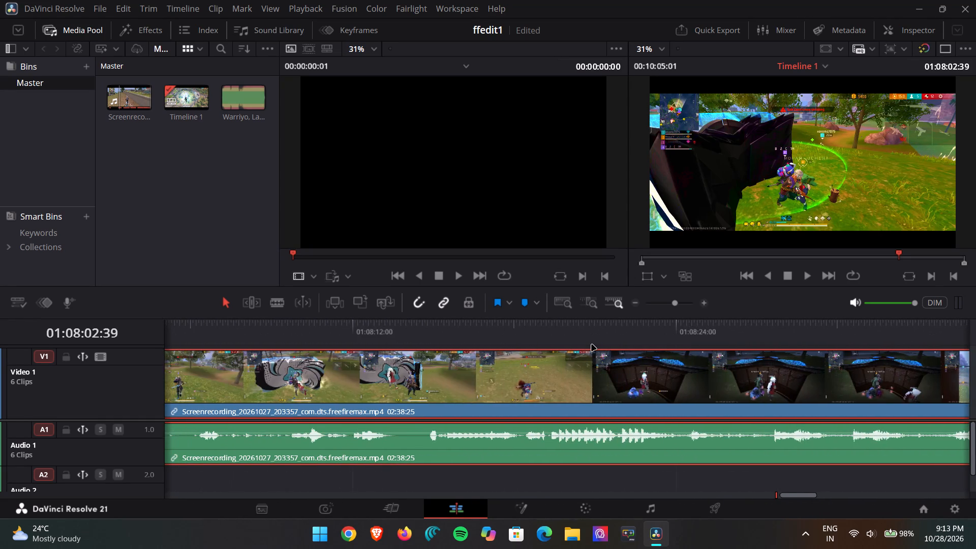
pyautogui.hscroll(2, 592, 345)
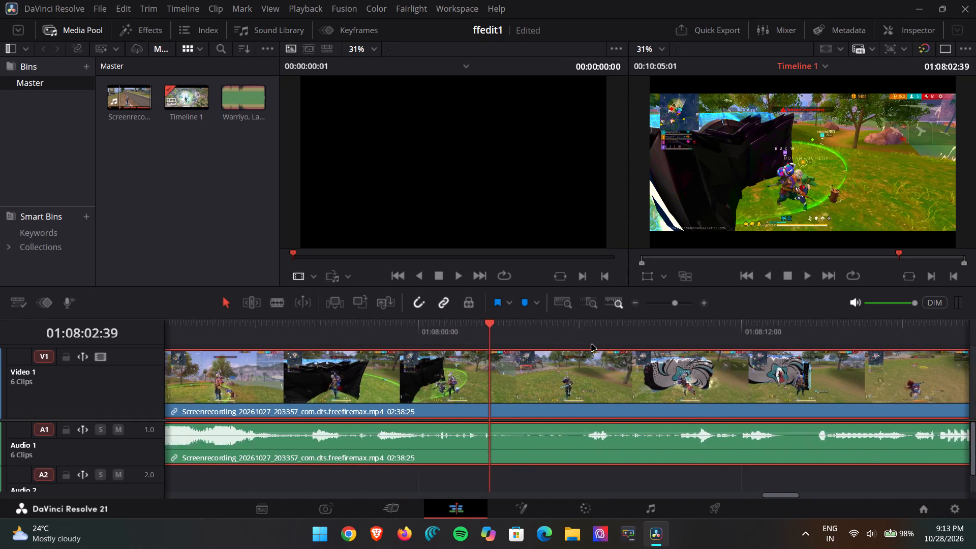
# Find the start of the final fight in the last clip and split the clip at 01:07:47:13.
pyautogui.hscroll(1, 592, 345)
pyautogui.click(393, 326)
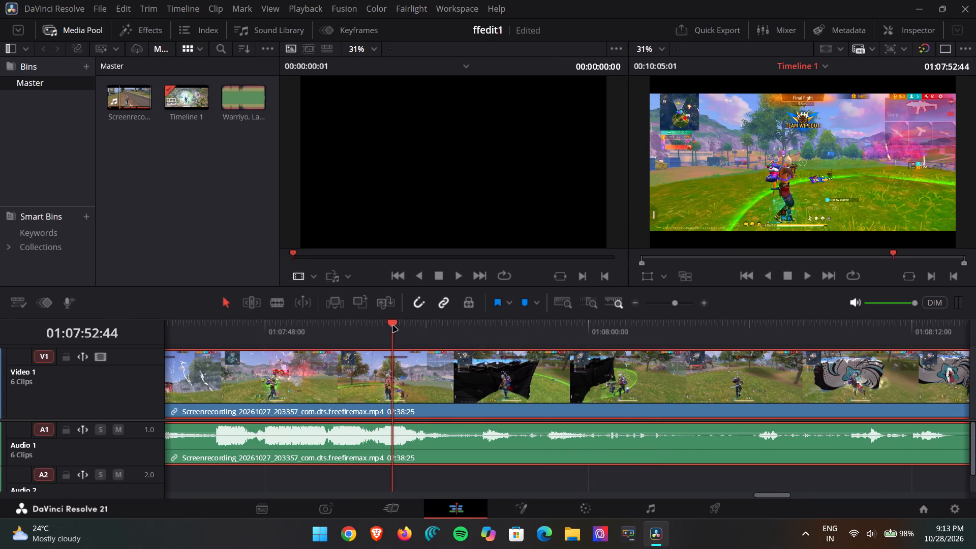
pyautogui.hscroll(1, 393, 326)
pyautogui.moveTo(550, 336); pyautogui.dragTo(547, 336)
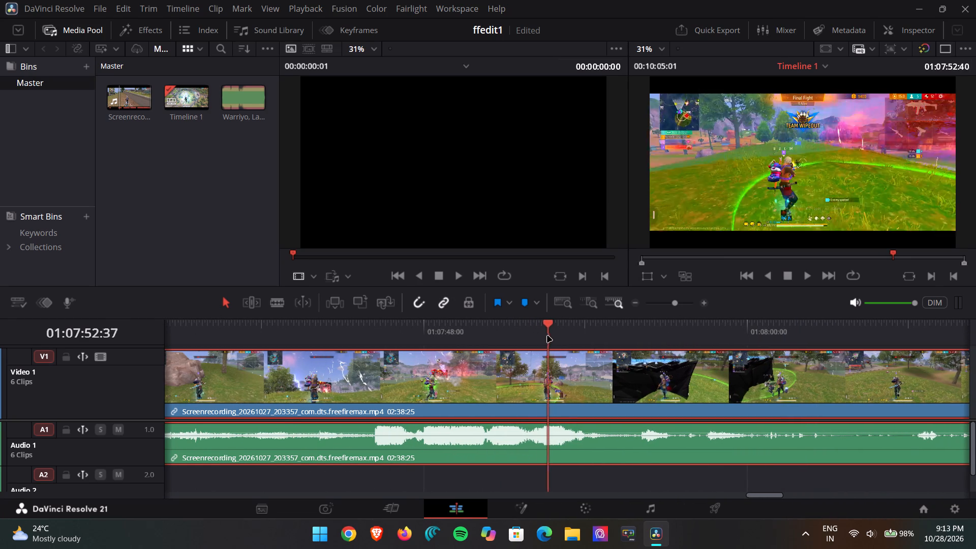
pyautogui.moveTo(547, 336); pyautogui.dragTo(479, 335)
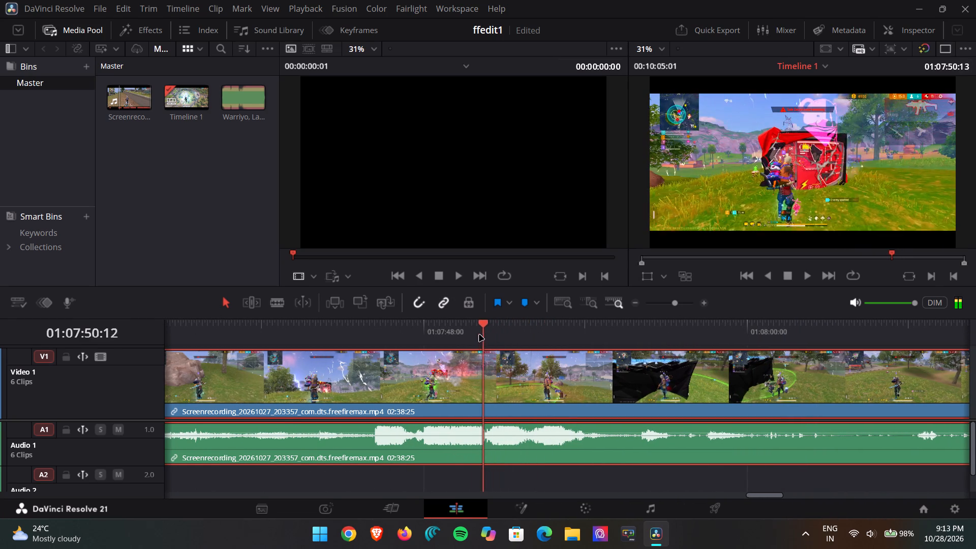
pyautogui.moveTo(479, 335); pyautogui.dragTo(324, 354)
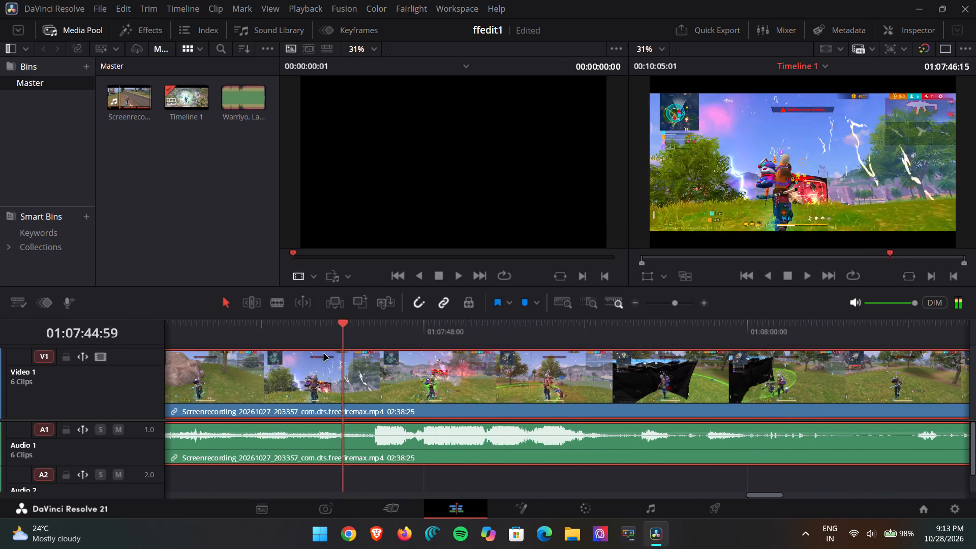
pyautogui.moveTo(324, 354); pyautogui.dragTo(310, 357)
pyautogui.click(804, 272)
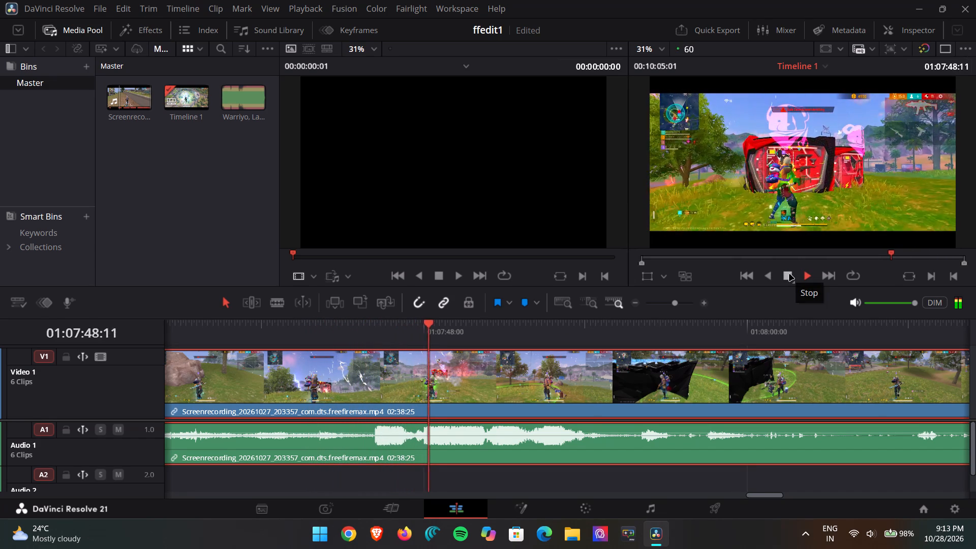
pyautogui.click(789, 274)
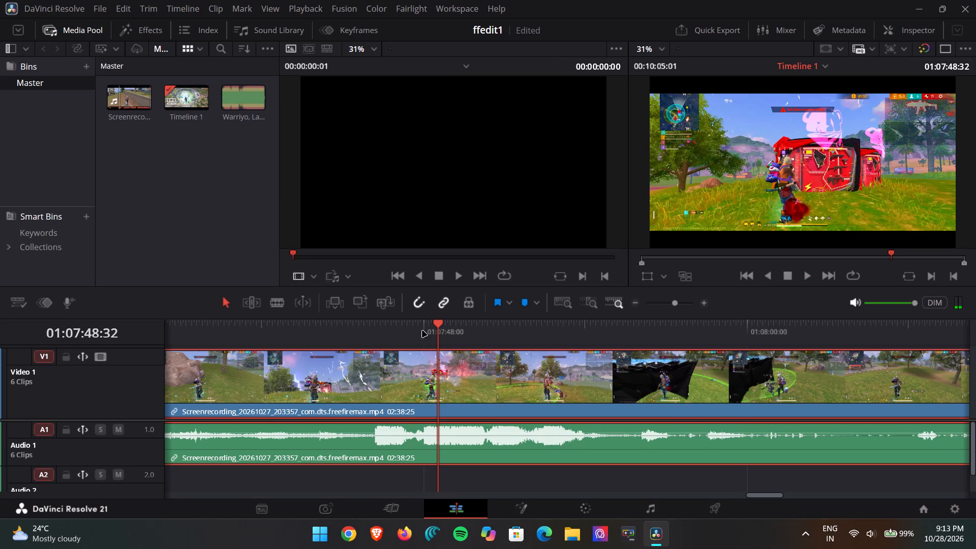
pyautogui.moveTo(436, 335); pyautogui.dragTo(425, 337)
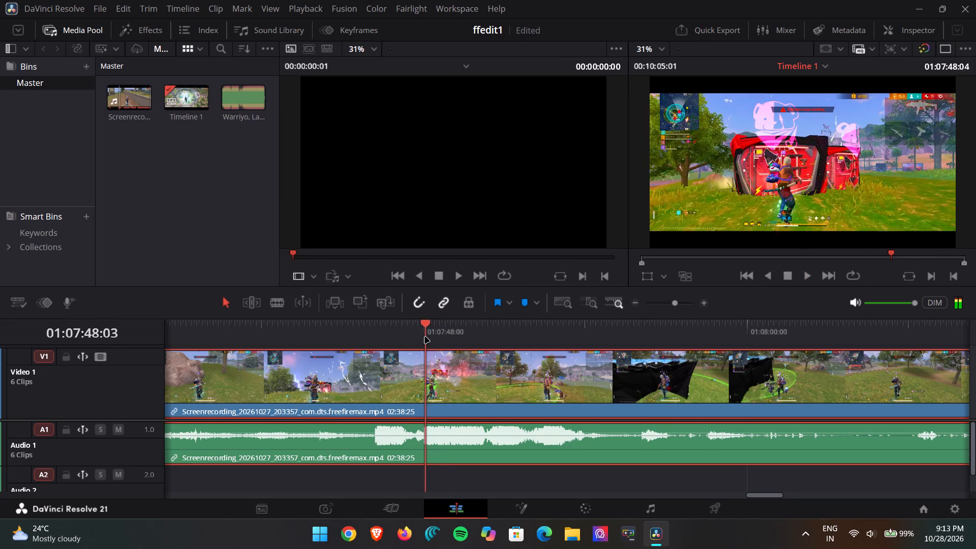
pyautogui.moveTo(425, 337); pyautogui.dragTo(409, 340)
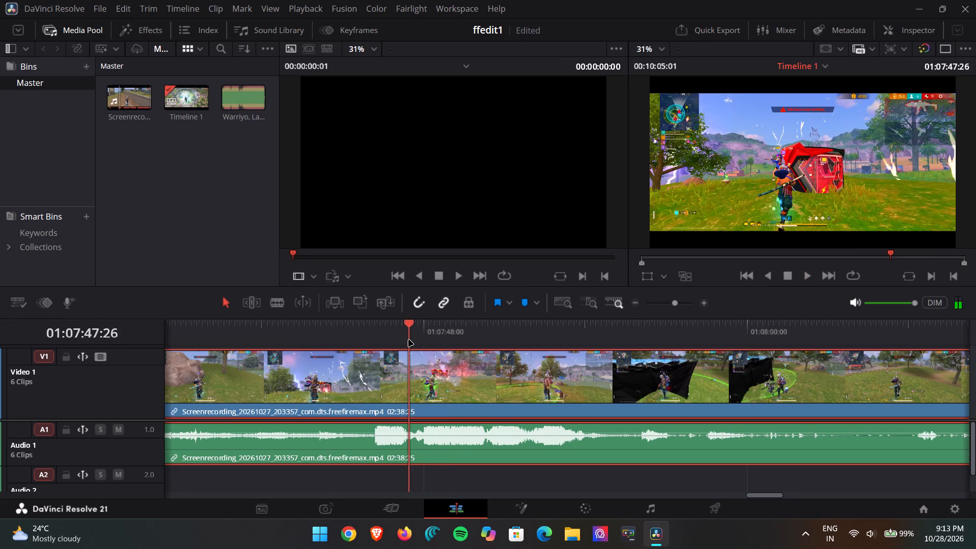
pyautogui.moveTo(409, 340); pyautogui.dragTo(399, 343)
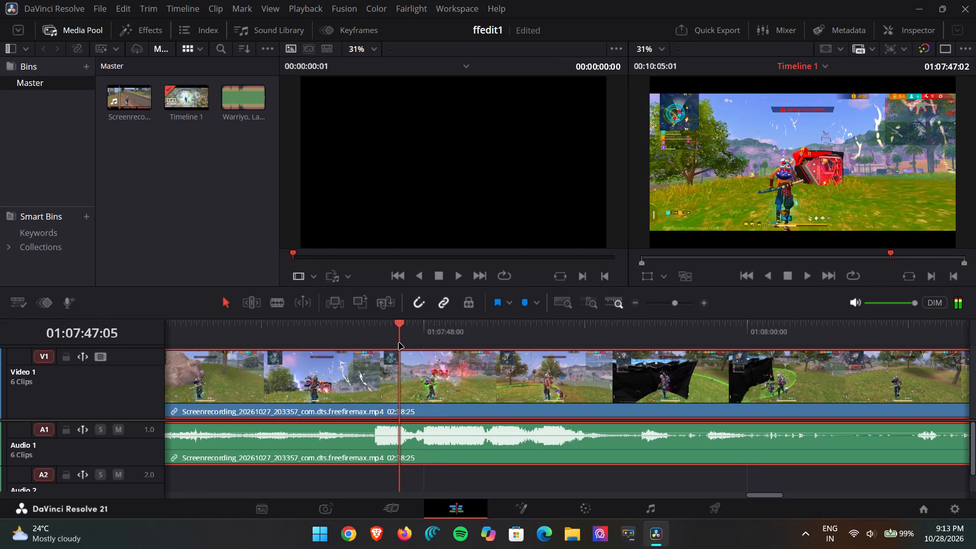
pyautogui.moveTo(399, 343); pyautogui.dragTo(403, 342)
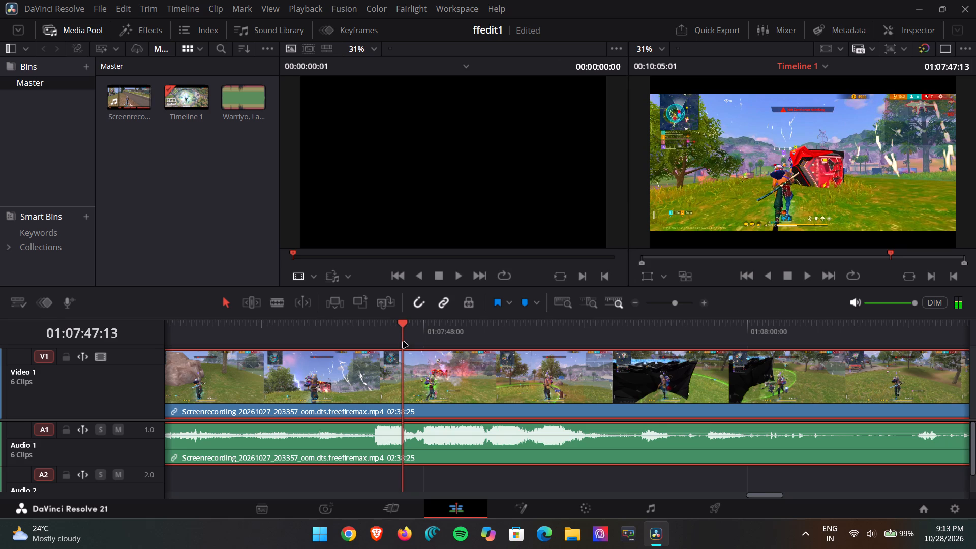
pyautogui.click(276, 301)
pyautogui.click(402, 368)
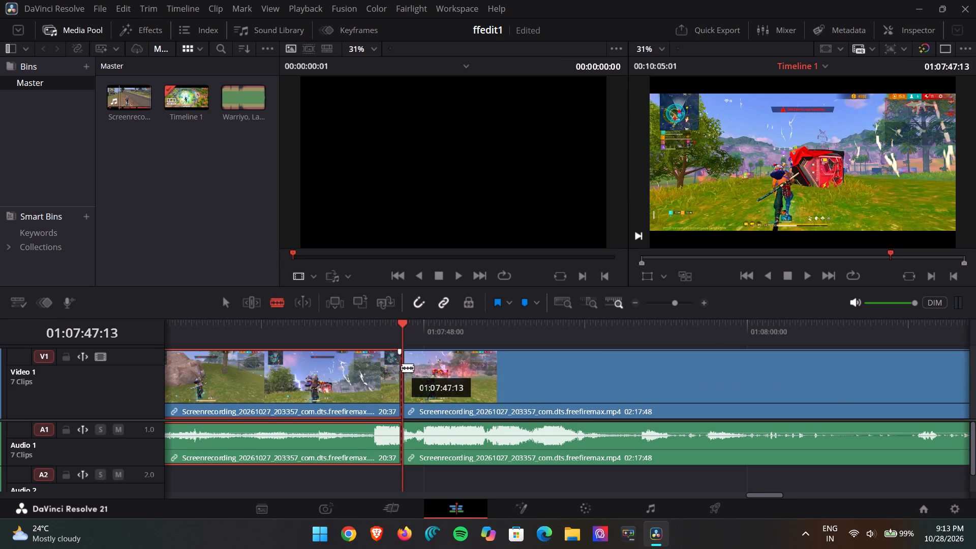
pyautogui.click(227, 306)
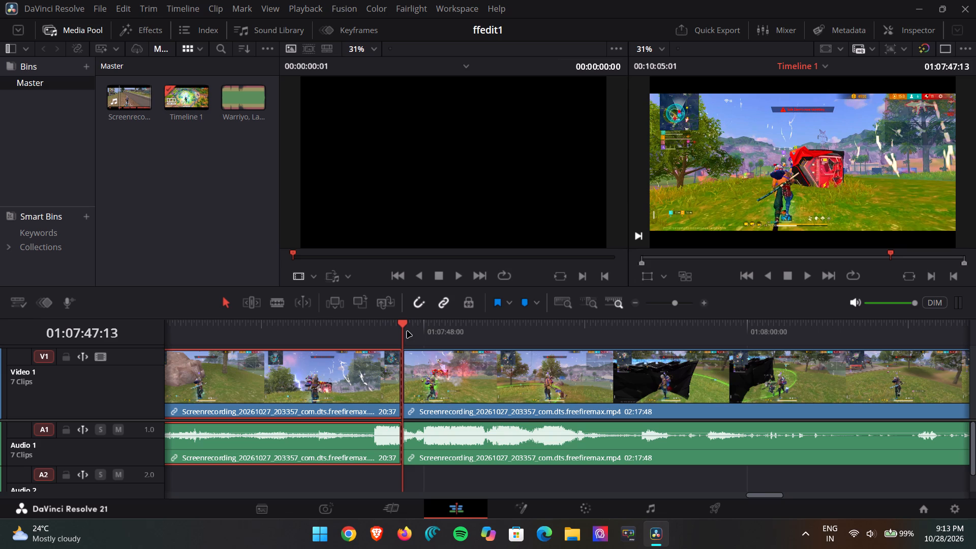
# Find the end of the final fight, past the team wipeout, and split the clip again at 01:07:54:57.
pyautogui.moveTo(402, 334); pyautogui.dragTo(437, 327)
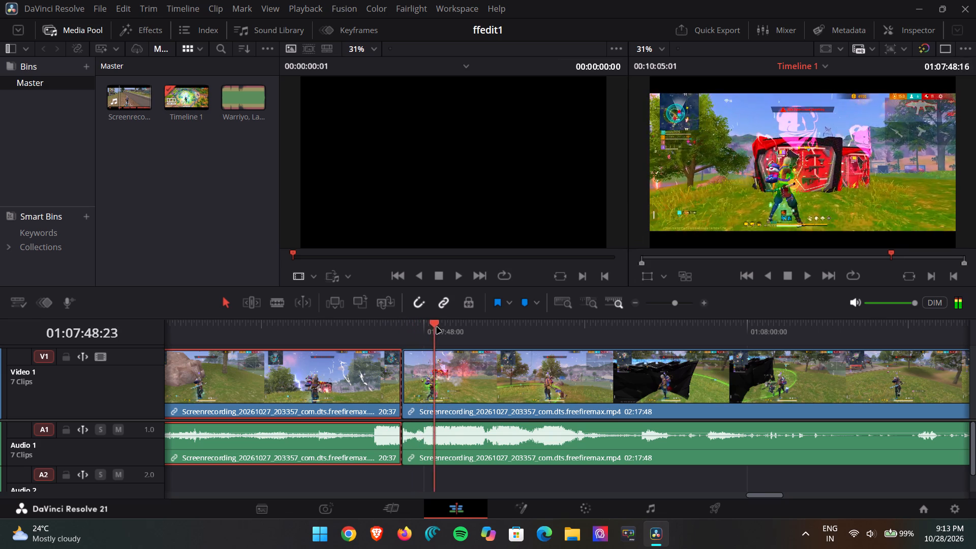
pyautogui.moveTo(437, 327); pyautogui.dragTo(506, 326)
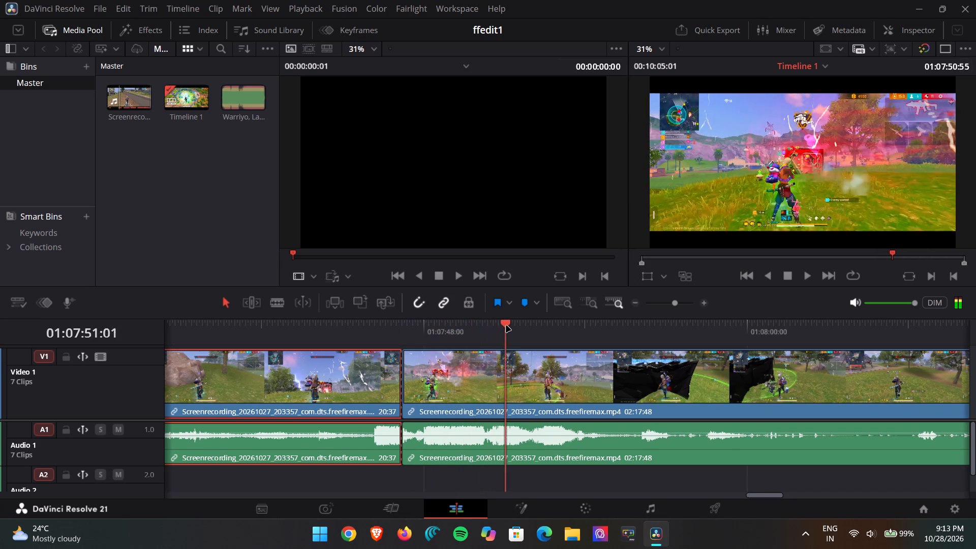
pyautogui.moveTo(506, 326); pyautogui.dragTo(552, 331)
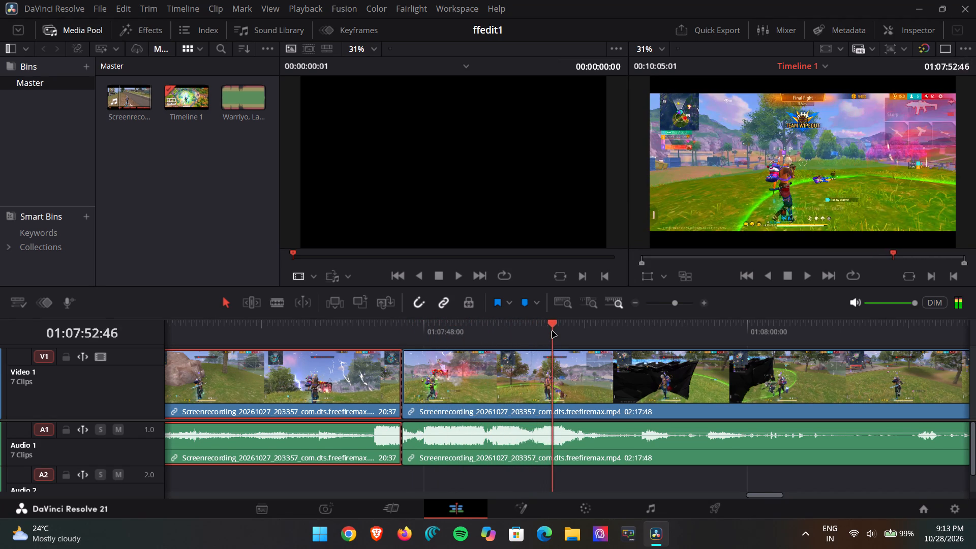
pyautogui.moveTo(552, 331); pyautogui.dragTo(589, 353)
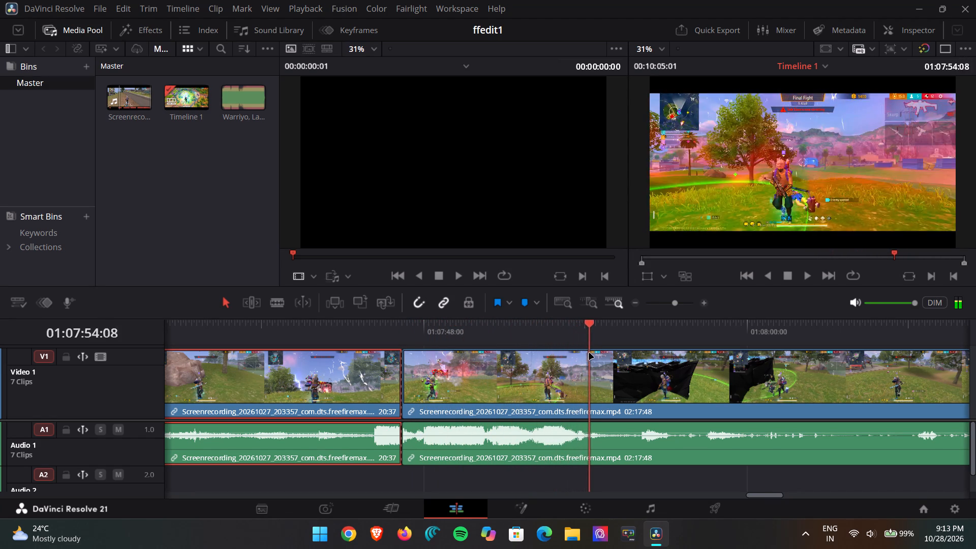
pyautogui.moveTo(589, 353); pyautogui.dragTo(613, 369)
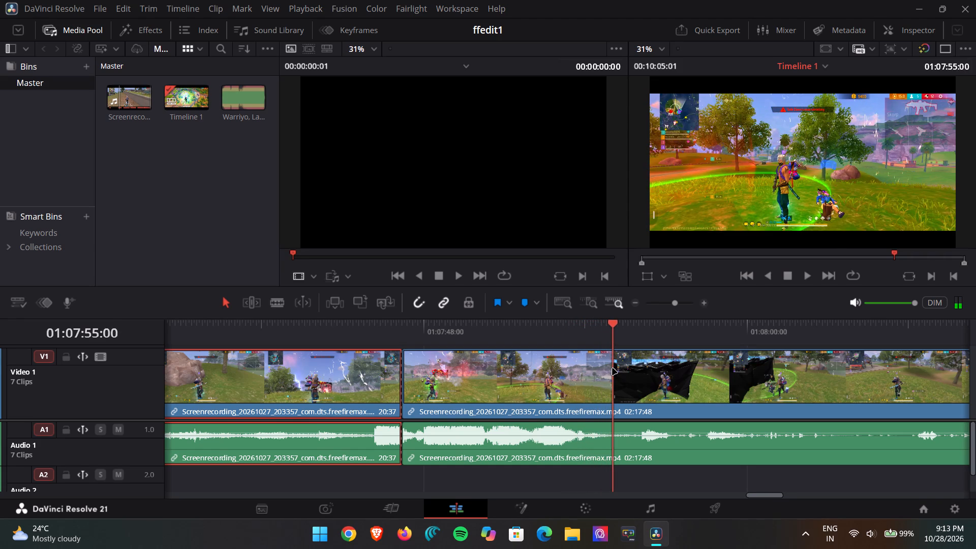
pyautogui.moveTo(613, 369); pyautogui.dragTo(612, 366)
pyautogui.click(273, 305)
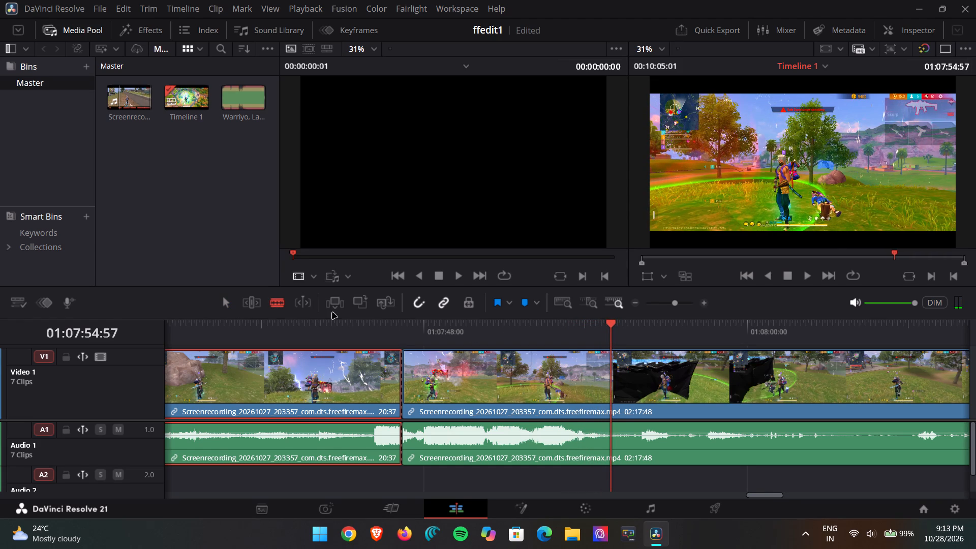
pyautogui.click(611, 364)
pyautogui.click(227, 302)
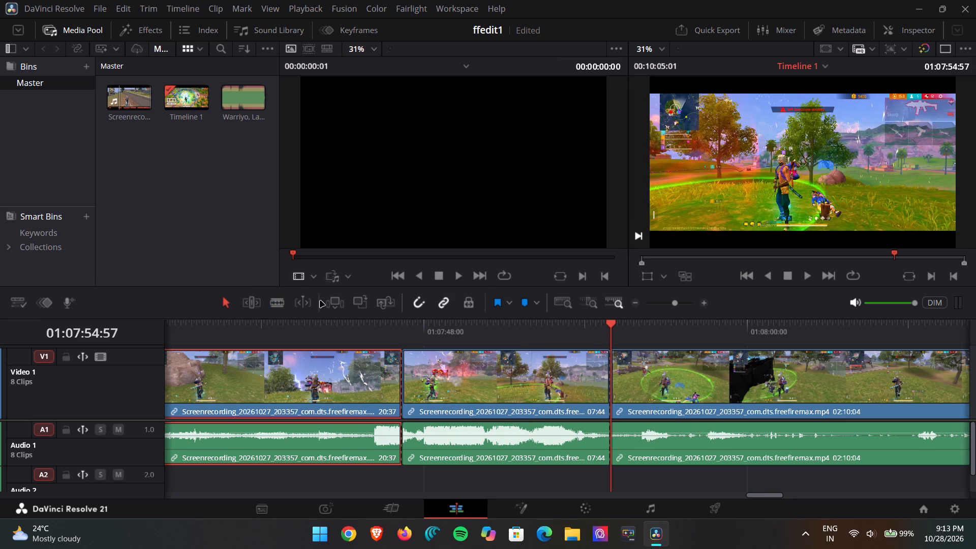
# Copy the final-fight segment between the two new cuts, video and audio together.
pyautogui.moveTo(496, 334); pyautogui.dragTo(494, 355)
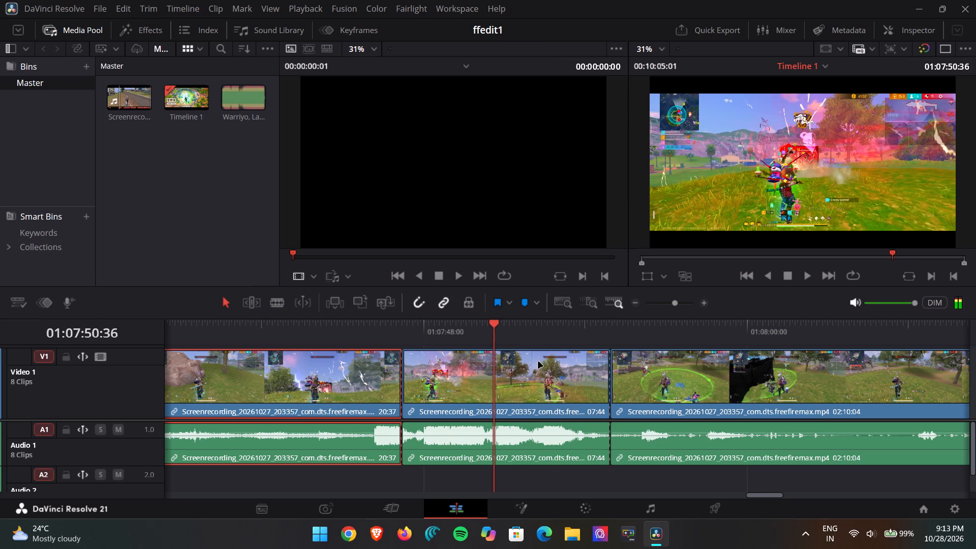
pyautogui.click(541, 475)
pyautogui.moveTo(541, 475); pyautogui.dragTo(549, 406)
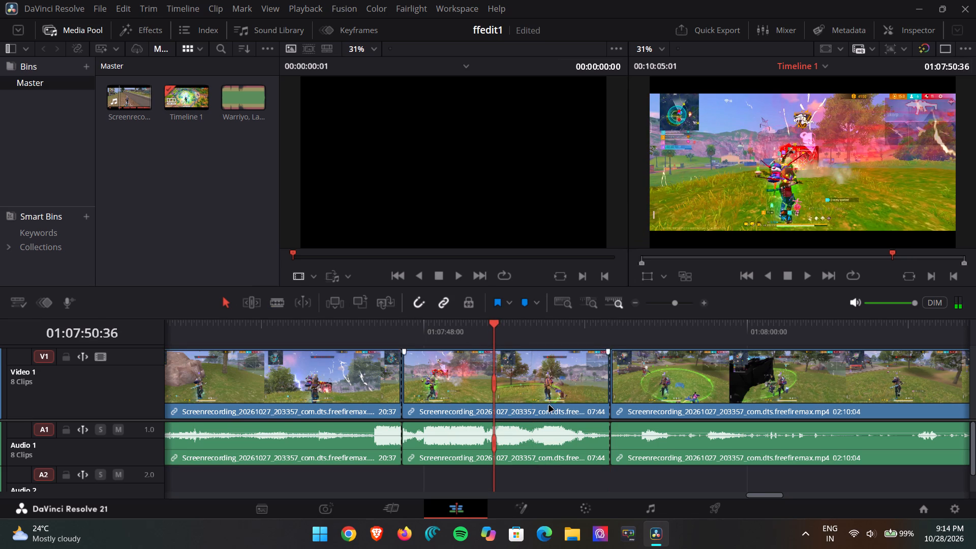
pyautogui.moveTo(546, 473); pyautogui.dragTo(542, 382)
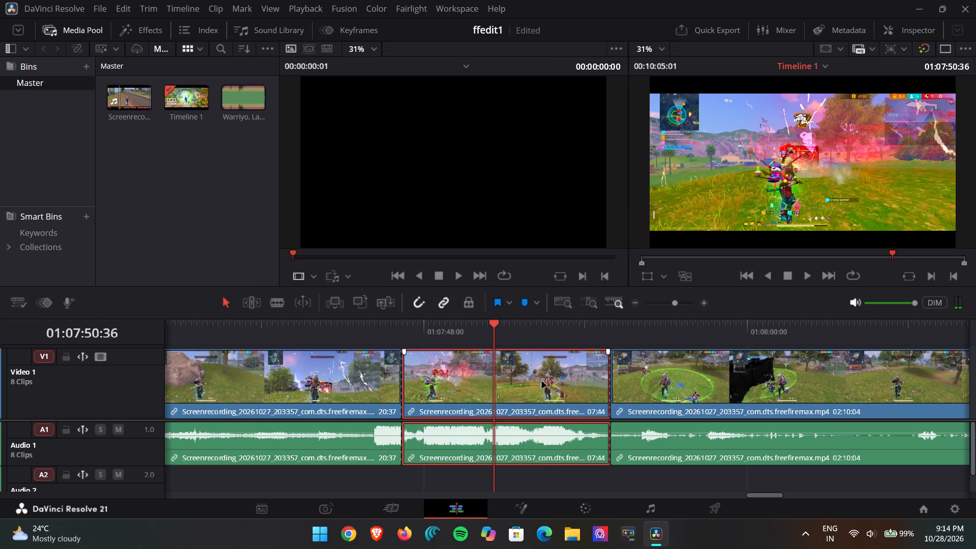
pyautogui.hotkey('ctrl', 'c')
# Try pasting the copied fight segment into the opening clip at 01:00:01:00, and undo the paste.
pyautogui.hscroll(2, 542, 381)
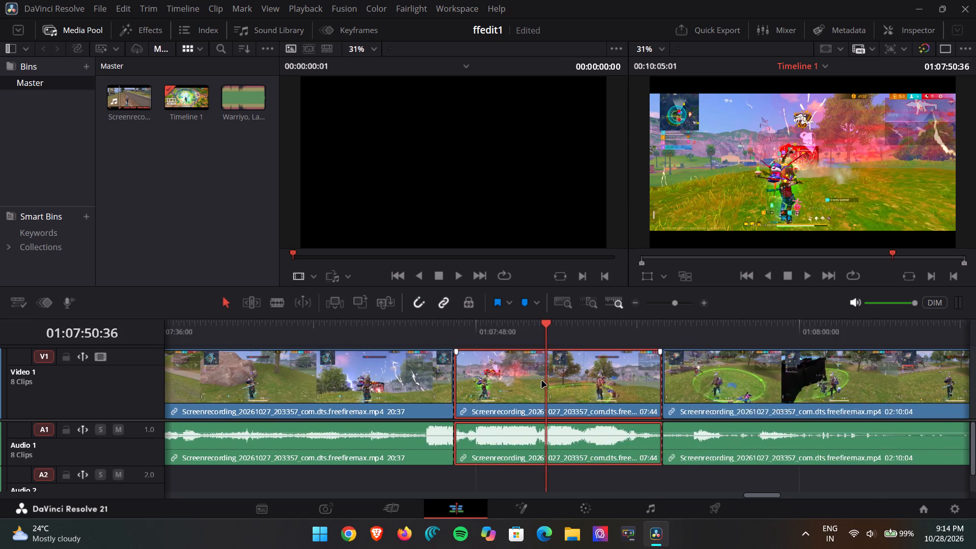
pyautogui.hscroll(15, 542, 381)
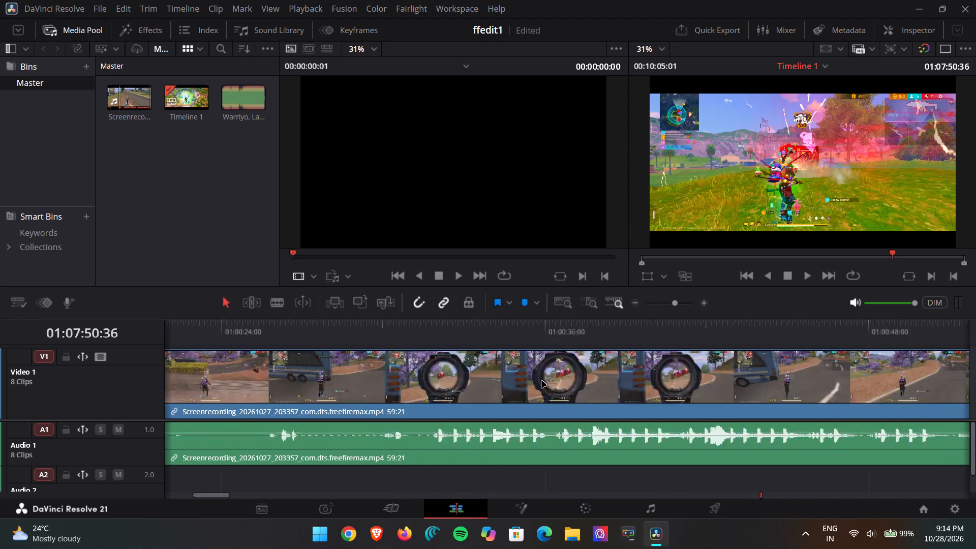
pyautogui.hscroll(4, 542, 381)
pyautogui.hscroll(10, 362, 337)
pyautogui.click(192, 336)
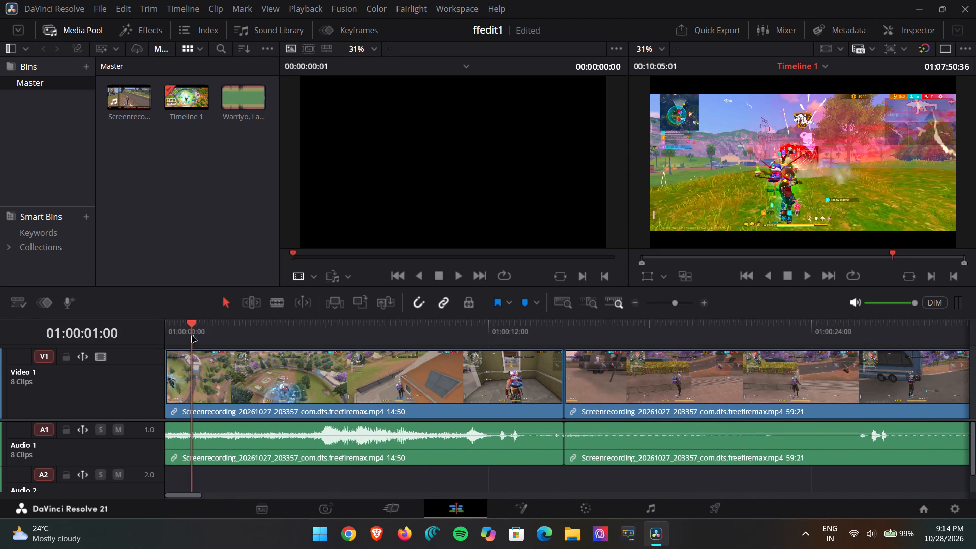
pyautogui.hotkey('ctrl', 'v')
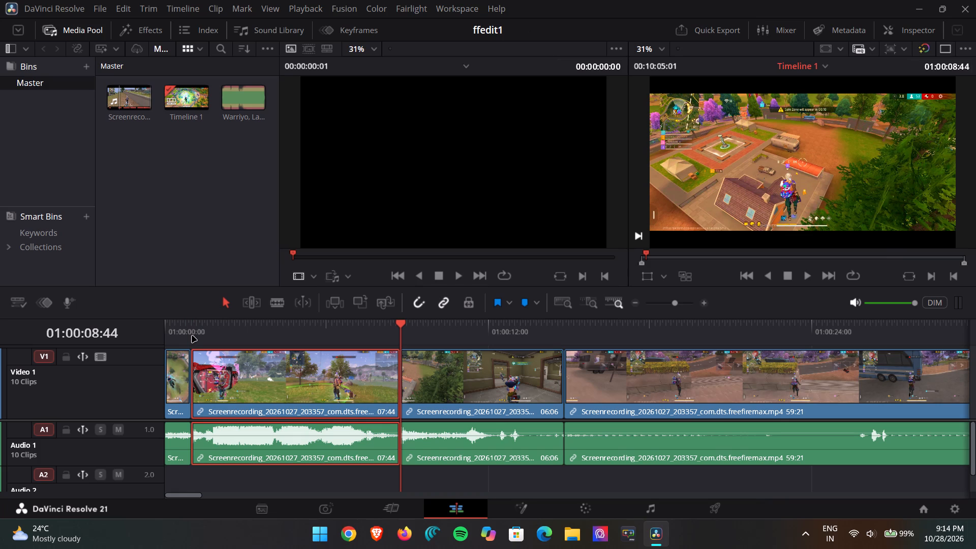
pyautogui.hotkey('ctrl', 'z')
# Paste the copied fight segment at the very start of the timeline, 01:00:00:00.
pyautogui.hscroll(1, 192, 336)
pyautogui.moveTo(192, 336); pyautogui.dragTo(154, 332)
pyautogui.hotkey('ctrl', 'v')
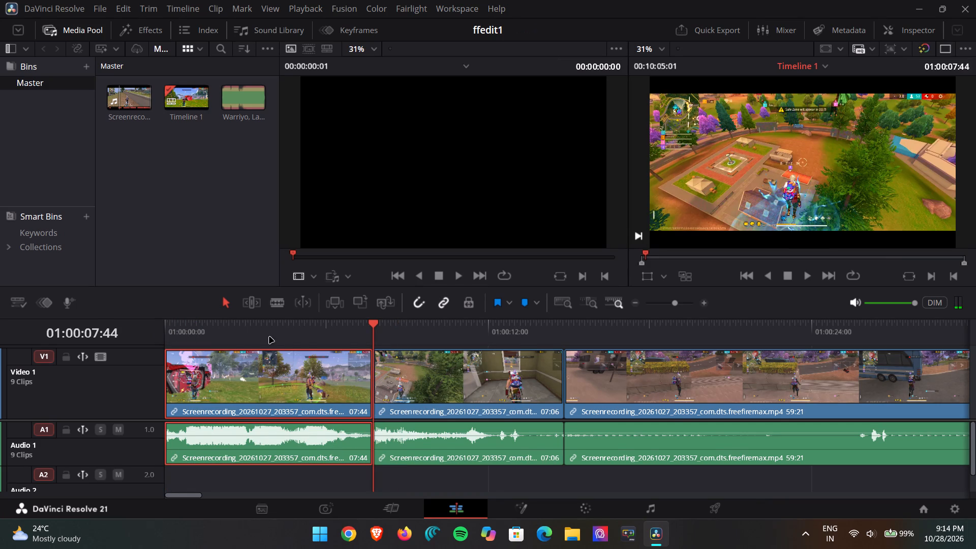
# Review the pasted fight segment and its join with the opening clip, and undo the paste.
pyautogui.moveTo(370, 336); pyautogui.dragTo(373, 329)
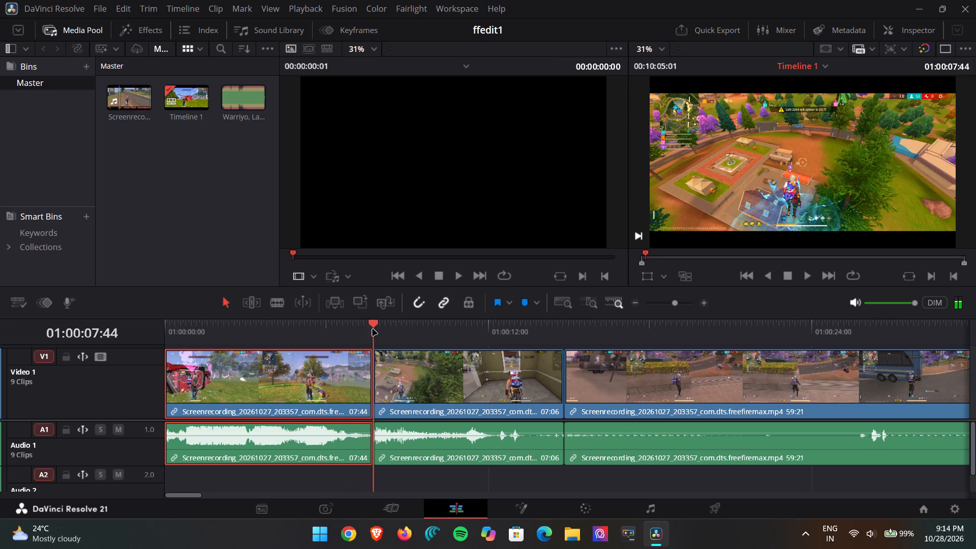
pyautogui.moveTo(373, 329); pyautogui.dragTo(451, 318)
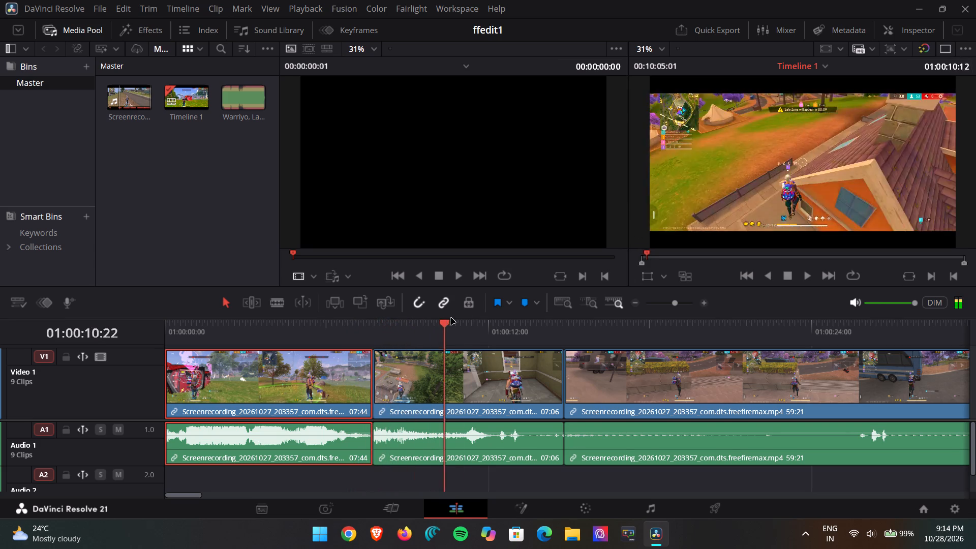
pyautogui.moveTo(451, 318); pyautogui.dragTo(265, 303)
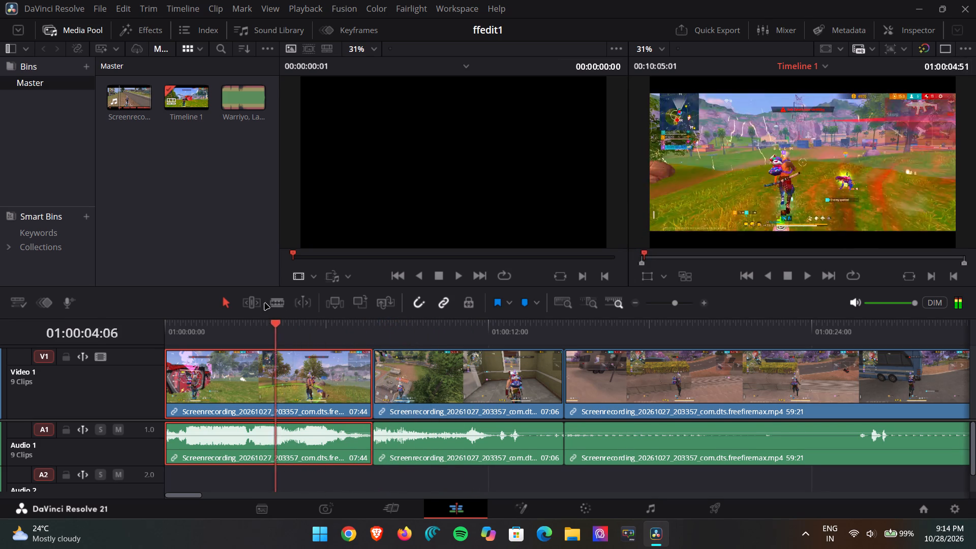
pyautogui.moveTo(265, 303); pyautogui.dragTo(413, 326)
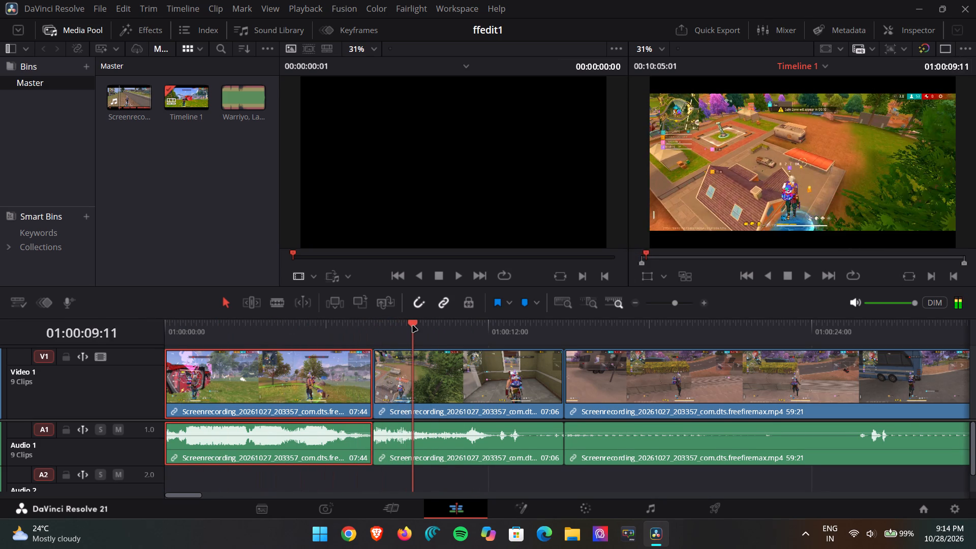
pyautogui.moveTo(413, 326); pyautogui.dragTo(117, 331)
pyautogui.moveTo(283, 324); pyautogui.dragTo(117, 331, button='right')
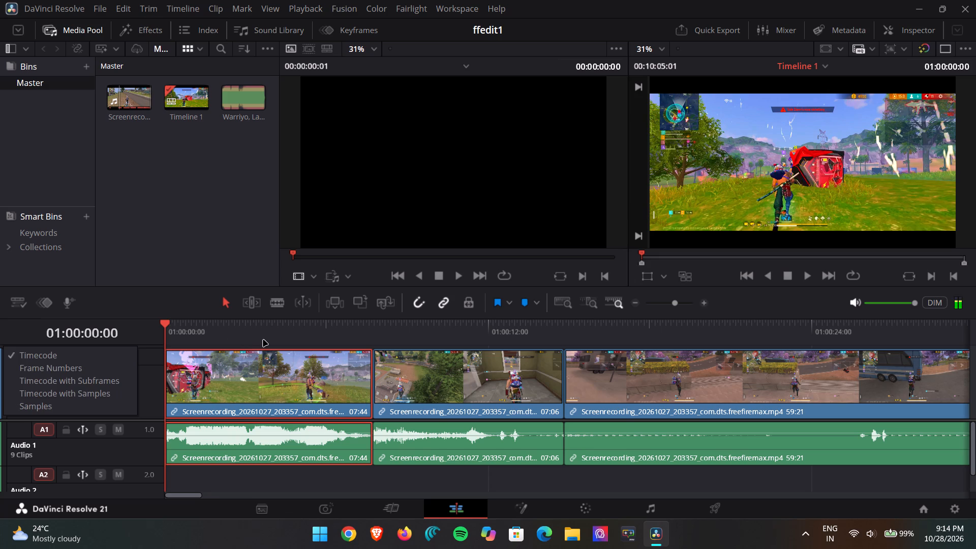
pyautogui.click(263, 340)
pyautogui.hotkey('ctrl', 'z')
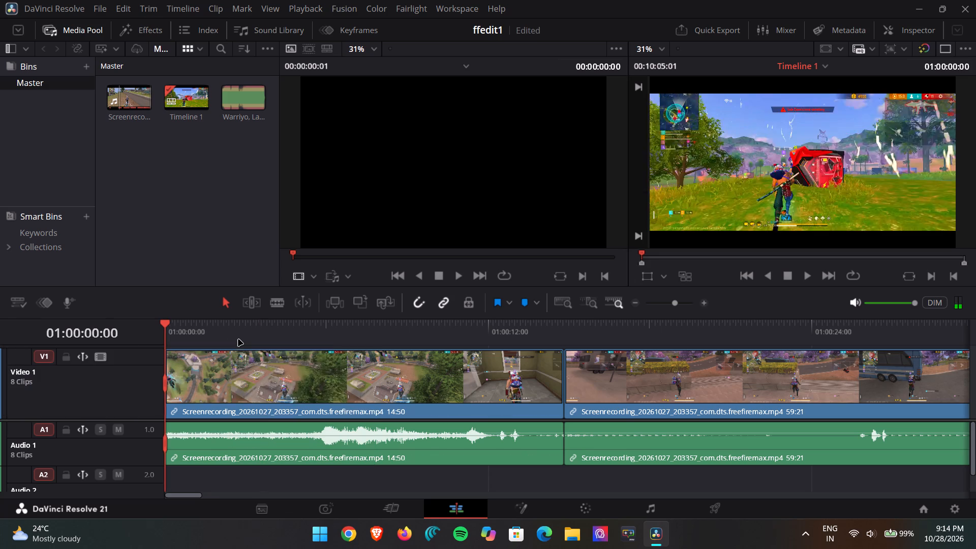
# Paste the copied fight segment over the opening gameplay at the very start of the timeline, 01:00:00:00.
pyautogui.moveTo(164, 330); pyautogui.dragTo(221, 324)
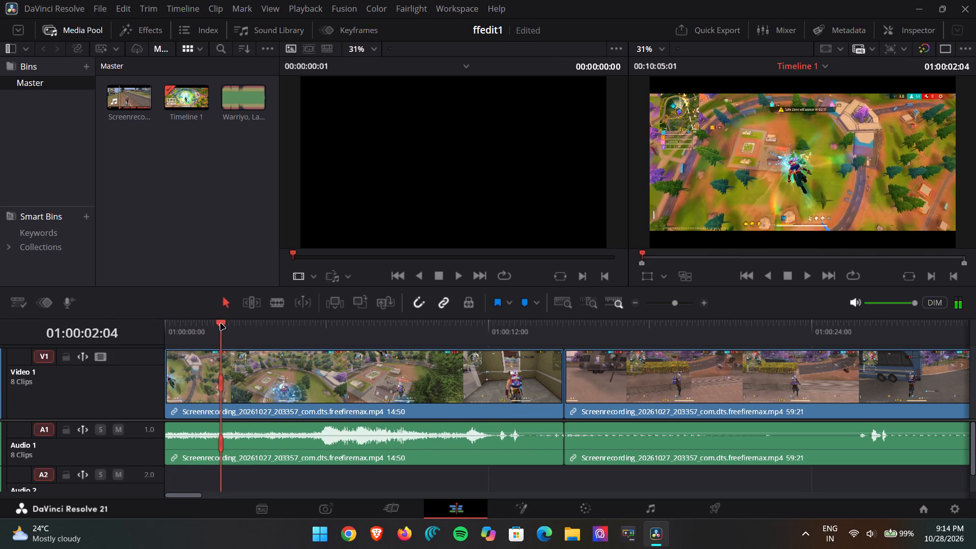
pyautogui.moveTo(221, 324); pyautogui.dragTo(391, 323)
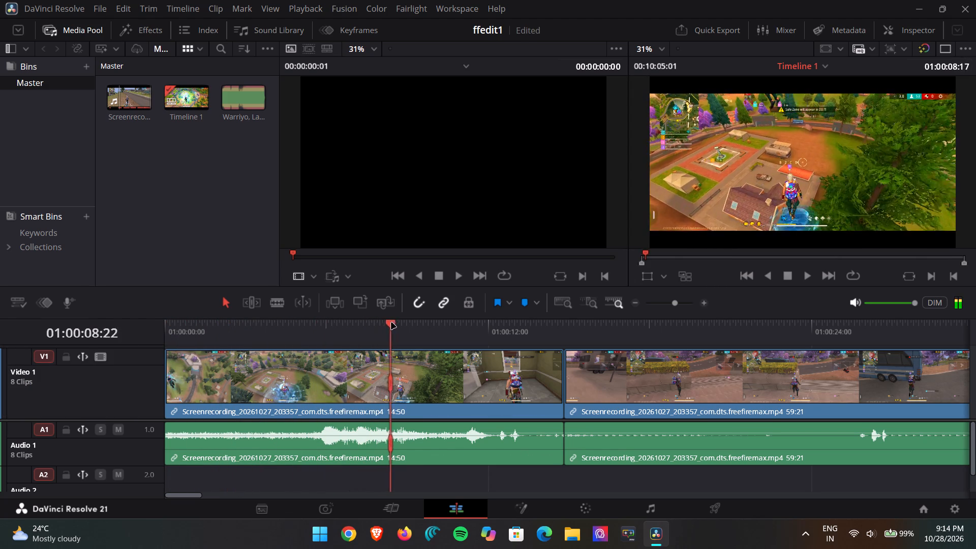
pyautogui.moveTo(391, 323); pyautogui.dragTo(151, 316)
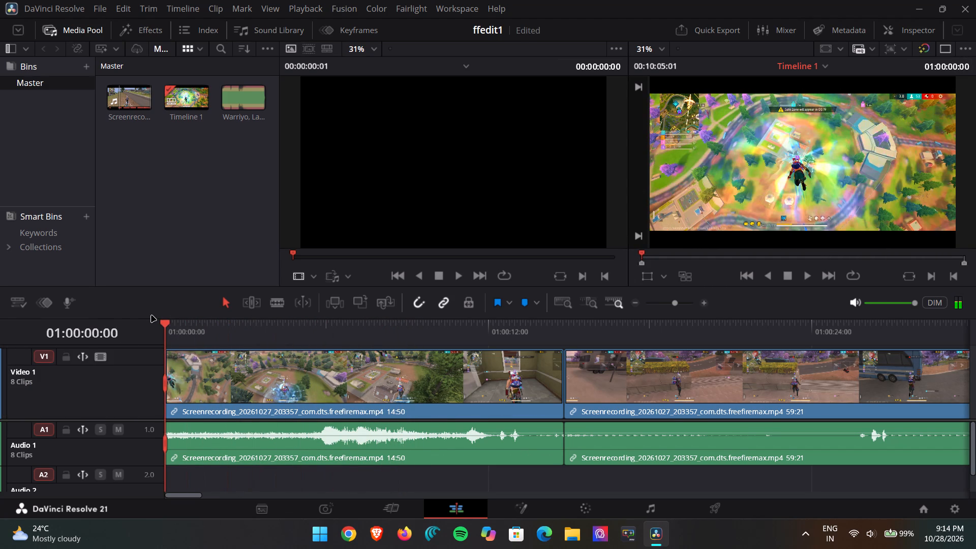
pyautogui.hotkey('ctrl', 'v')
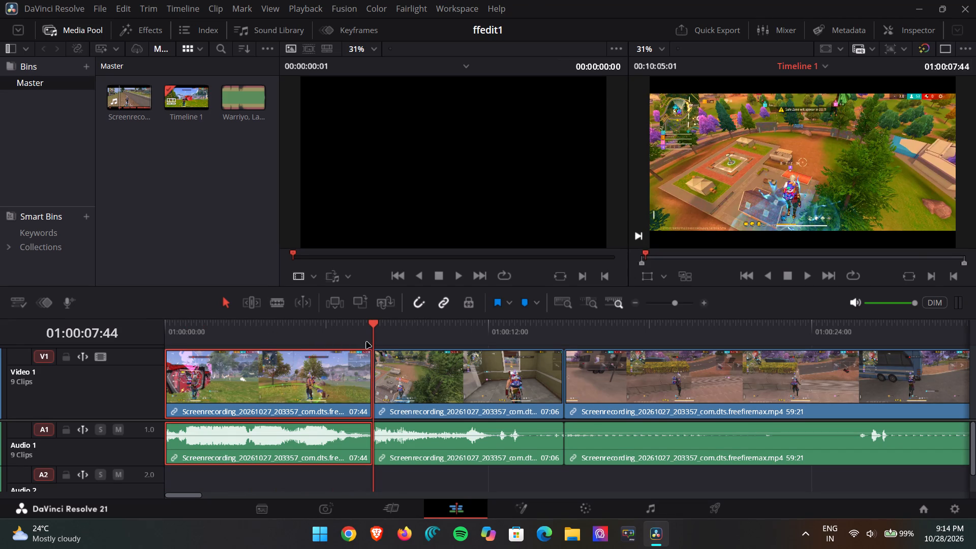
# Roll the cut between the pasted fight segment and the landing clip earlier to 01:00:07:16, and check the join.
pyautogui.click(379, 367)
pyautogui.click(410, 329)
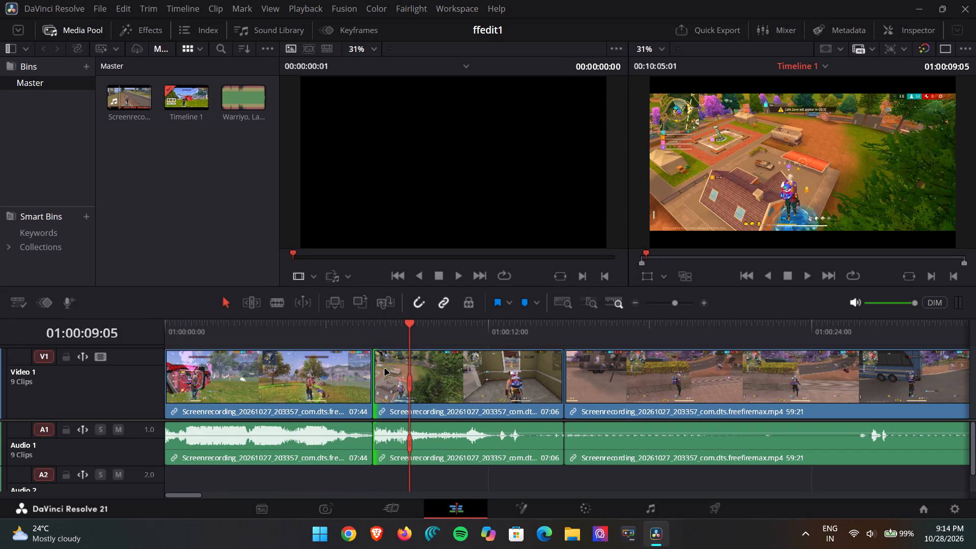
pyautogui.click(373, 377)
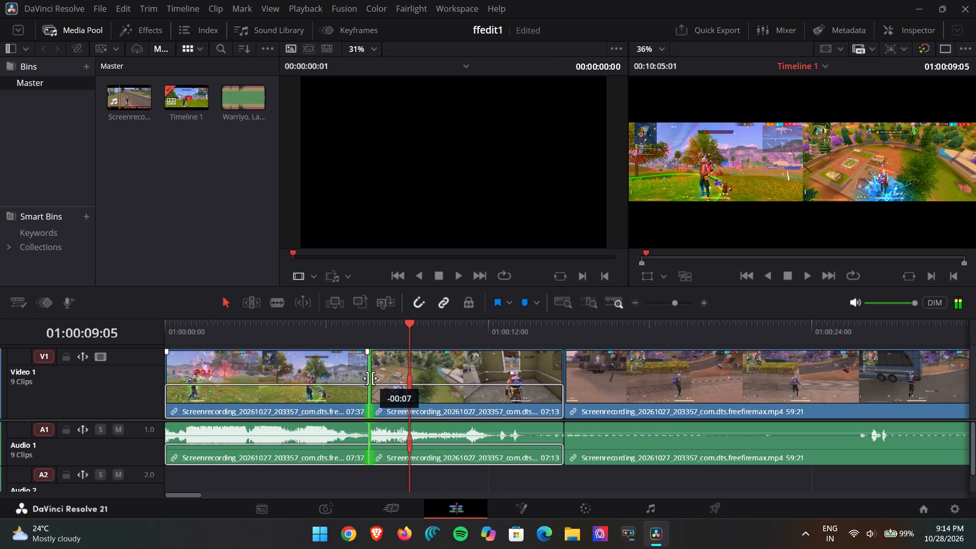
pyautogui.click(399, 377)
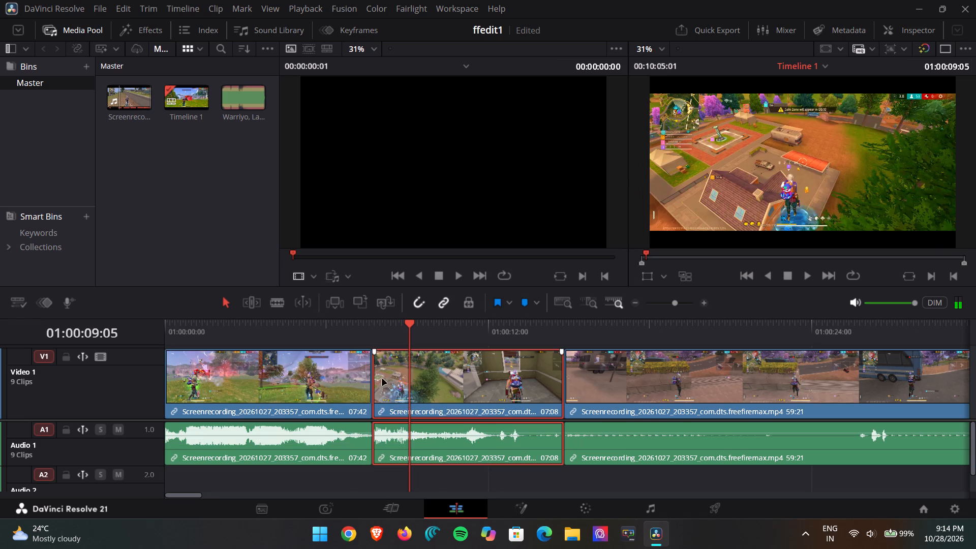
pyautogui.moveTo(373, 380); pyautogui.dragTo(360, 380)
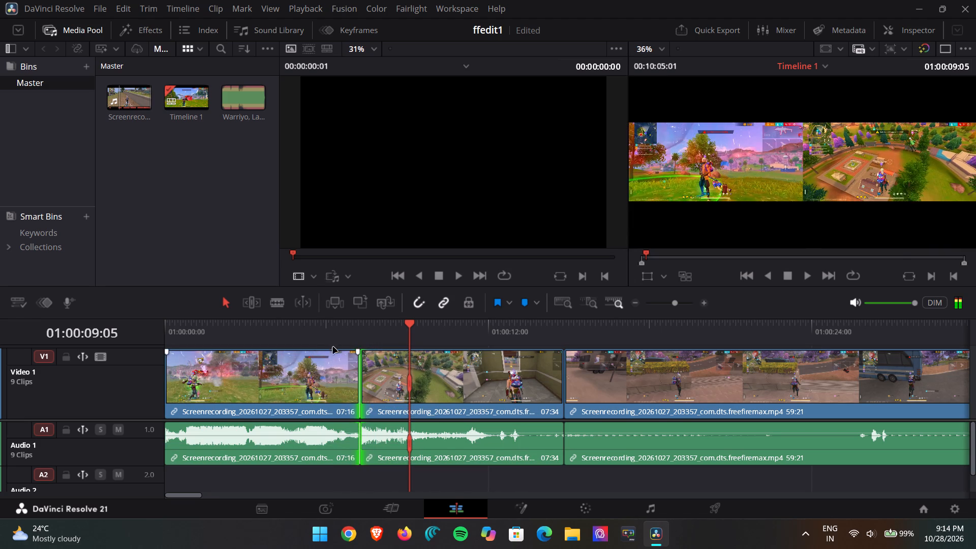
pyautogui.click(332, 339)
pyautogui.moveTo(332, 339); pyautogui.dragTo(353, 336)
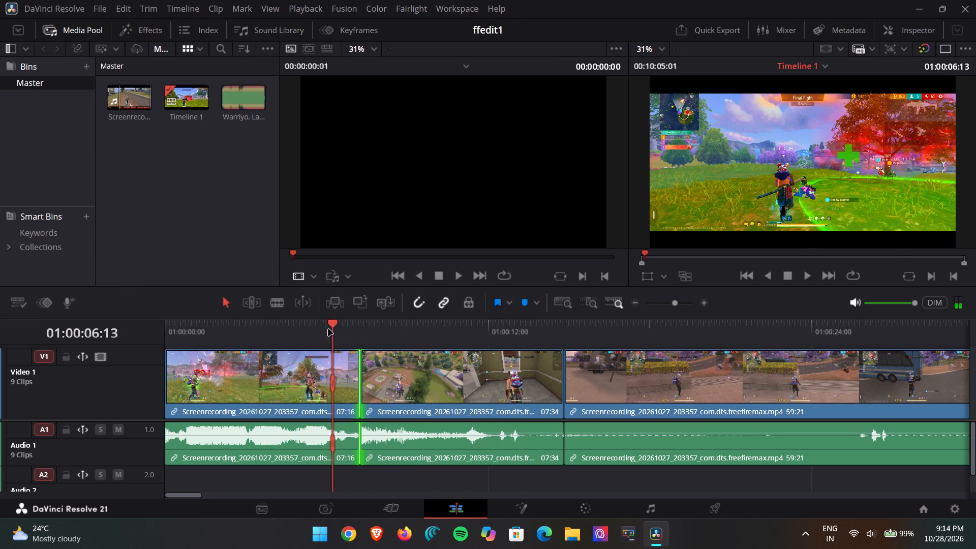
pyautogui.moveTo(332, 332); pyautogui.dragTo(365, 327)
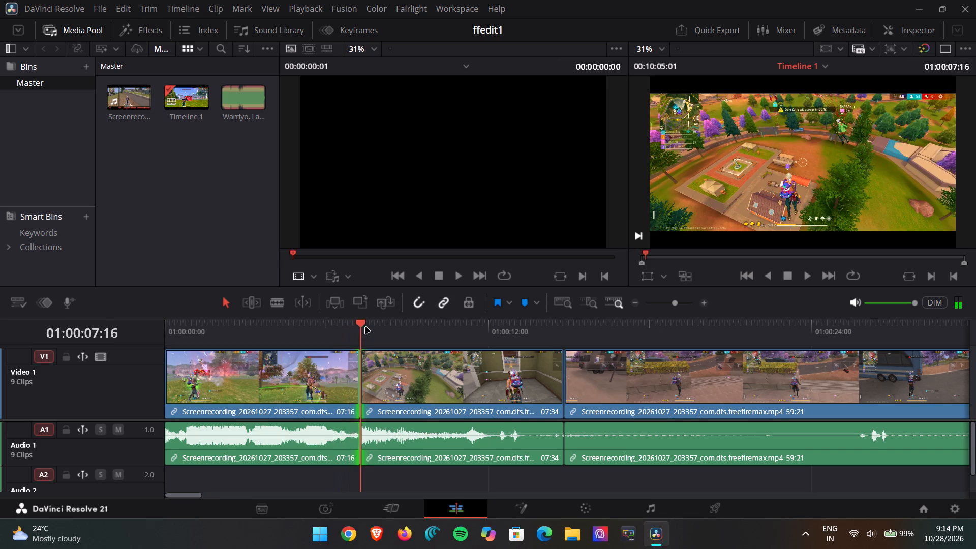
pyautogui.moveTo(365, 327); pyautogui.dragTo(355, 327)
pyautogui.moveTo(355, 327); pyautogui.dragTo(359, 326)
# Roll the cut between the fight segment and the landing clip so the fight segment lasts 07:37.
pyautogui.click(372, 383)
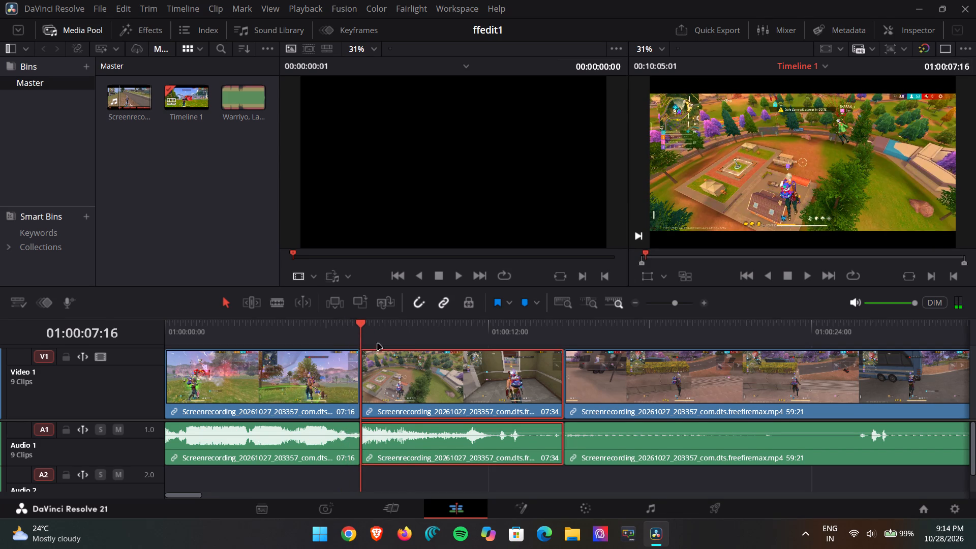
pyautogui.click(403, 335)
pyautogui.click(358, 373)
pyautogui.moveTo(360, 375); pyautogui.dragTo(366, 374)
pyautogui.moveTo(357, 373); pyautogui.dragTo(359, 375)
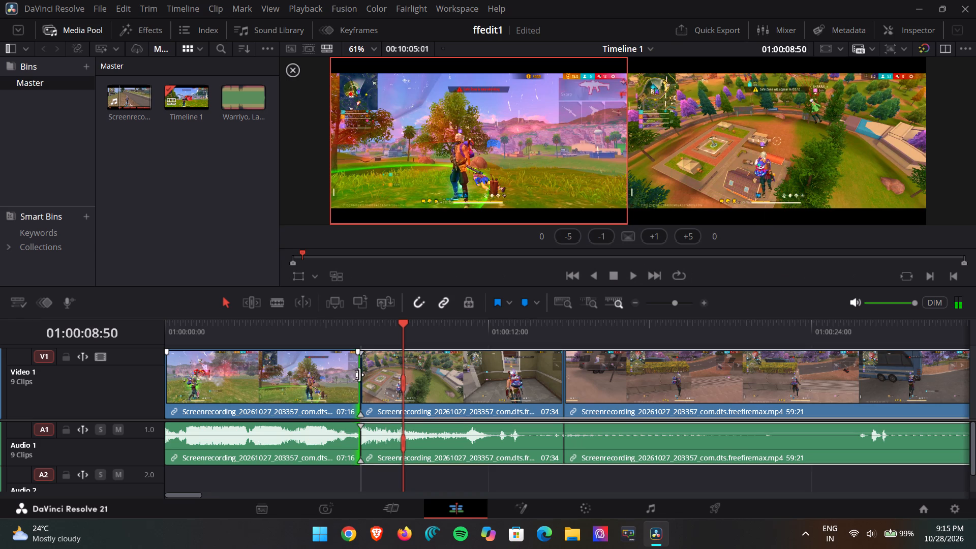
pyautogui.moveTo(359, 375); pyautogui.dragTo(367, 375)
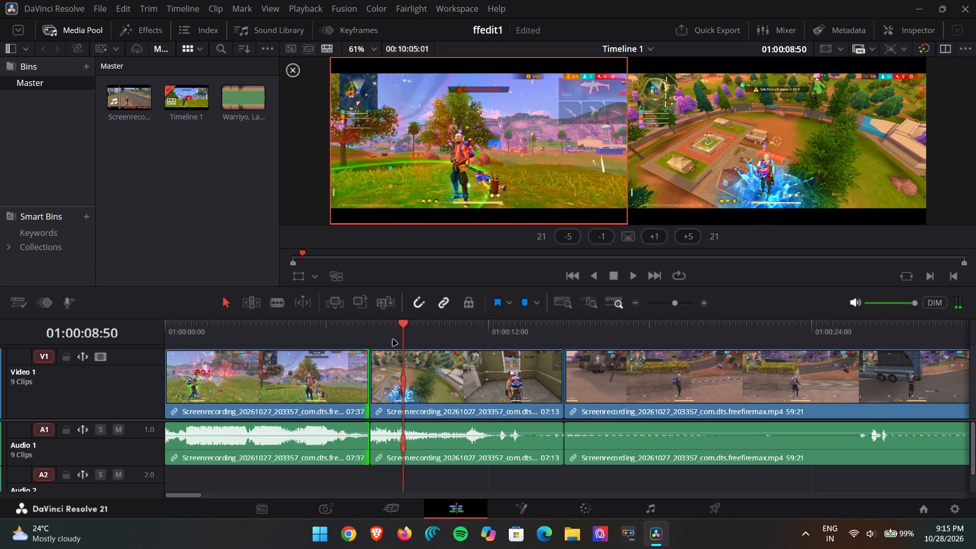
# Move the landing clip to start at 01:00:08:06, and extend its start back to meet the end of the fight segment.
pyautogui.click(383, 334)
pyautogui.moveTo(444, 373); pyautogui.dragTo(449, 373)
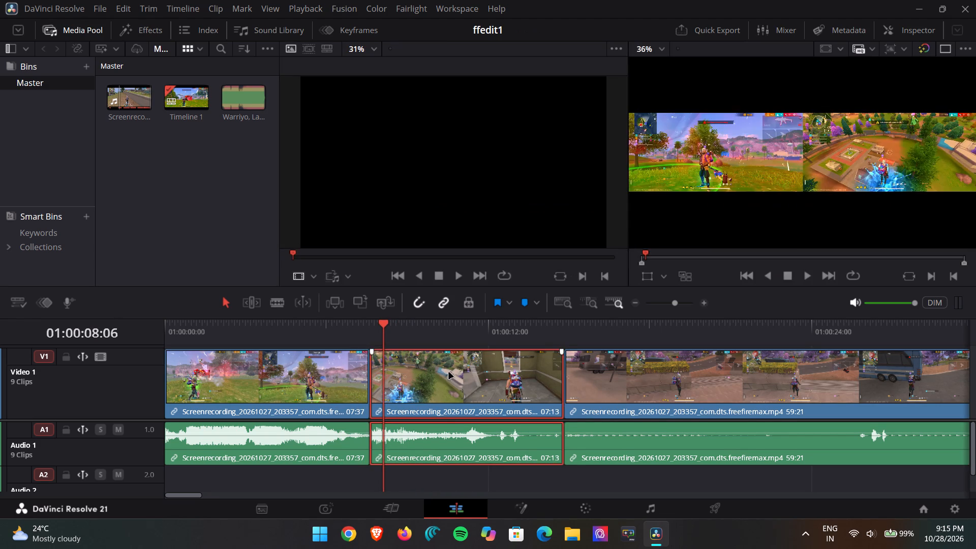
pyautogui.moveTo(449, 373); pyautogui.dragTo(457, 372)
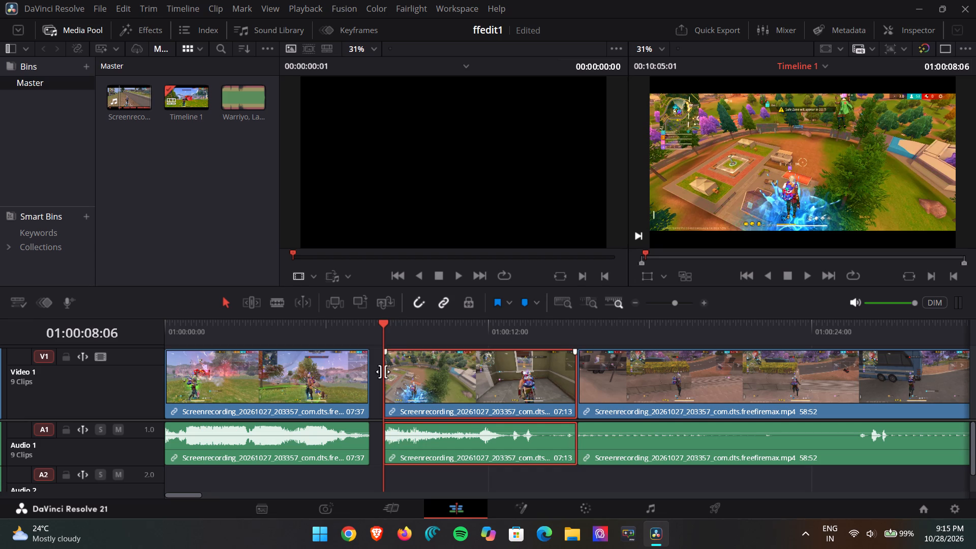
pyautogui.moveTo(384, 372); pyautogui.dragTo(376, 372)
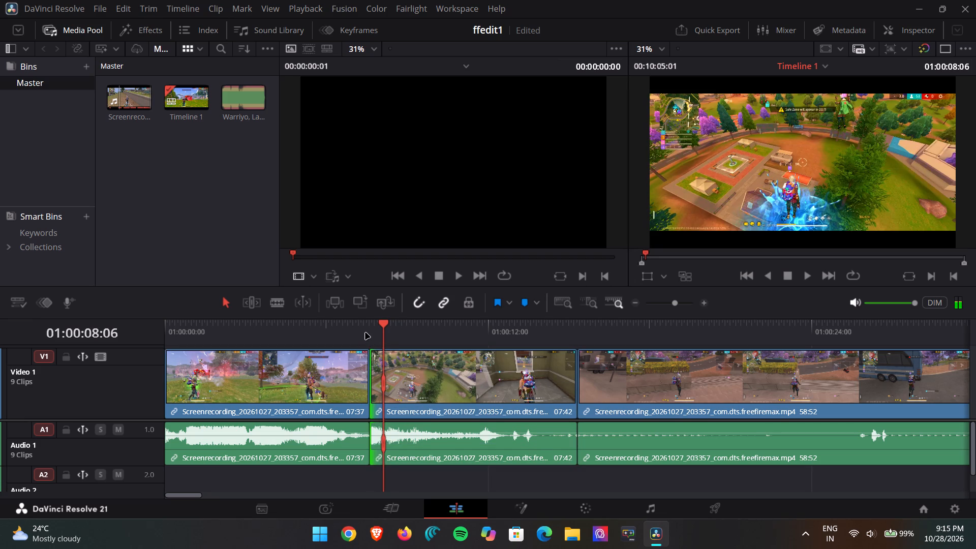
# Play the timeline from 01:00:00:00 through the fight segment and its join with the landing clip.
pyautogui.click(365, 333)
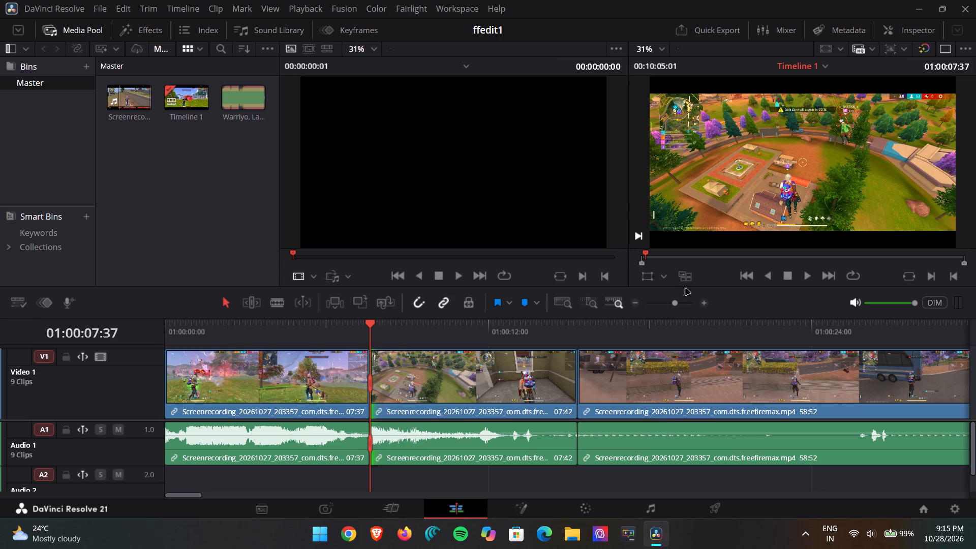
pyautogui.moveTo(374, 343); pyautogui.dragTo(224, 343)
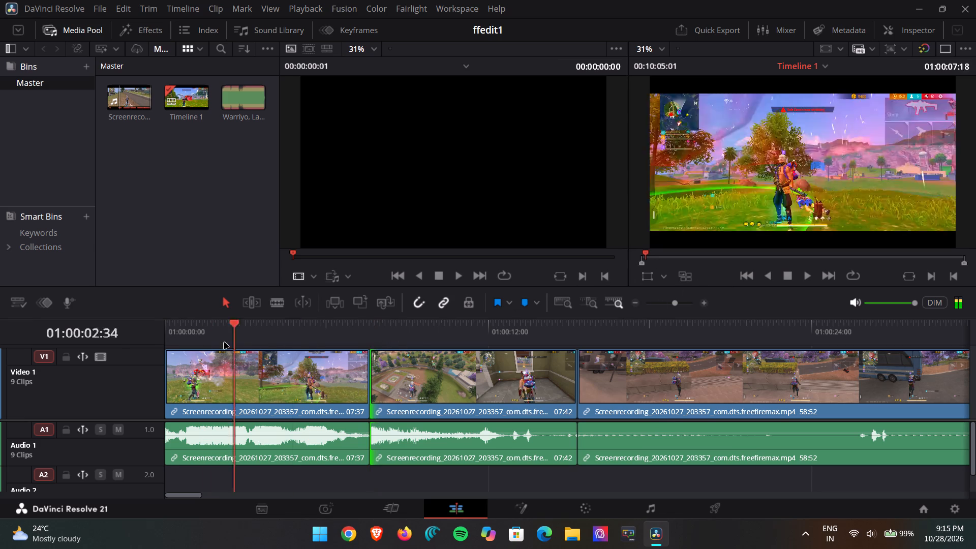
pyautogui.moveTo(224, 343); pyautogui.dragTo(115, 343)
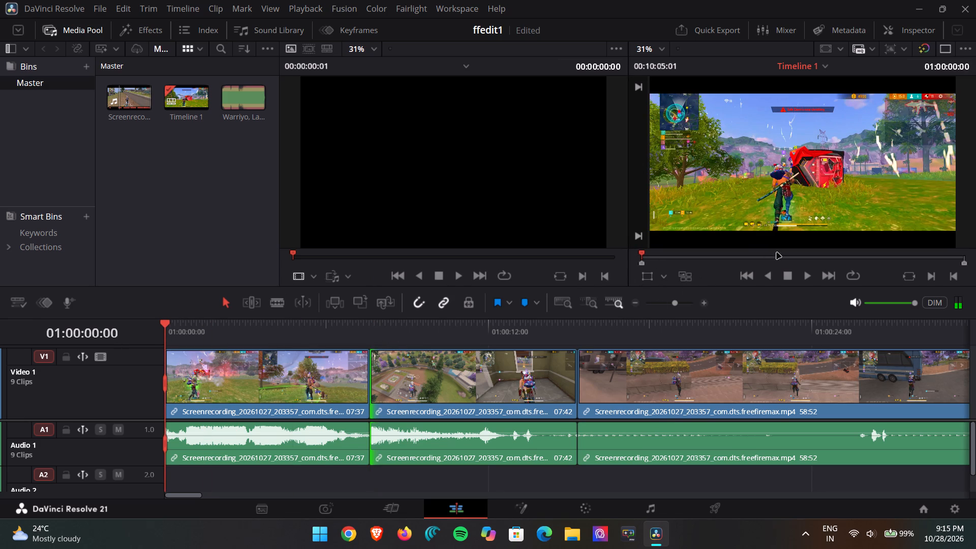
pyautogui.click(807, 276)
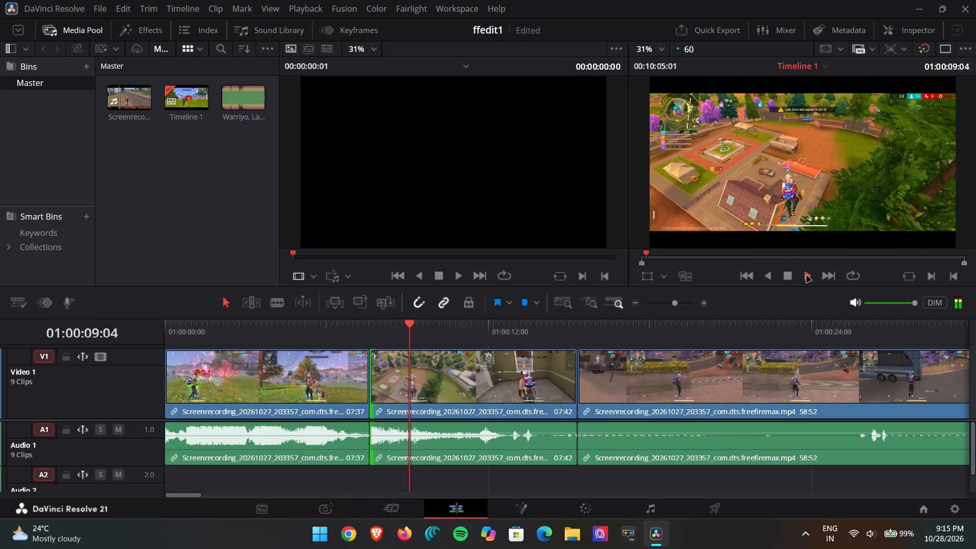
pyautogui.click(782, 280)
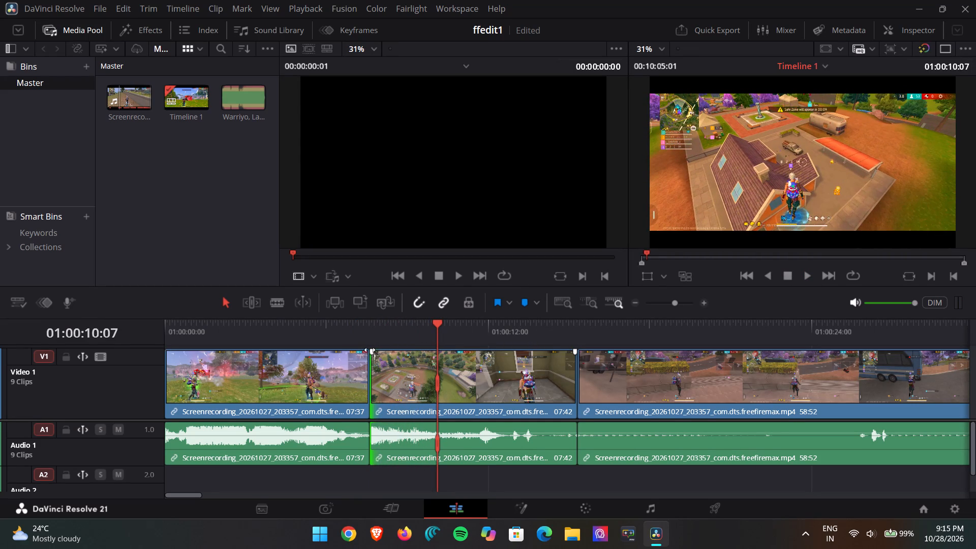
# Add a video fade-in at the start of the landing clip, lengthening it in stages while playing back the join.
pyautogui.moveTo(371, 350); pyautogui.dragTo(392, 349)
pyautogui.moveTo(358, 330); pyautogui.dragTo(333, 331)
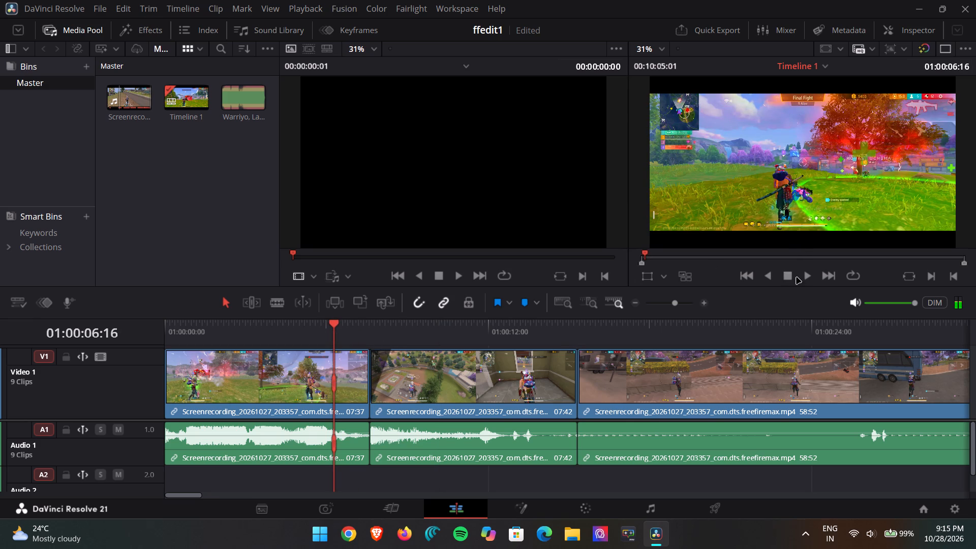
pyautogui.click(808, 273)
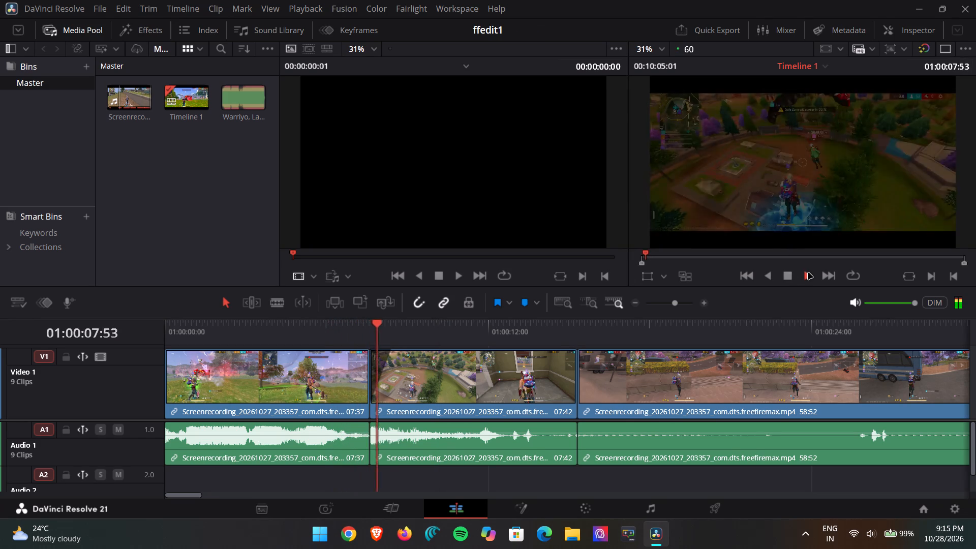
pyautogui.click(789, 277)
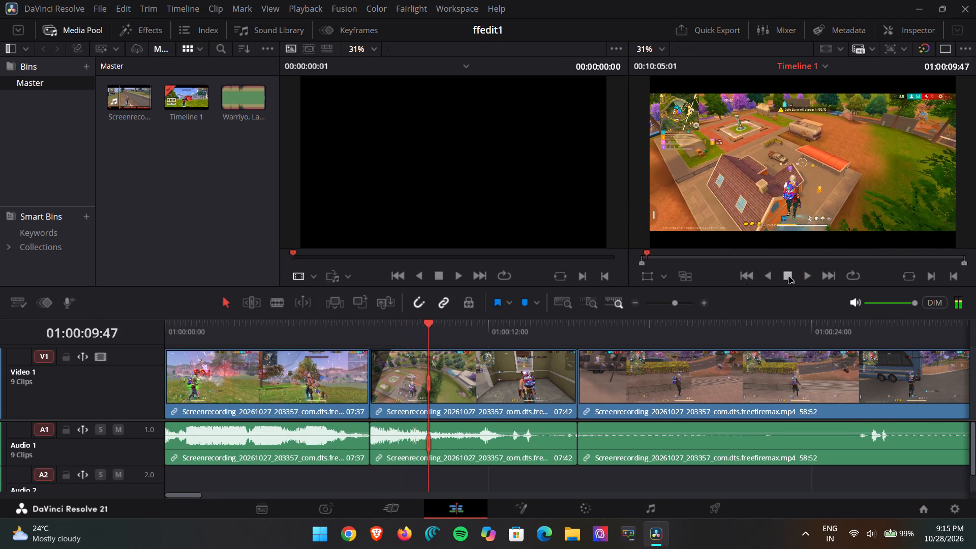
pyautogui.moveTo(393, 352); pyautogui.dragTo(397, 353)
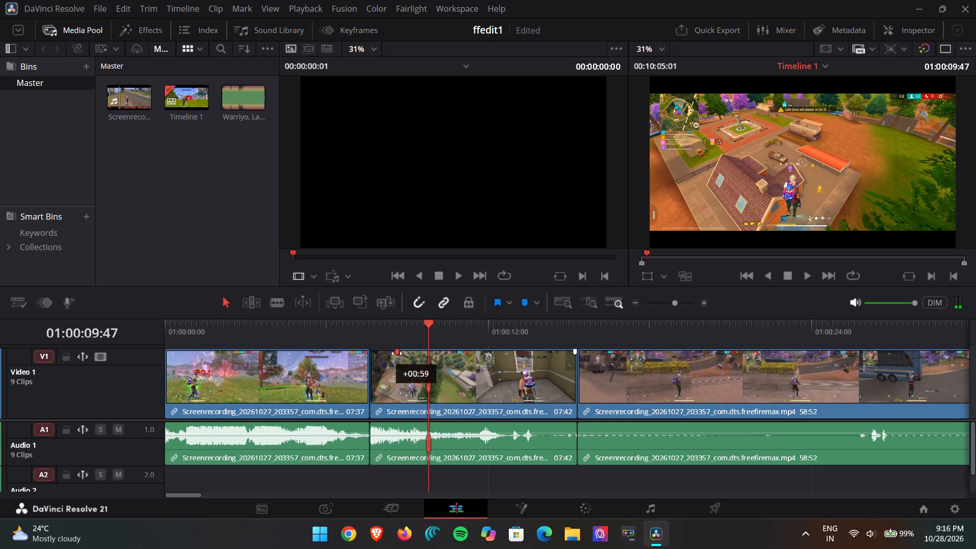
pyautogui.moveTo(397, 353); pyautogui.dragTo(403, 354)
pyautogui.moveTo(376, 322); pyautogui.dragTo(357, 326)
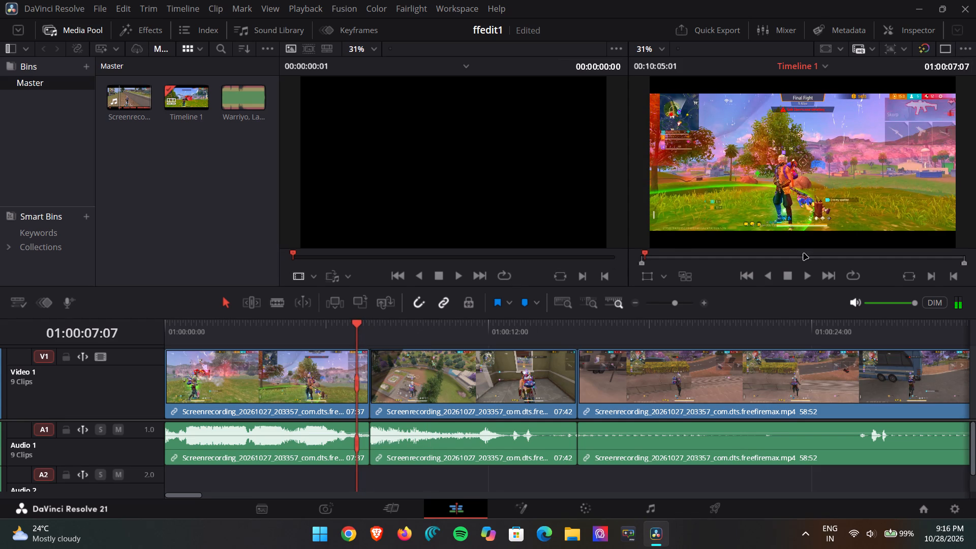
pyautogui.click(811, 274)
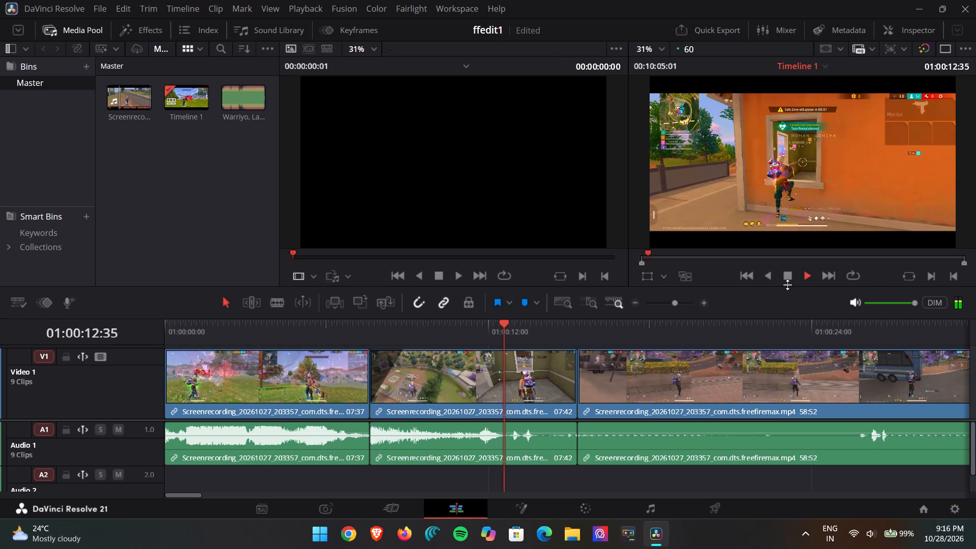
pyautogui.click(786, 280)
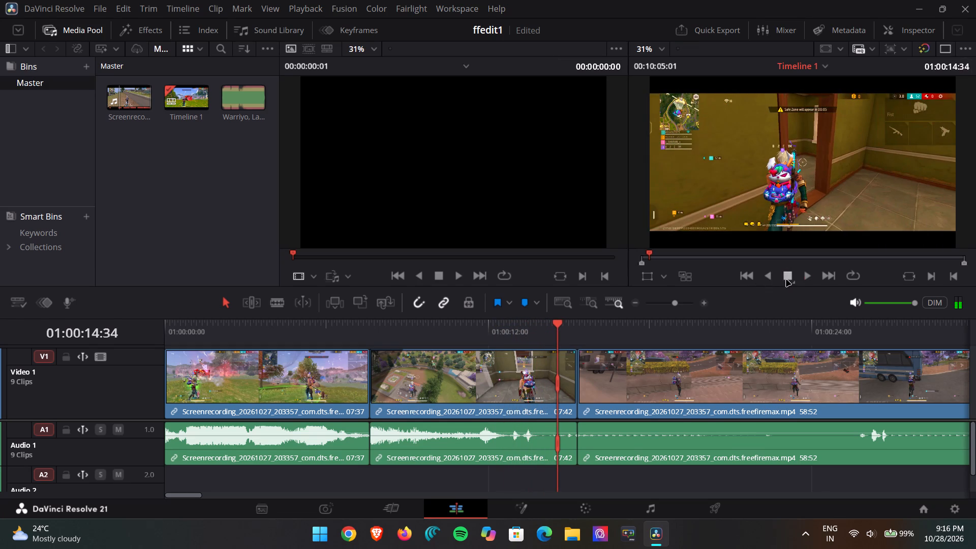
pyautogui.click(395, 341)
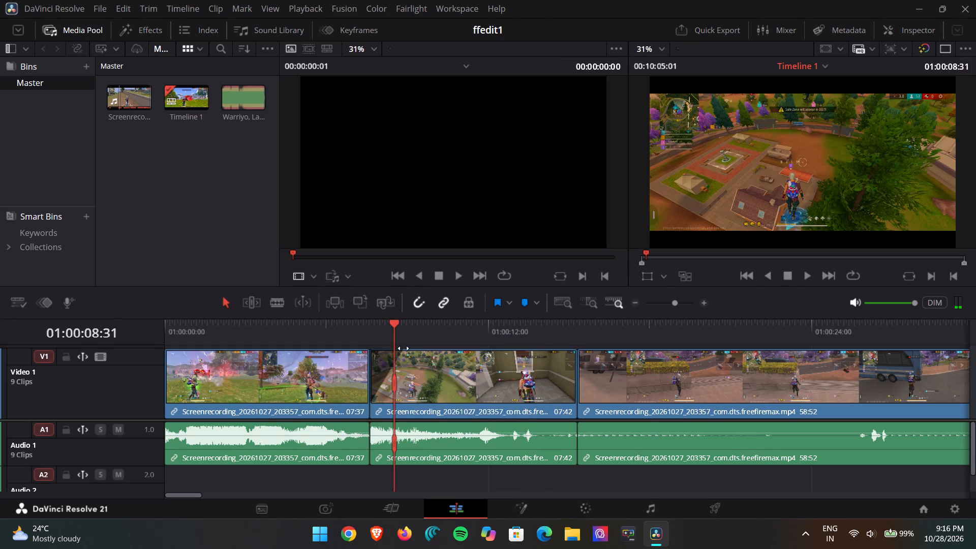
pyautogui.moveTo(405, 351); pyautogui.dragTo(415, 353)
pyautogui.moveTo(403, 340); pyautogui.dragTo(356, 334)
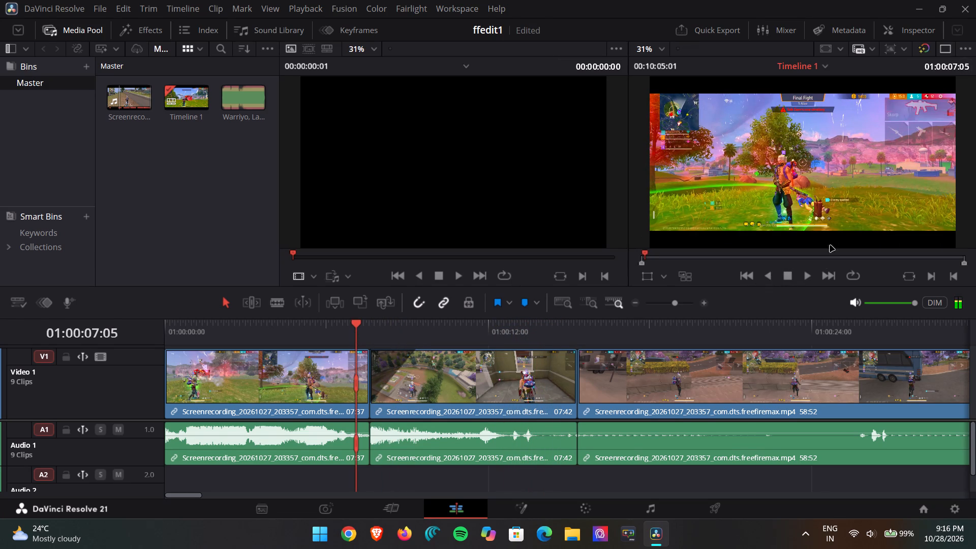
pyautogui.click(809, 274)
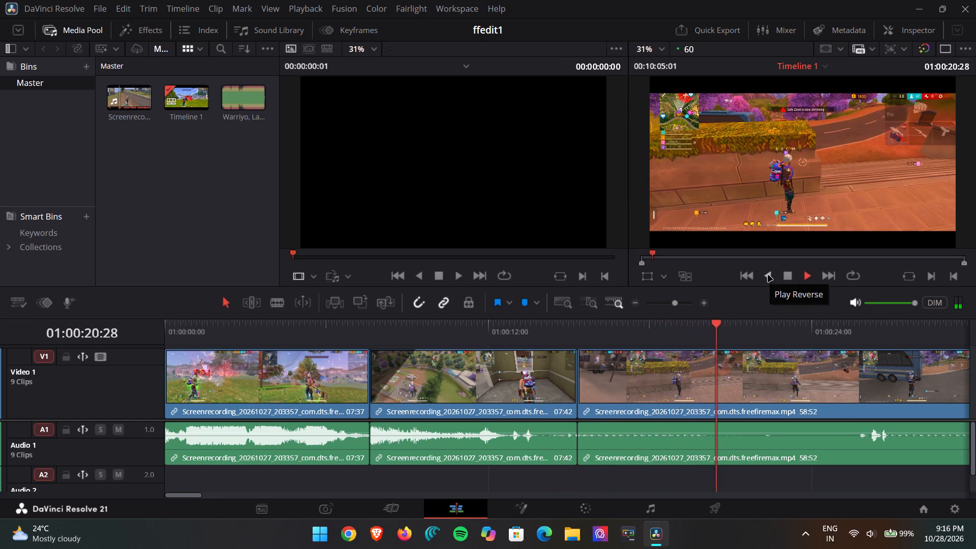
pyautogui.click(788, 277)
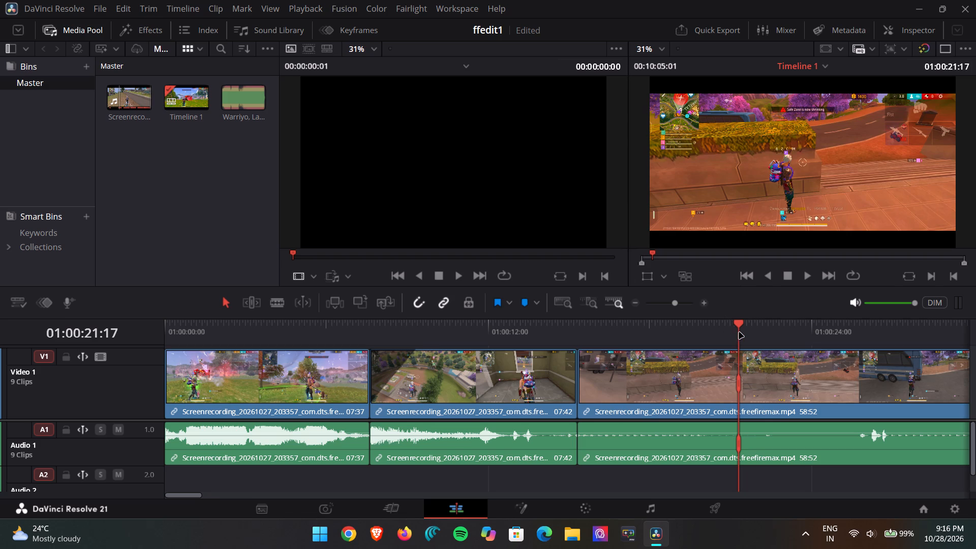
# Park the playhead at the join after the landing clip, 01:00:15:19, and preview the dissolve video transitions.
pyautogui.moveTo(739, 332); pyautogui.dragTo(575, 328)
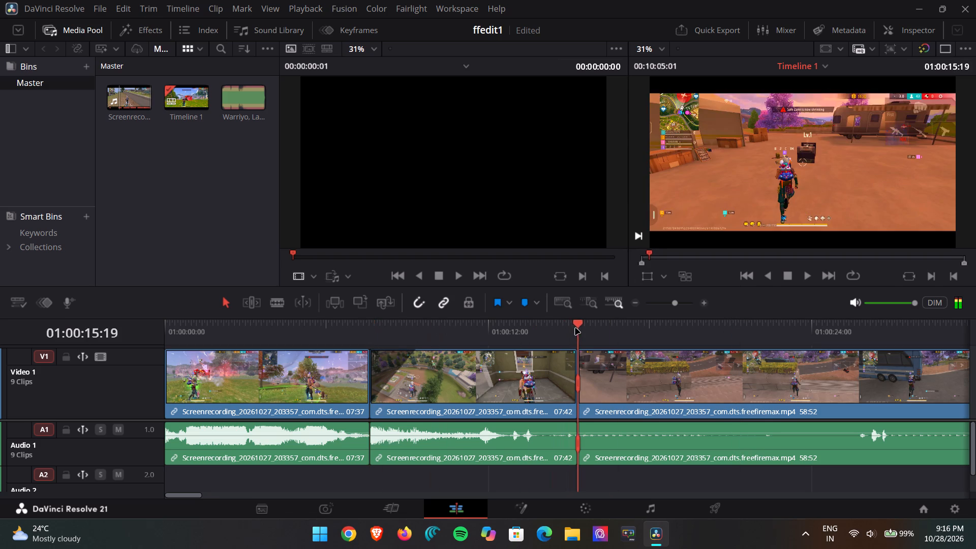
pyautogui.moveTo(575, 328); pyautogui.dragTo(574, 328)
pyautogui.click(134, 32)
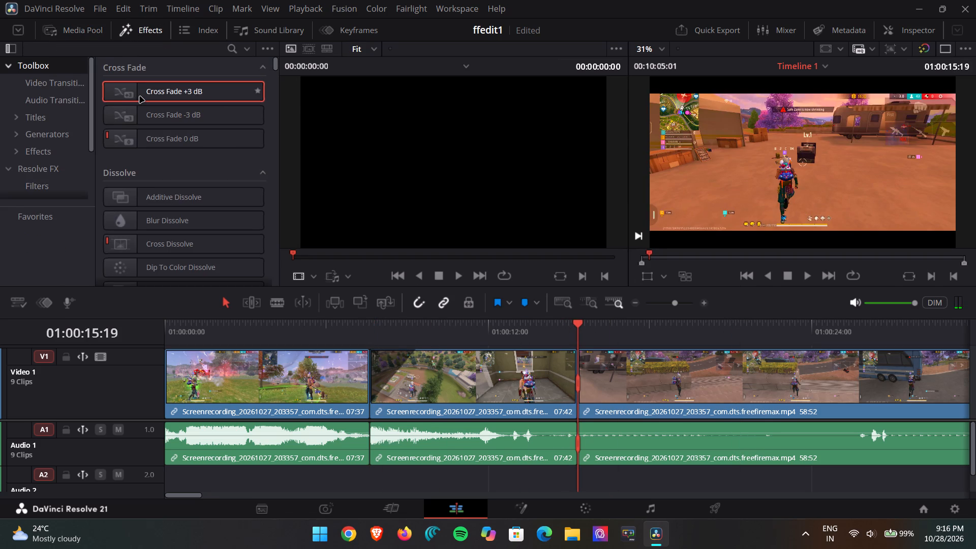
pyautogui.click(50, 80)
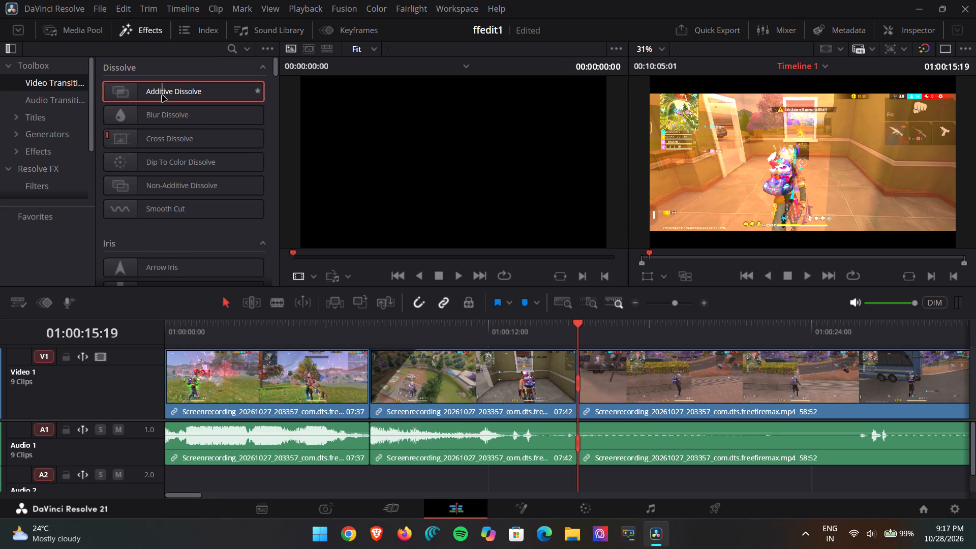
pyautogui.click(162, 96)
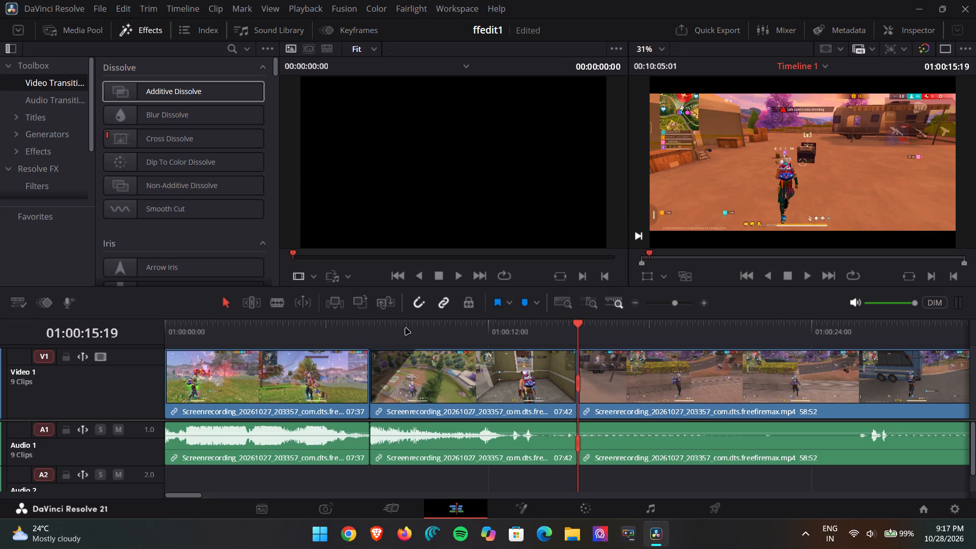
# Remove the video fade-in from the start of the landing clip.
pyautogui.moveTo(418, 352); pyautogui.dragTo(369, 353)
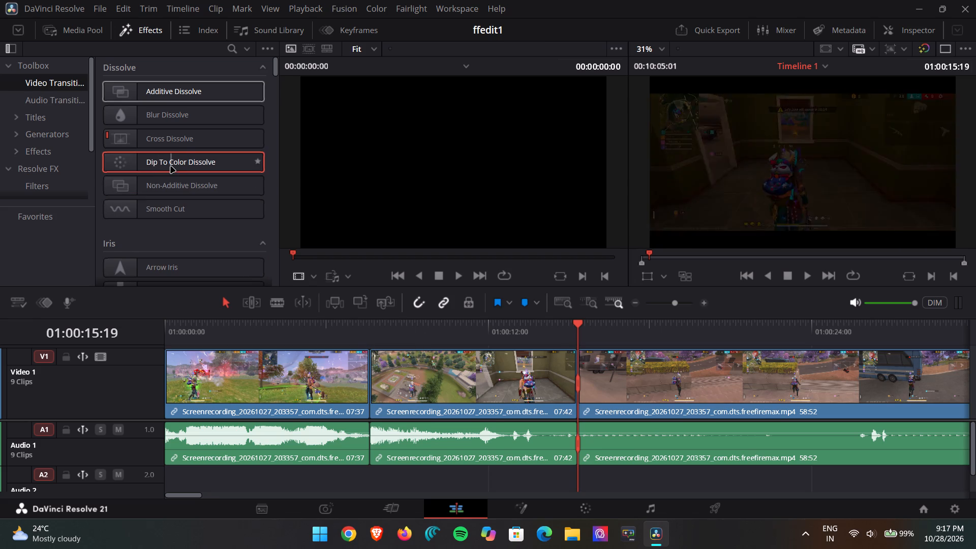
# Add a Dip To Color Dissolve at the join between the fight segment and the landing clip, and play it back from 01:00:06:19.
pyautogui.moveTo(158, 162); pyautogui.dragTo(304, 242)
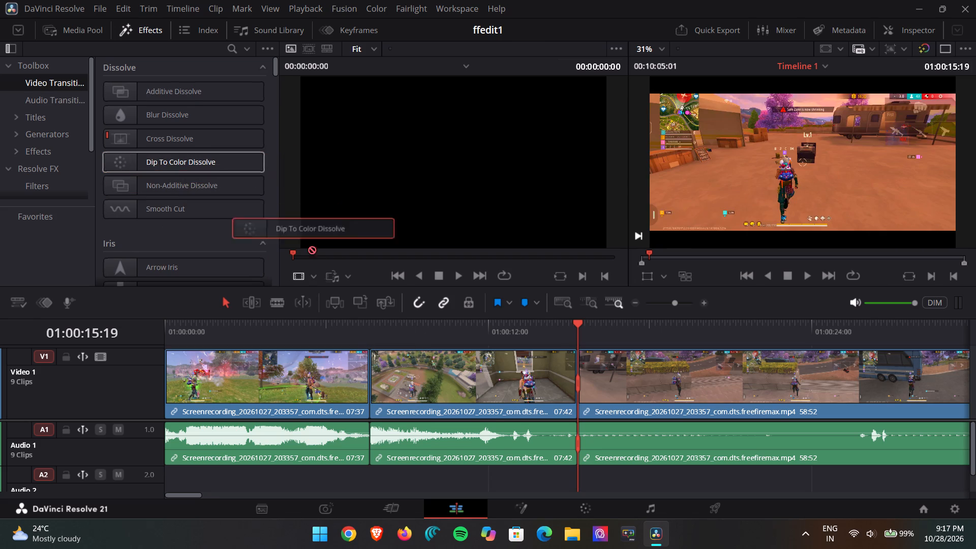
pyautogui.moveTo(304, 242); pyautogui.dragTo(366, 385)
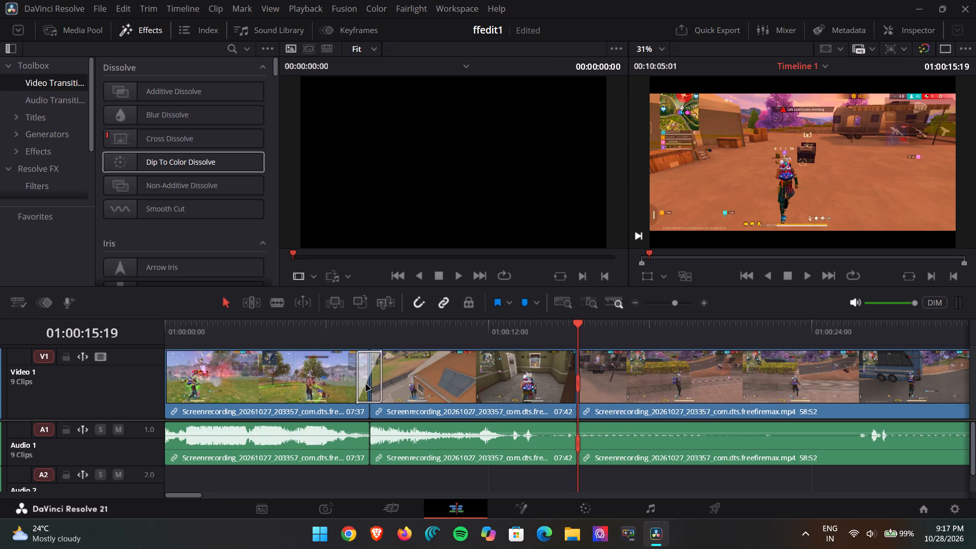
pyautogui.click(335, 336)
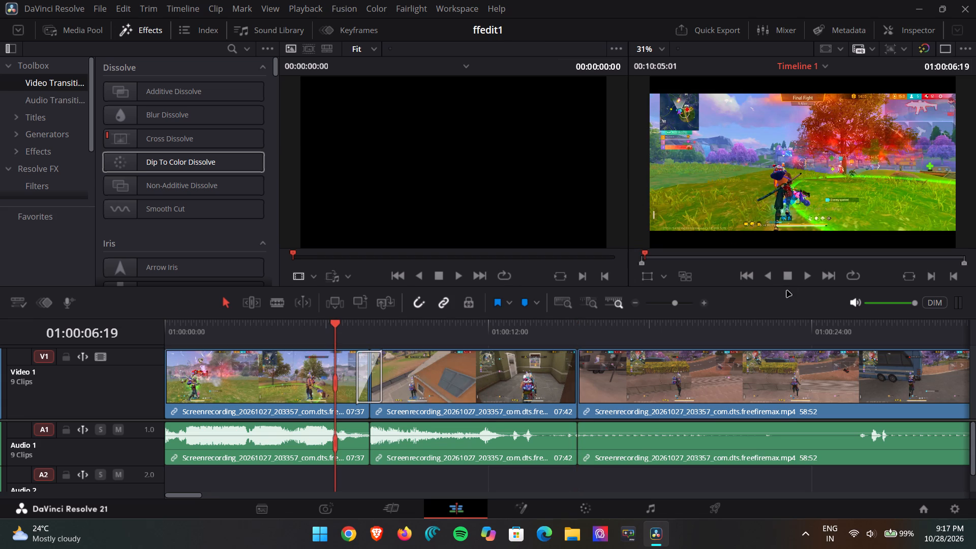
pyautogui.click(804, 278)
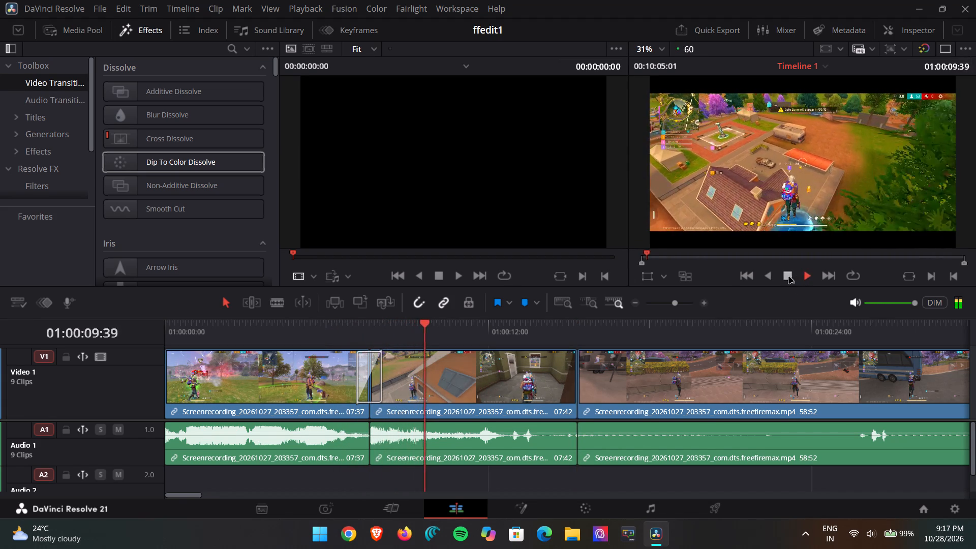
pyautogui.click(789, 277)
# Browse the video transitions library from the Dissolve group to Resolve FX Stylize, previewing candidates with the playhead at 01:00:13:36.
pyautogui.click(566, 337)
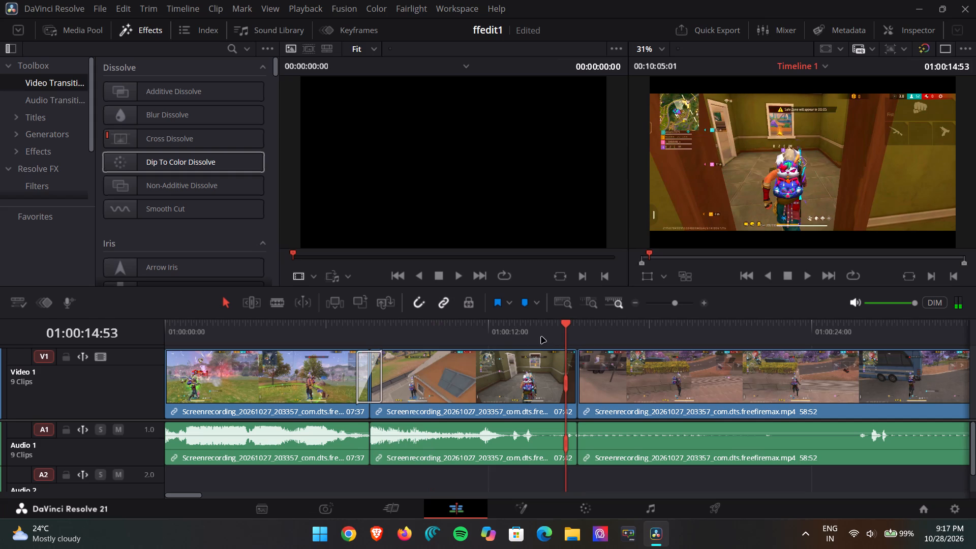
pyautogui.click(531, 341)
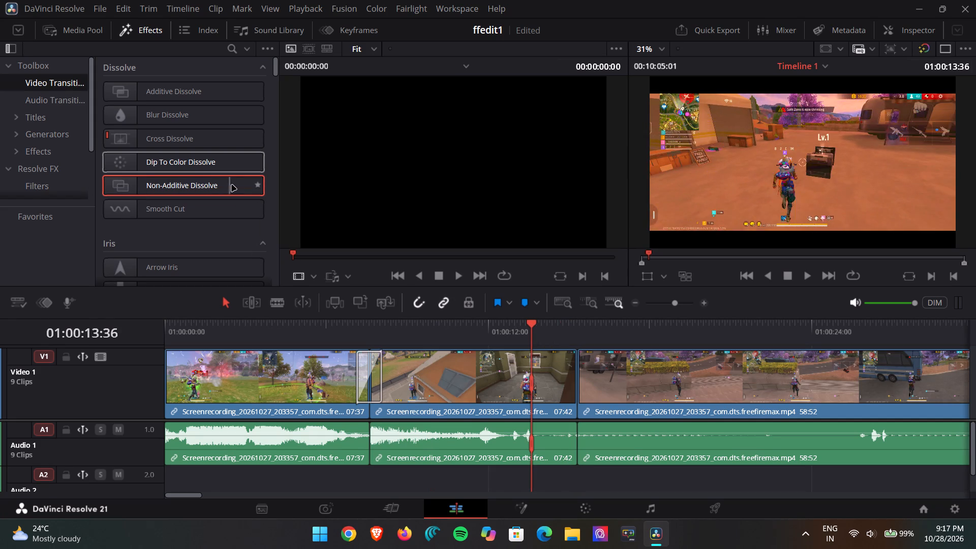
pyautogui.scroll(-2, 208, 179)
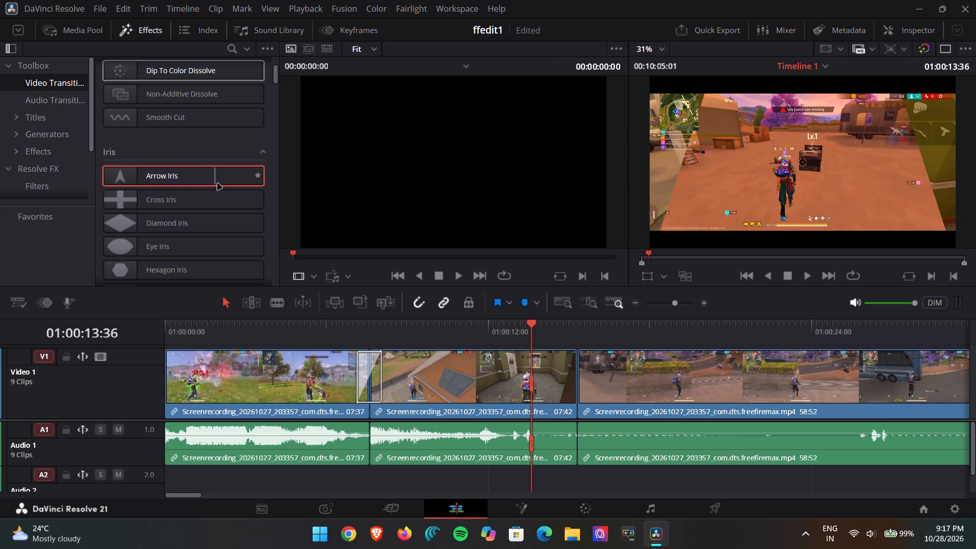
pyautogui.scroll(-4, 168, 213)
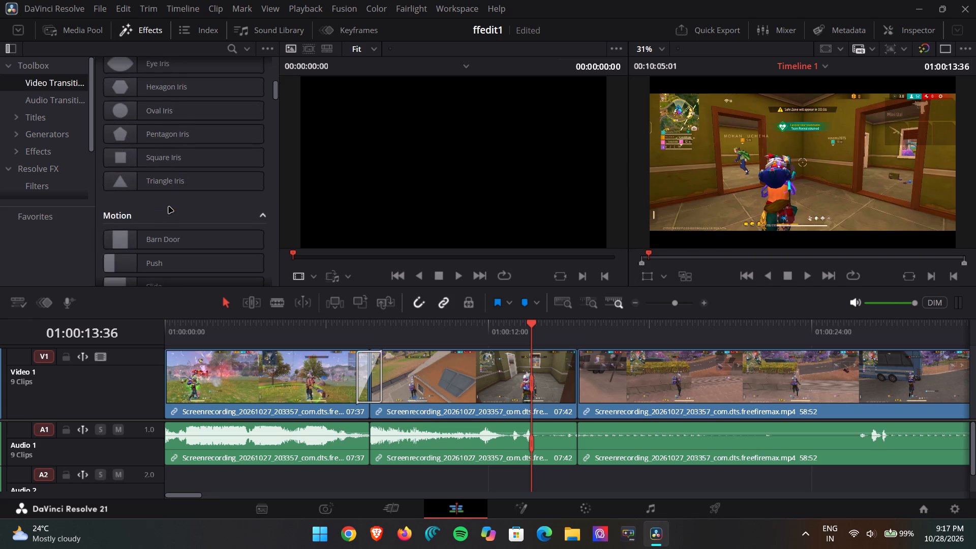
pyautogui.scroll(-1, 169, 207)
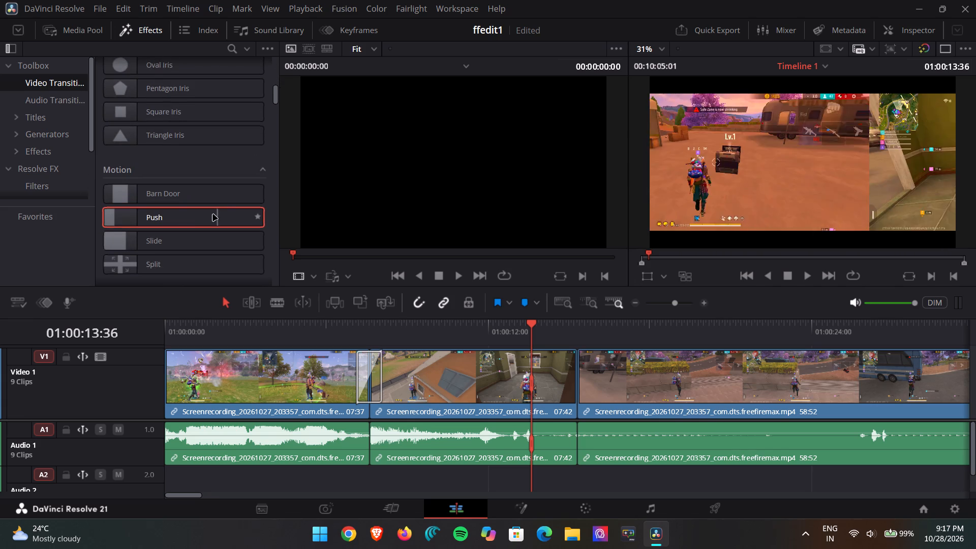
pyautogui.scroll(-2, 157, 188)
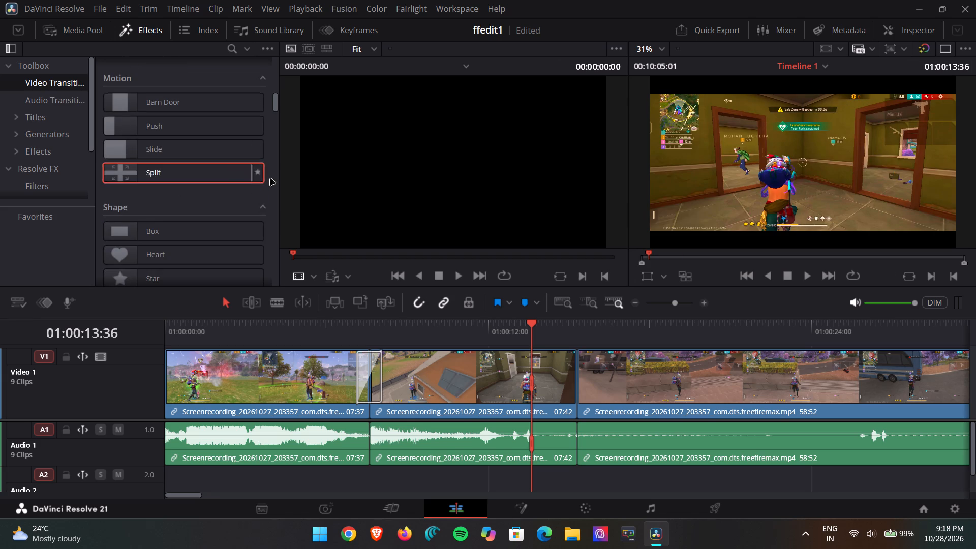
pyautogui.scroll(-3, 189, 192)
pyautogui.scroll(-1, 235, 198)
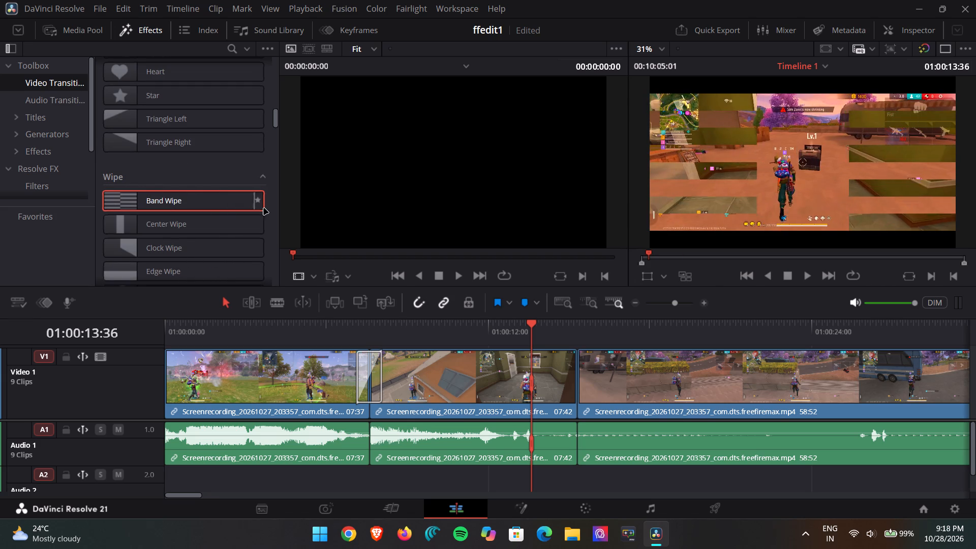
pyautogui.scroll(-3, 304, 194)
pyautogui.scroll(-3, 244, 196)
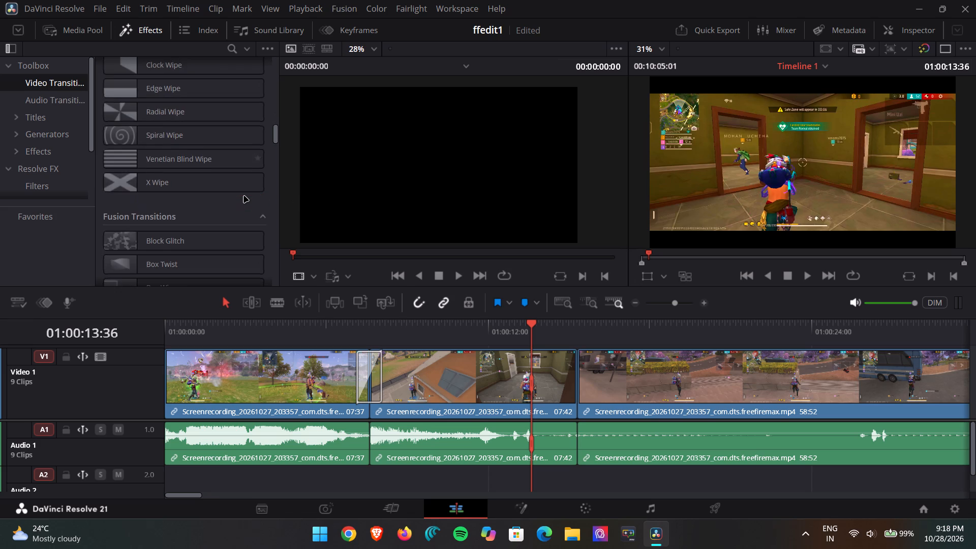
pyautogui.scroll(-2, 244, 196)
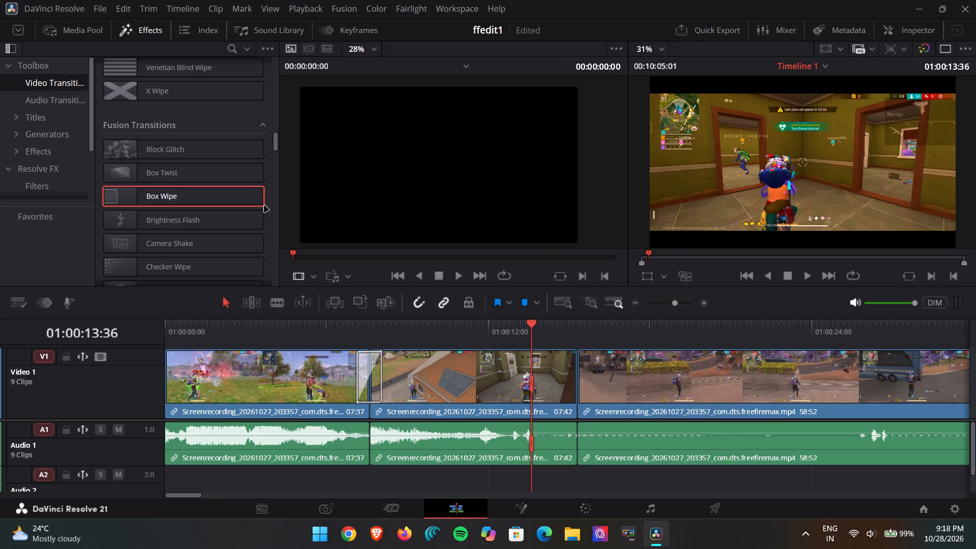
pyautogui.scroll(-6, 264, 206)
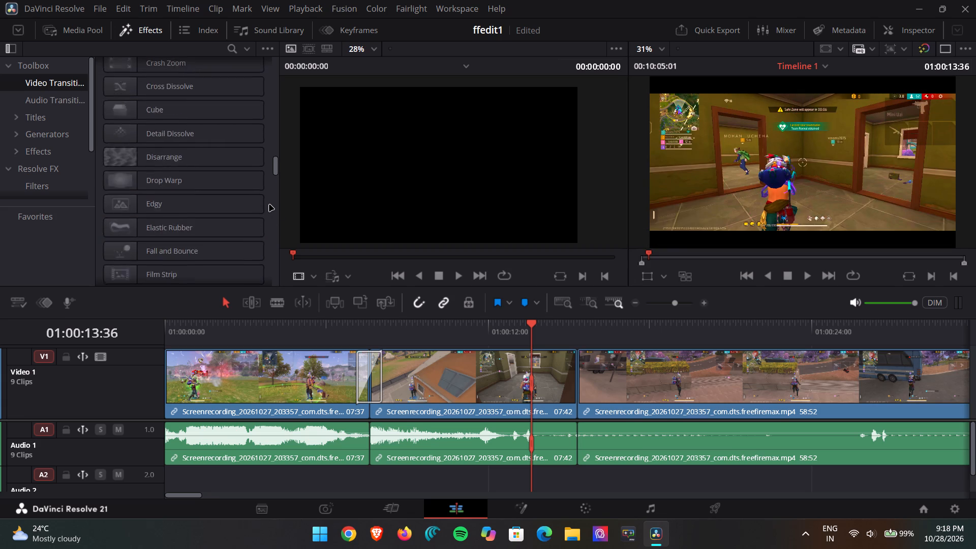
pyautogui.scroll(-5, 269, 205)
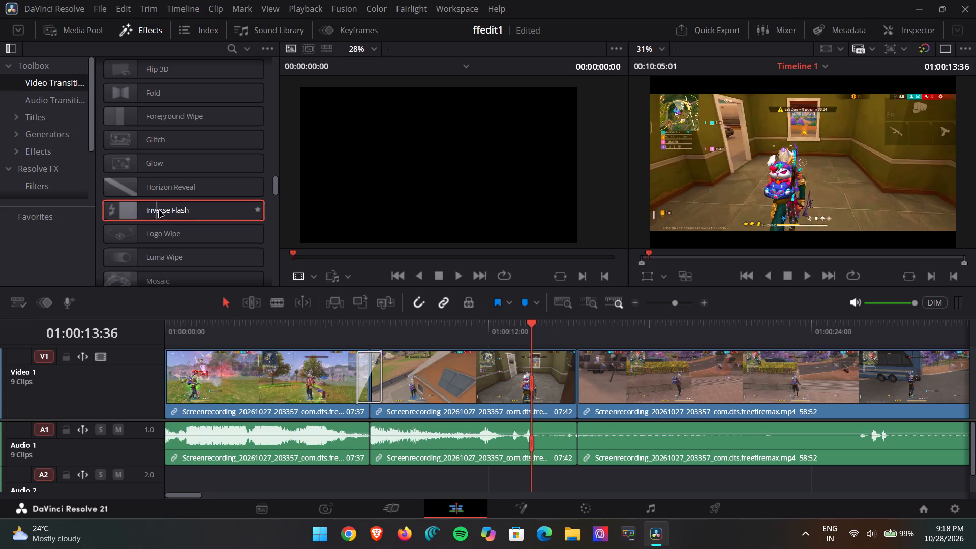
pyautogui.scroll(-2, 284, 205)
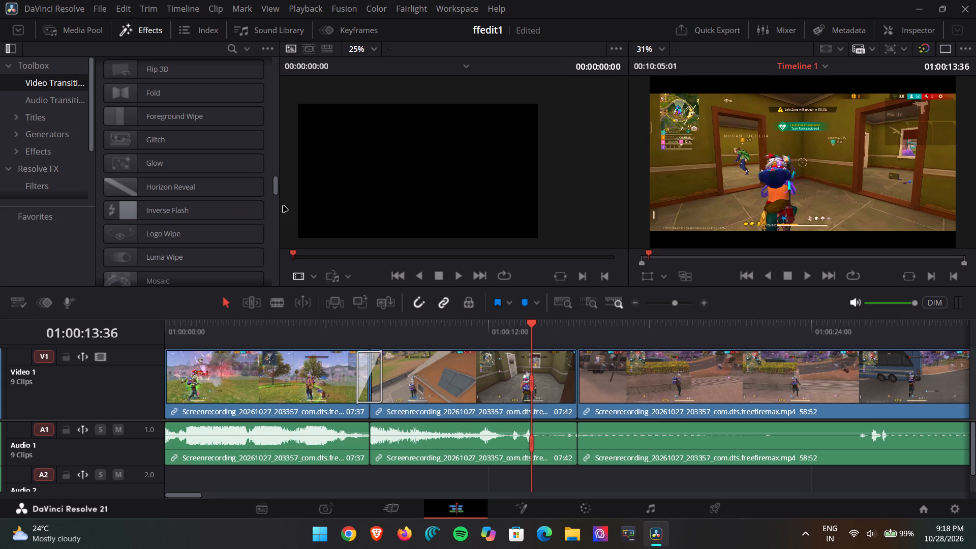
pyautogui.scroll(-7, 283, 206)
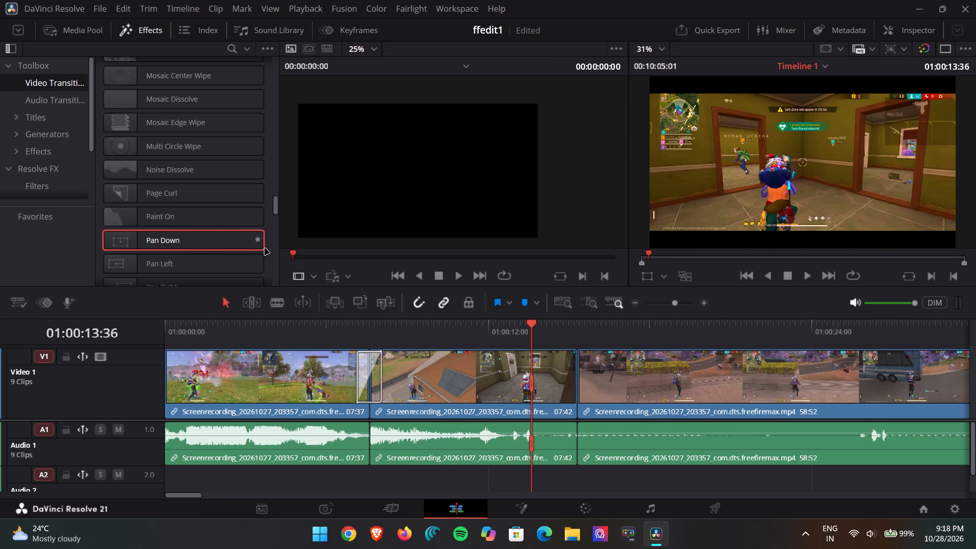
pyautogui.scroll(-5, 240, 242)
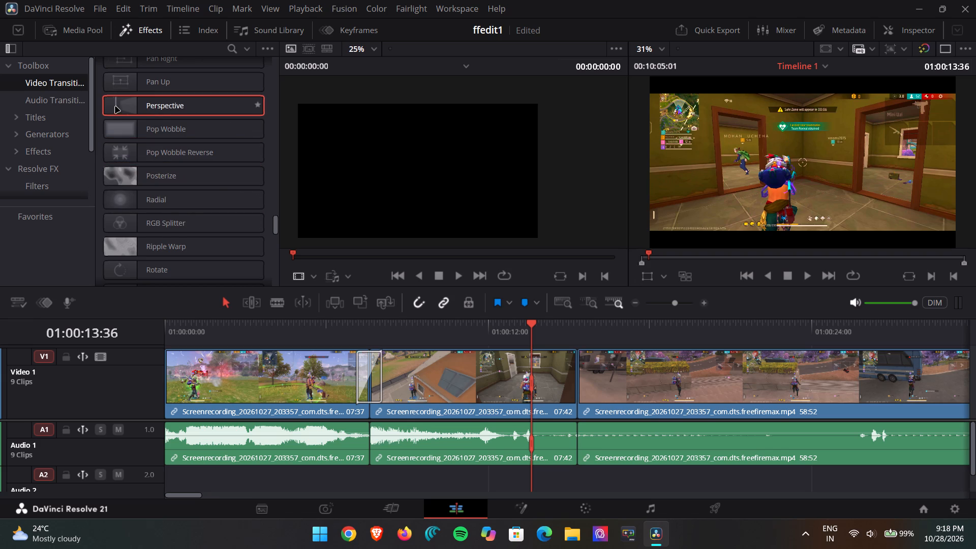
pyautogui.scroll(2, 146, 131)
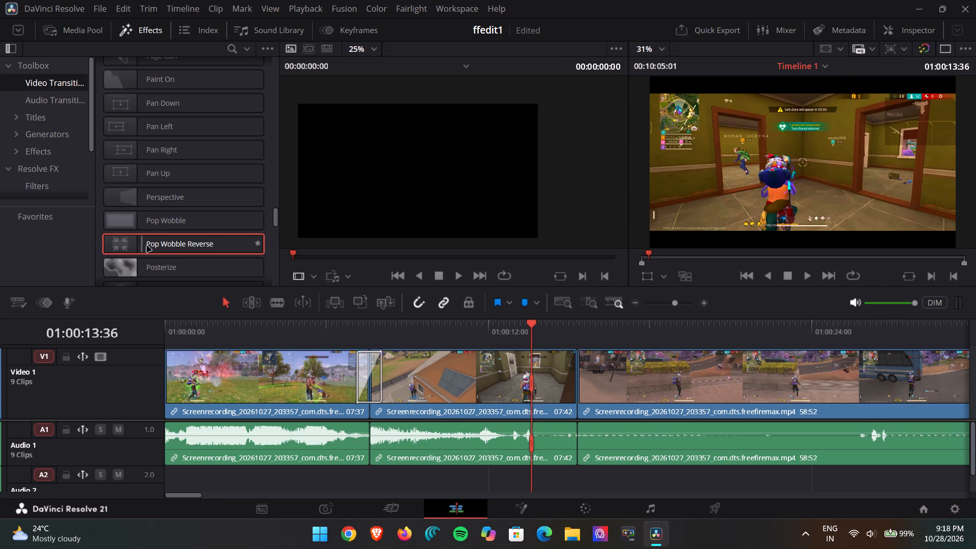
pyautogui.scroll(-2, 292, 212)
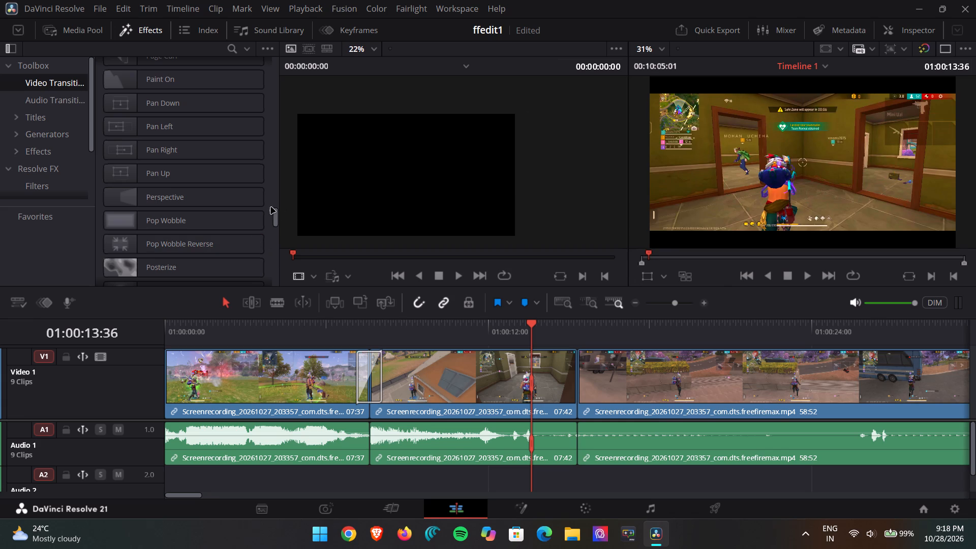
pyautogui.scroll(-2, 267, 211)
pyautogui.scroll(1, 355, 225)
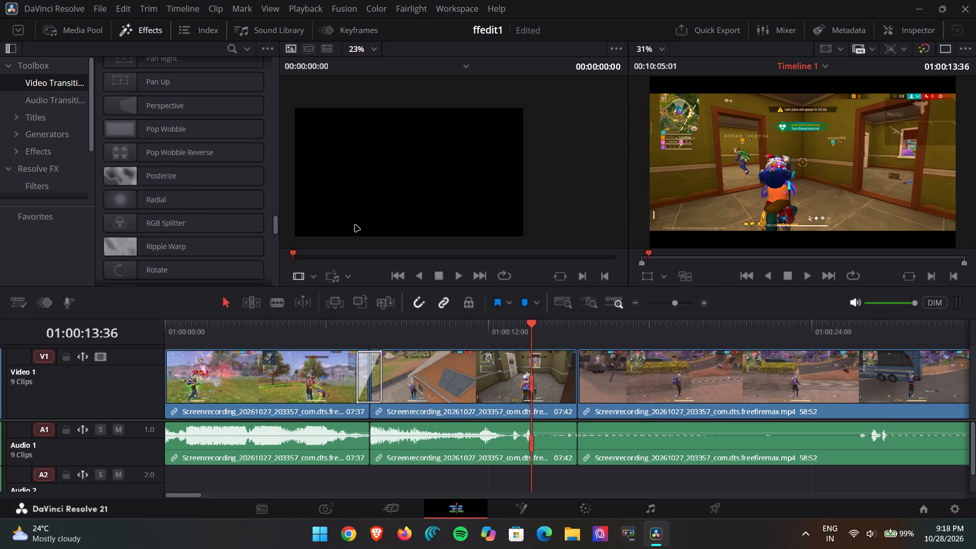
pyautogui.scroll(1, 355, 225)
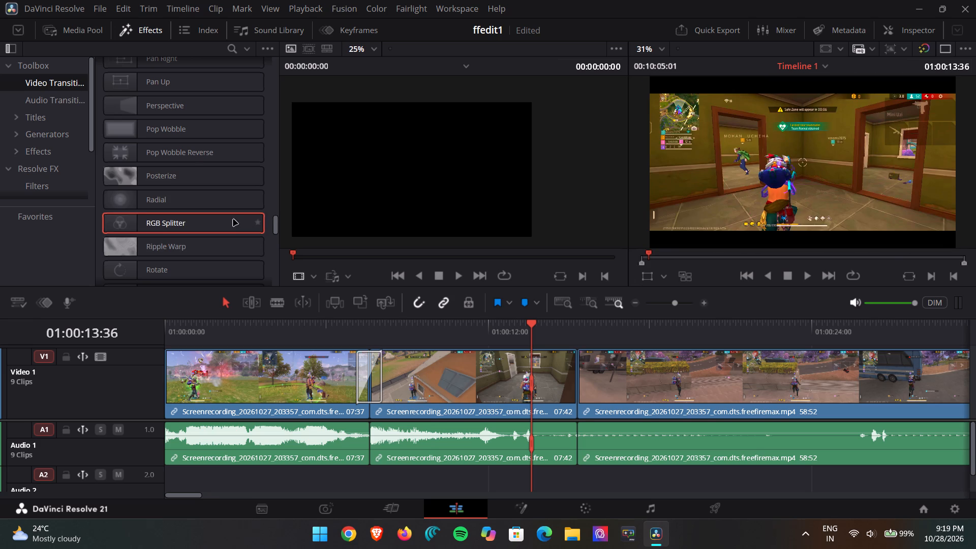
pyautogui.scroll(-1, 250, 209)
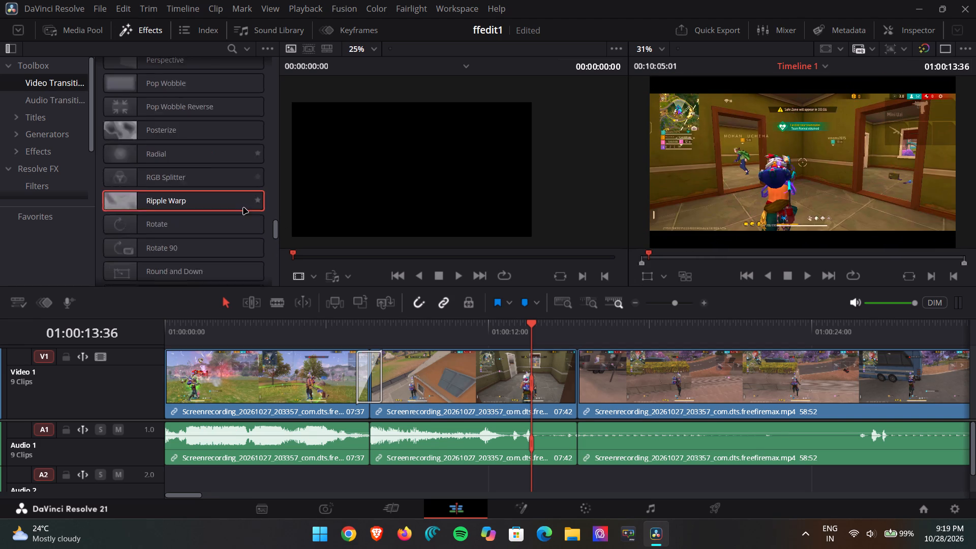
pyautogui.scroll(-4, 243, 208)
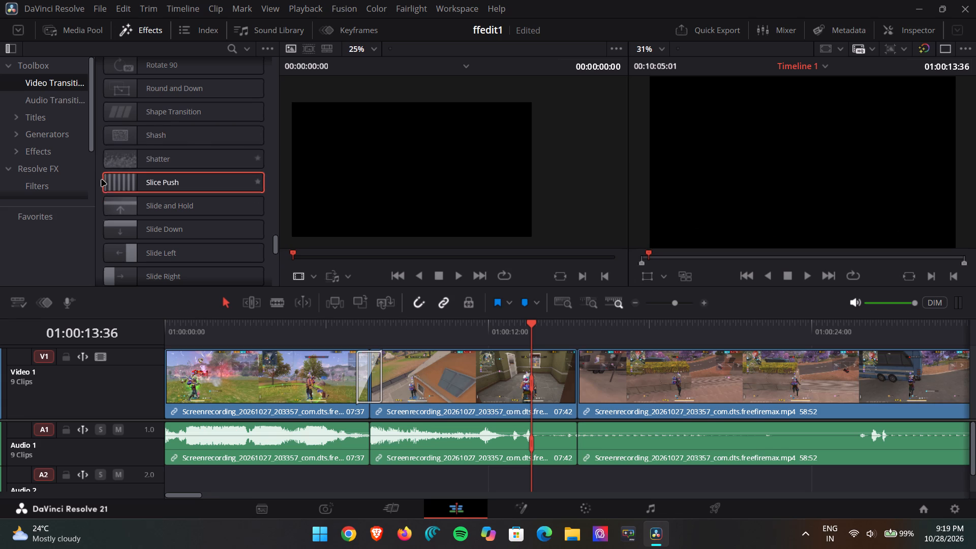
pyautogui.scroll(-7, 109, 184)
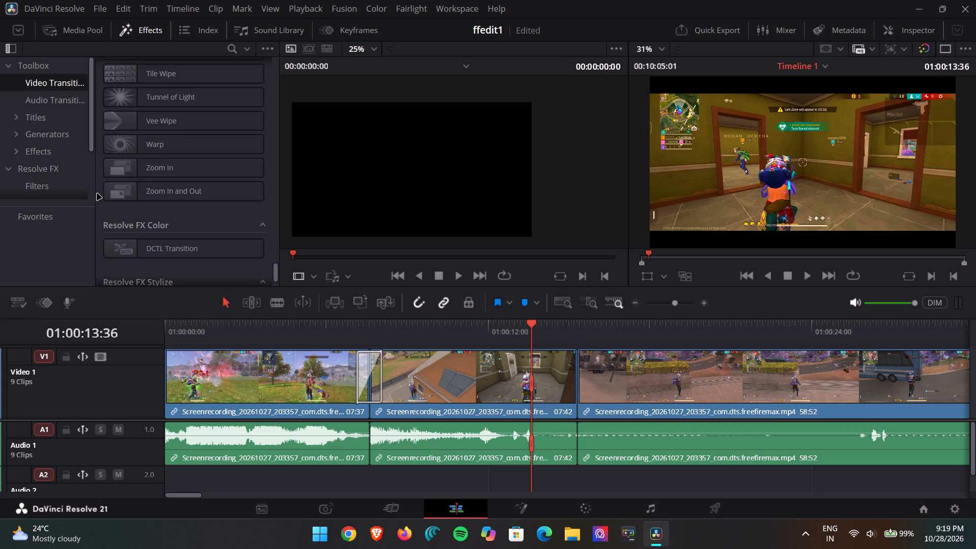
pyautogui.scroll(-1, 97, 194)
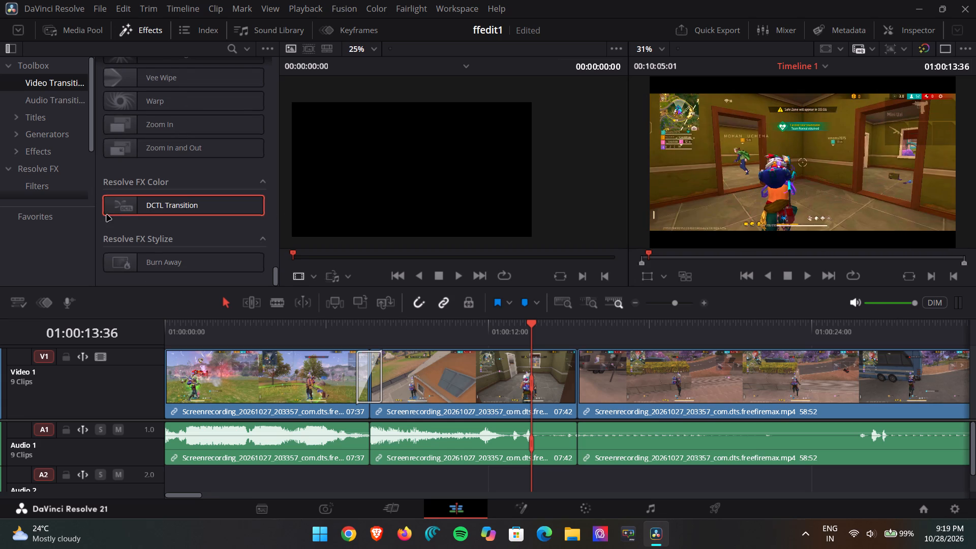
pyautogui.scroll(-2, 197, 218)
pyautogui.scroll(-2, 141, 207)
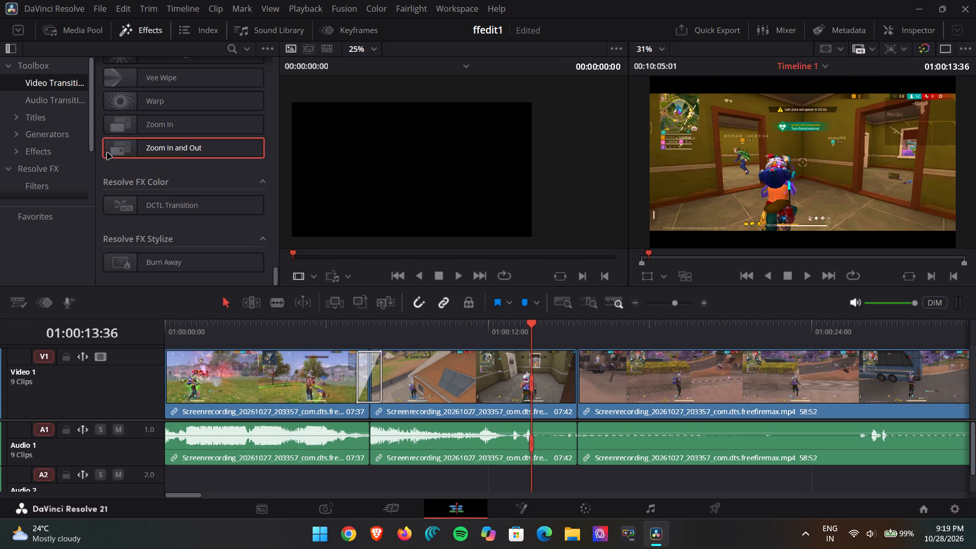
# Browse the Titles library, including the Subtitles and Animated groups, and return to the basic titles to preview Right Lower Third.
pyautogui.click(39, 120)
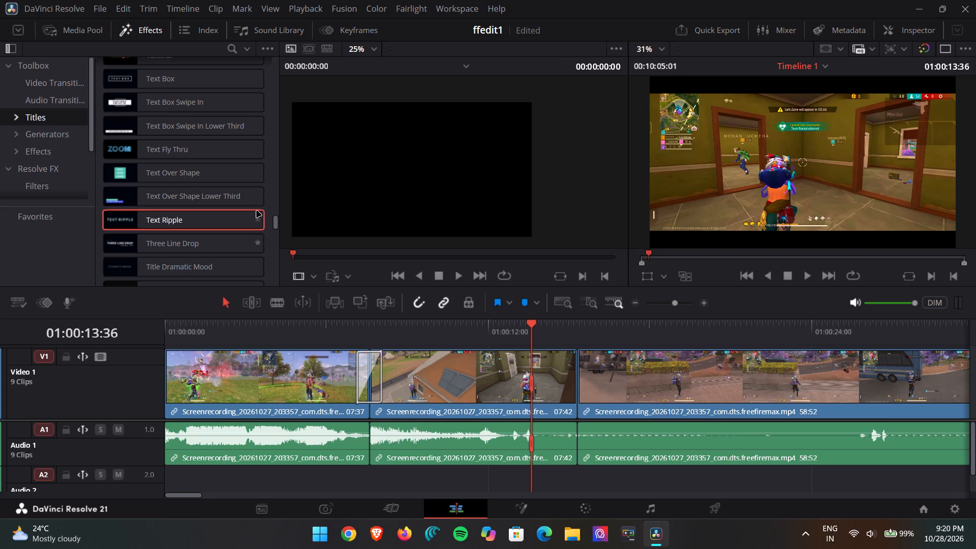
pyautogui.scroll(-3, 192, 179)
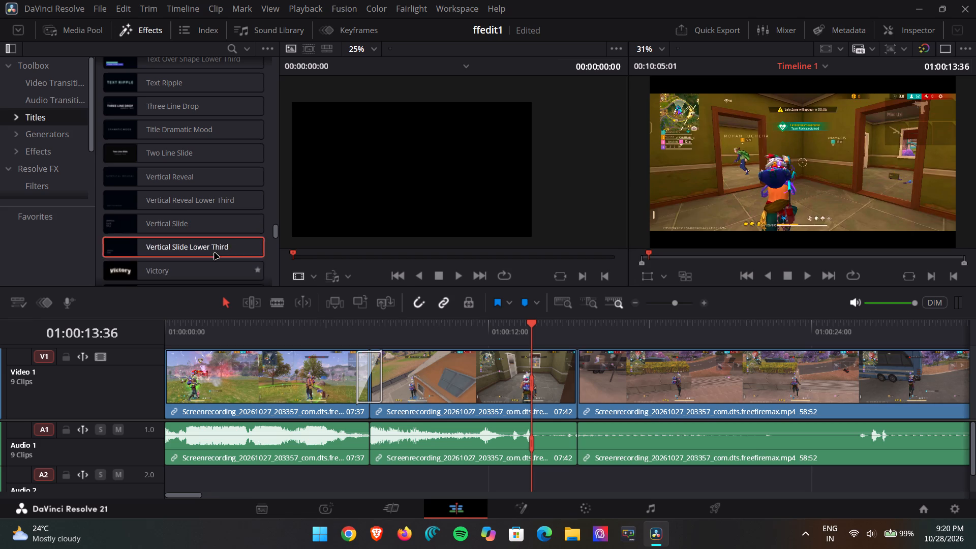
pyautogui.scroll(-4, 217, 224)
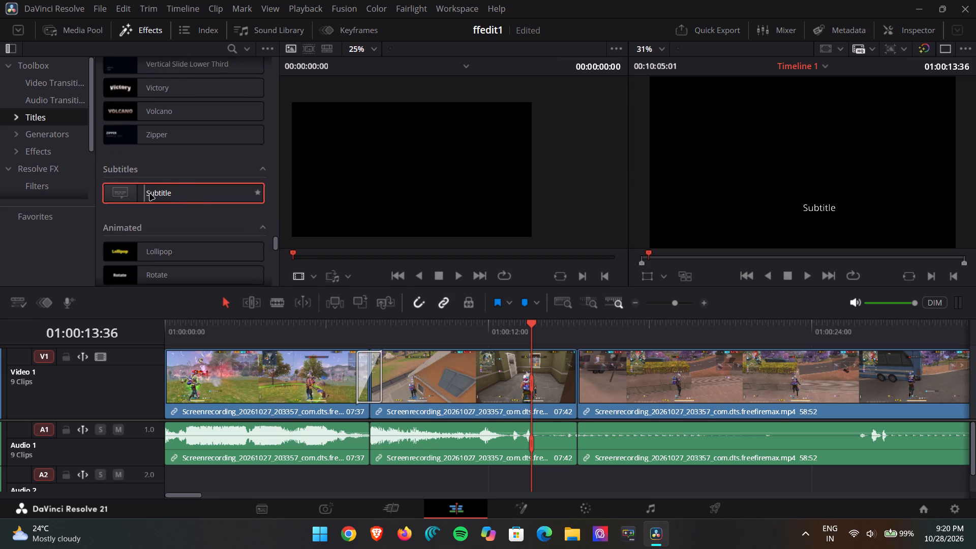
pyautogui.scroll(-1, 199, 198)
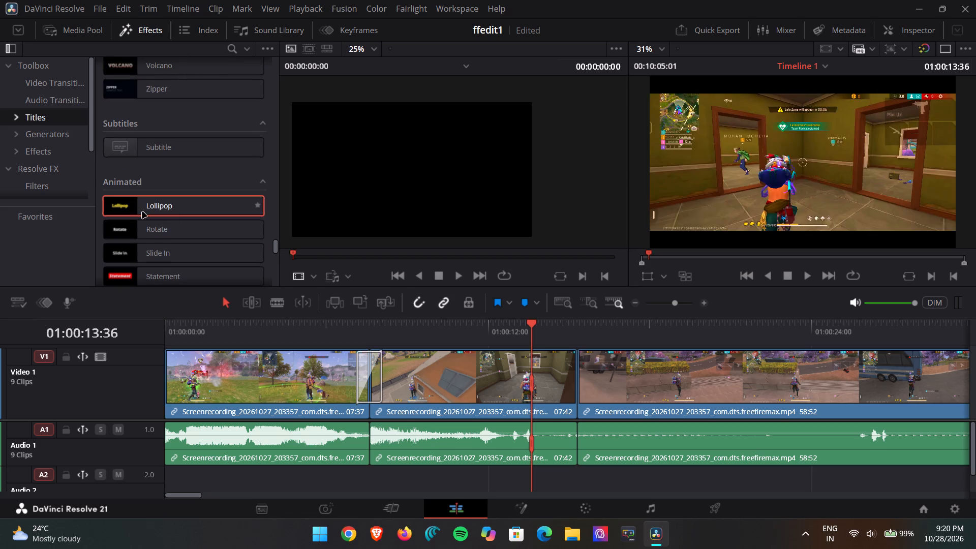
pyautogui.scroll(-3, 163, 205)
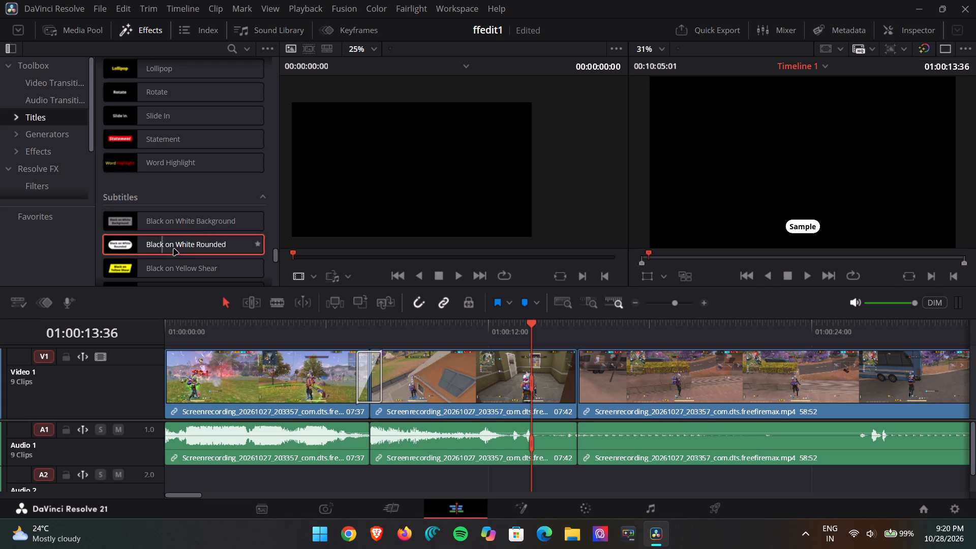
pyautogui.scroll(-3, 190, 242)
pyautogui.scroll(-3, 160, 196)
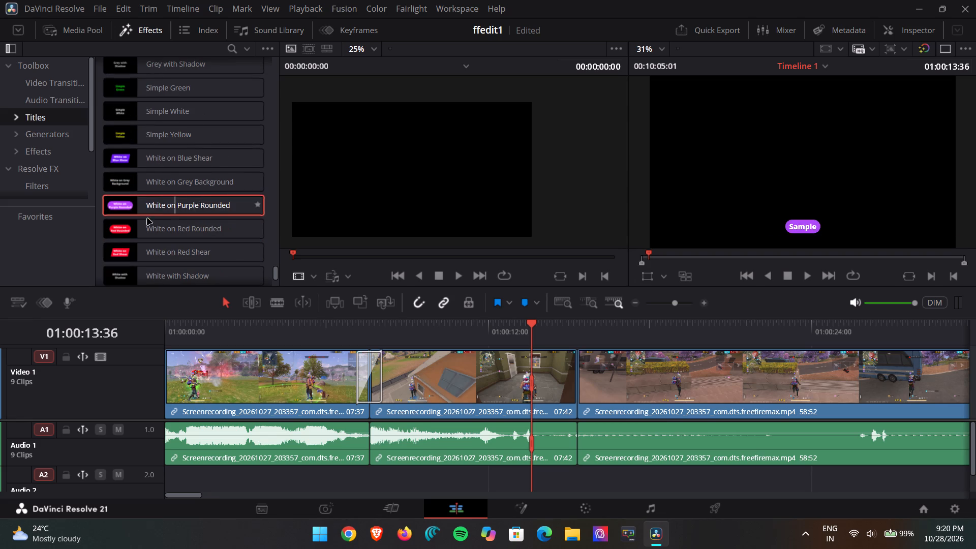
pyautogui.scroll(-2, 175, 249)
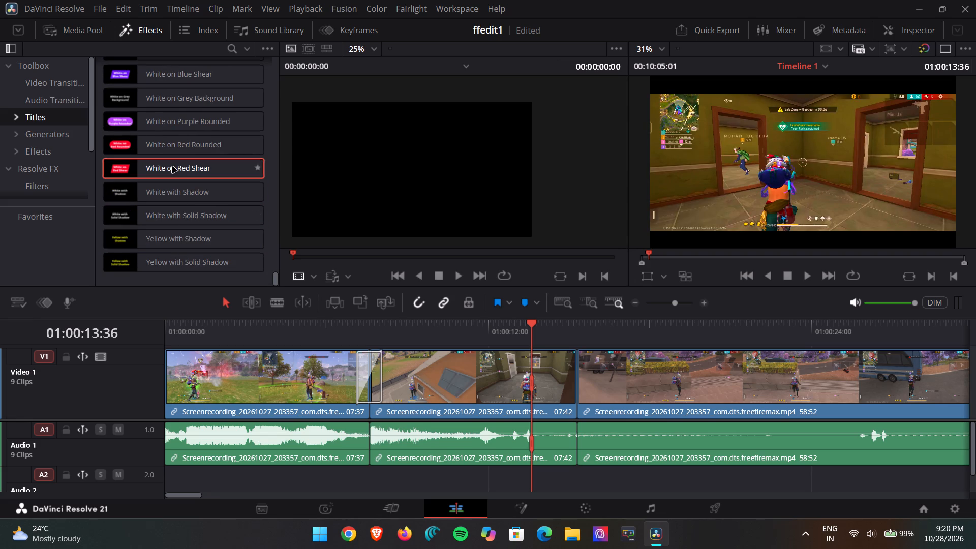
pyautogui.scroll(-4, 142, 196)
pyautogui.scroll(-6, 186, 190)
pyautogui.scroll(14, 186, 191)
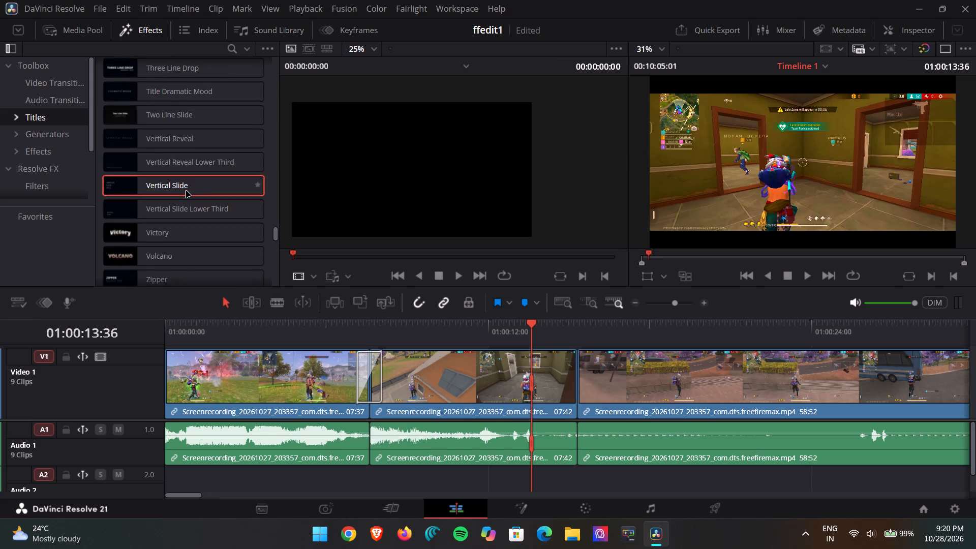
pyautogui.scroll(11, 186, 191)
pyautogui.scroll(13, 178, 195)
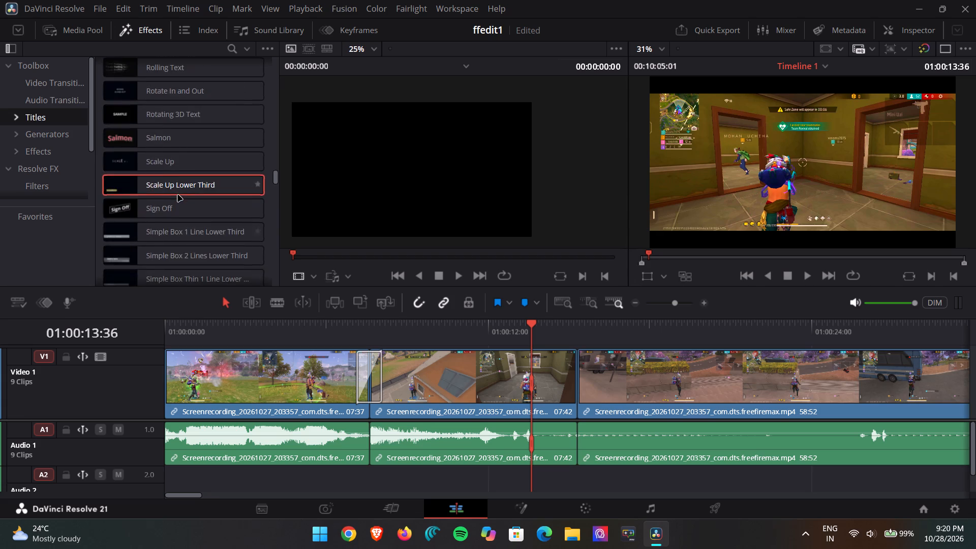
pyautogui.scroll(20, 178, 195)
pyautogui.scroll(20, 178, 195)
pyautogui.scroll(2, 178, 195)
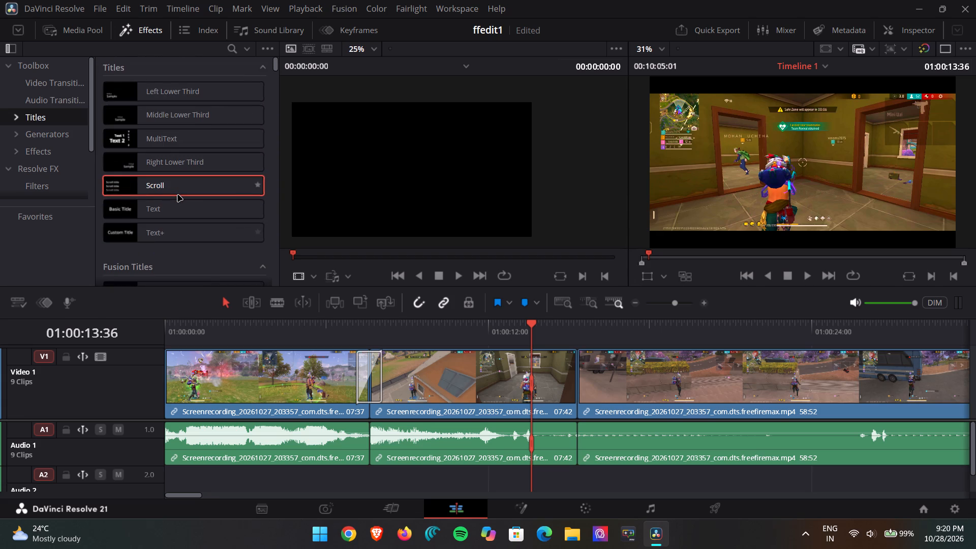
pyautogui.scroll(5, 178, 195)
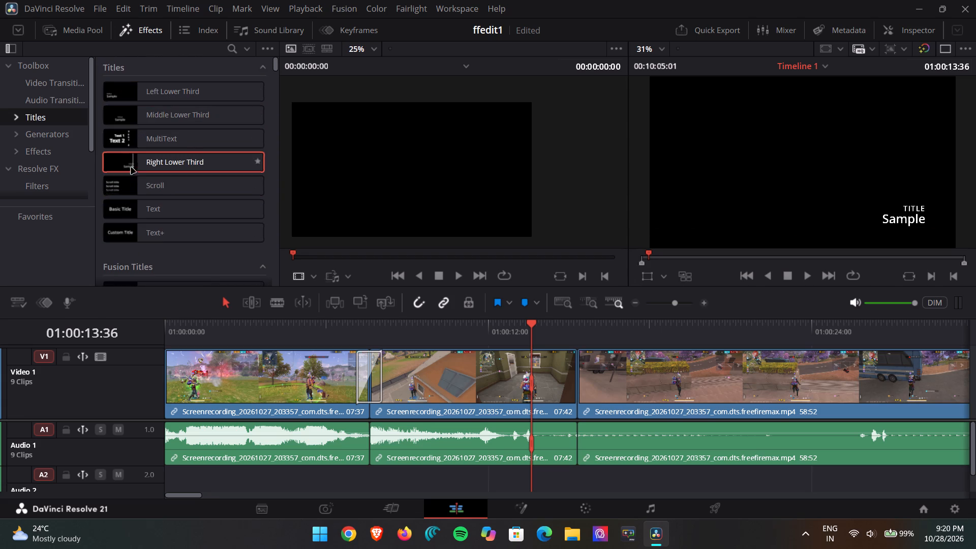
# Preview the Fusion Titles from Background Reveal to Fade On, including Barrel, Callout Title Left, Digital Glitch Lower Third and Elegant Shadow.
pyautogui.scroll(-2, 135, 204)
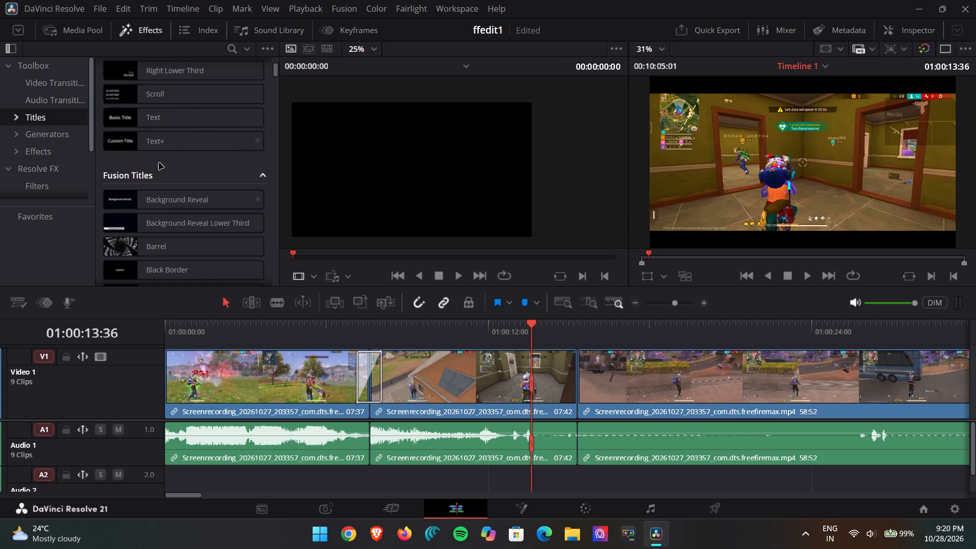
pyautogui.scroll(-1, 211, 127)
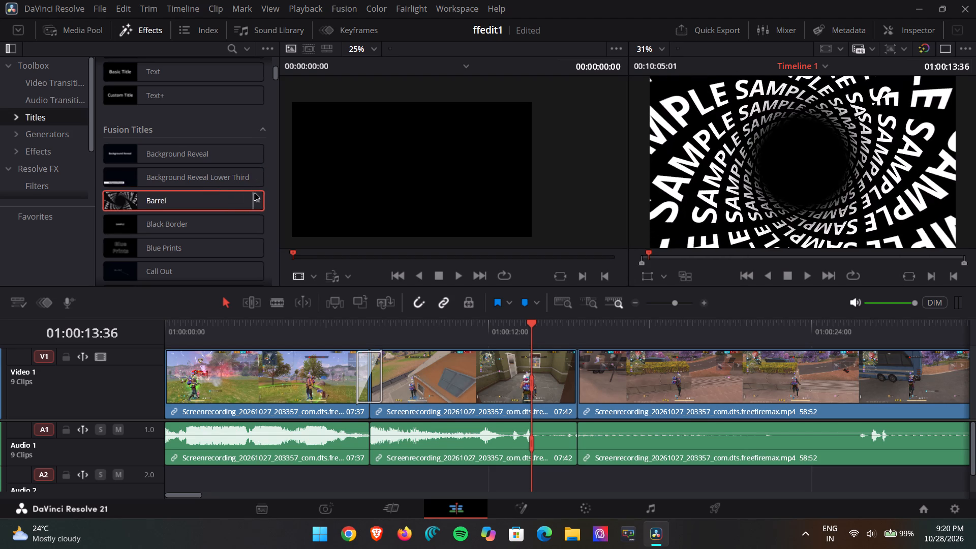
pyautogui.scroll(-2, 229, 189)
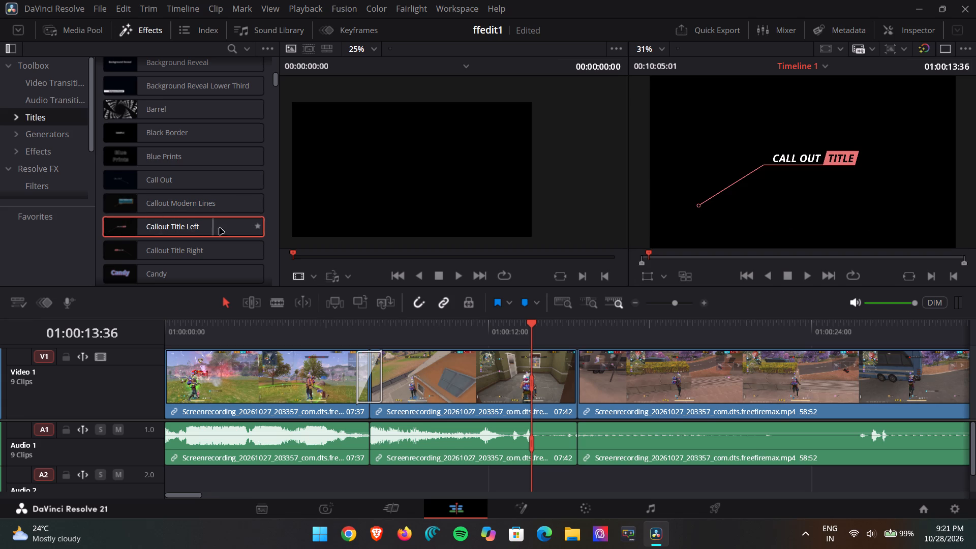
pyautogui.scroll(-1, 263, 190)
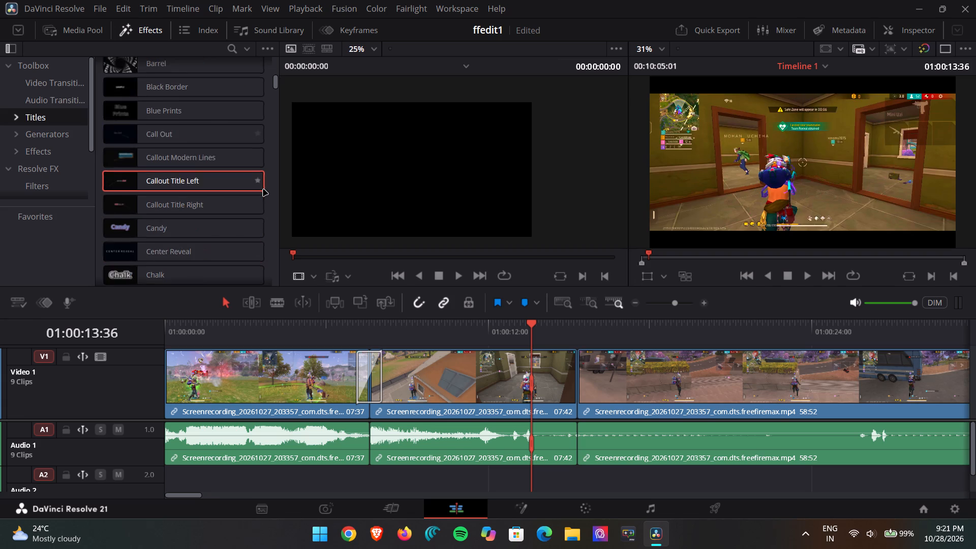
pyautogui.scroll(-1, 263, 190)
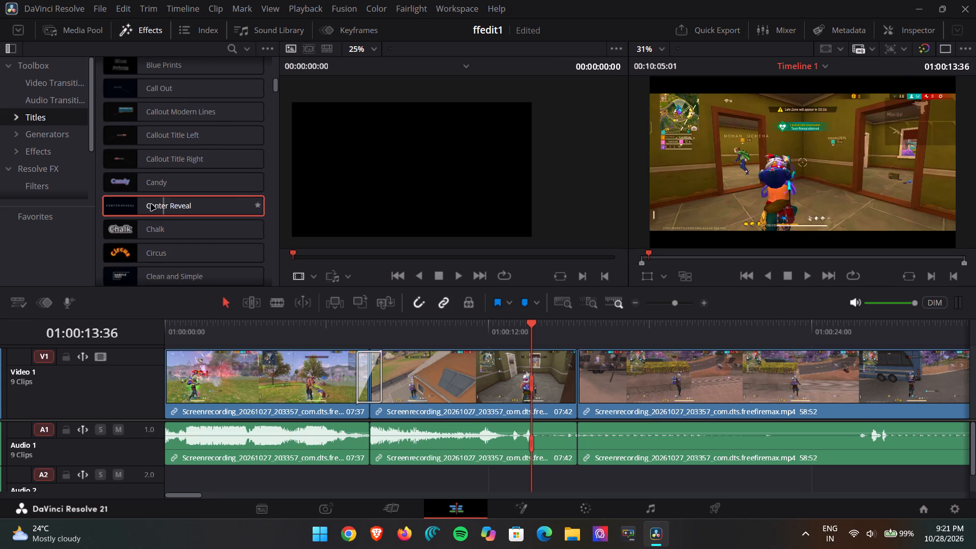
pyautogui.scroll(-3, 191, 260)
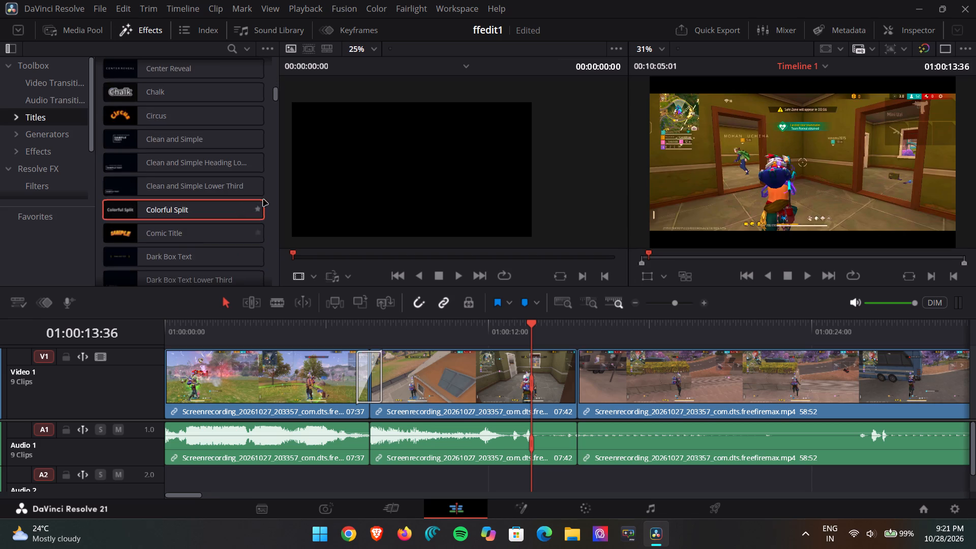
pyautogui.scroll(-3, 258, 201)
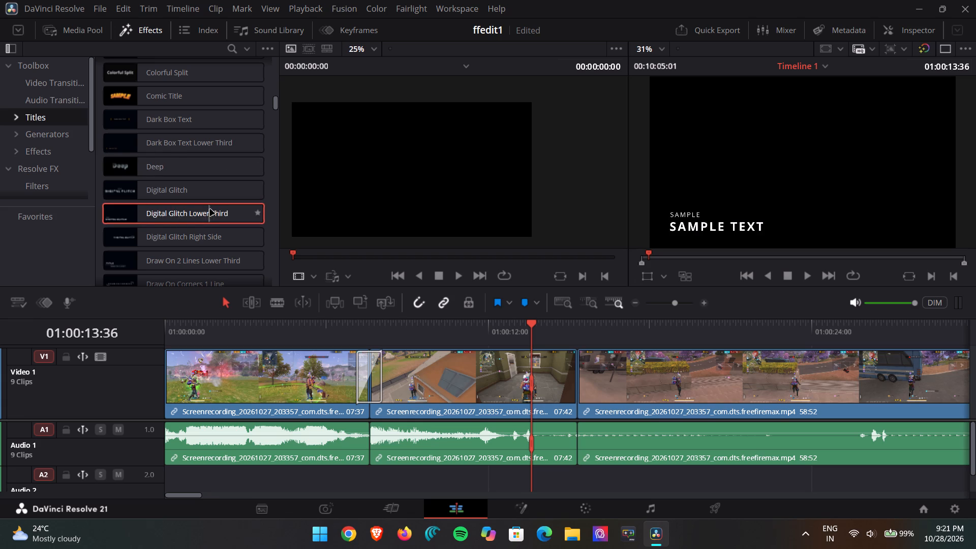
pyautogui.scroll(-3, 208, 204)
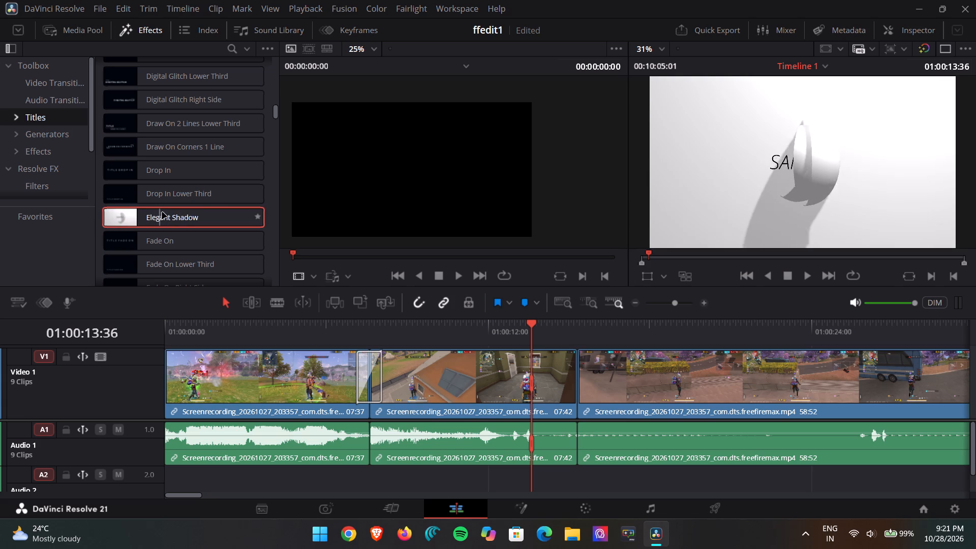
pyautogui.scroll(-1, 220, 207)
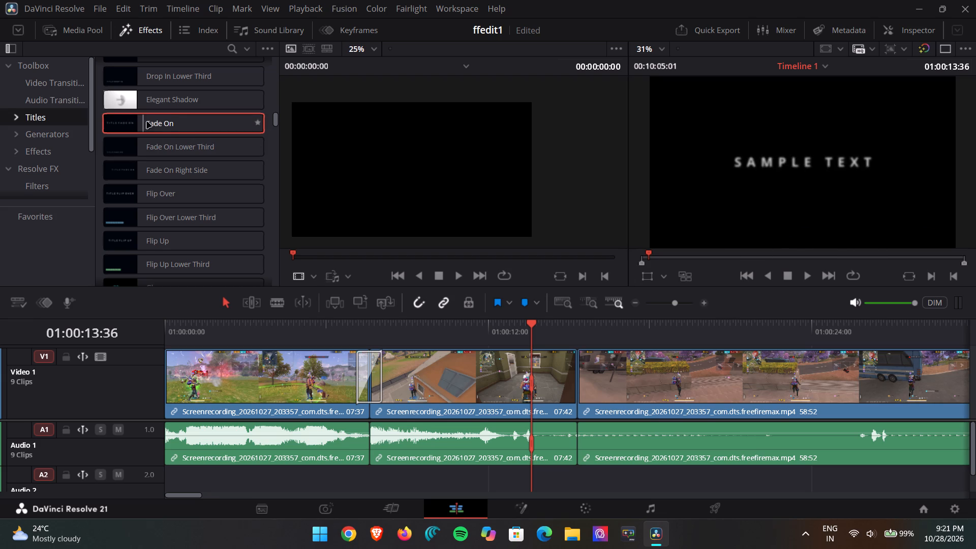
# Add the Fade On Fusion title to the favorites.
pyautogui.click(195, 124)
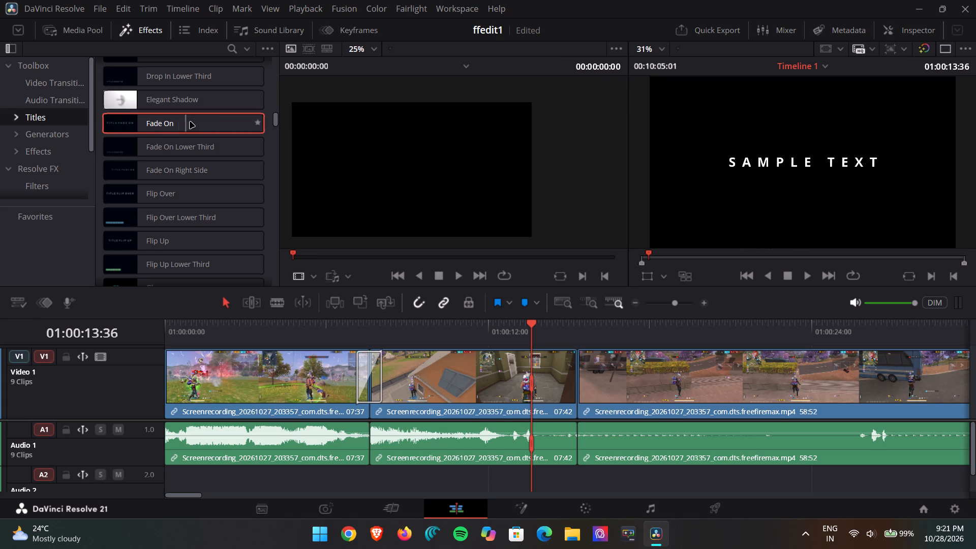
pyautogui.click(259, 125)
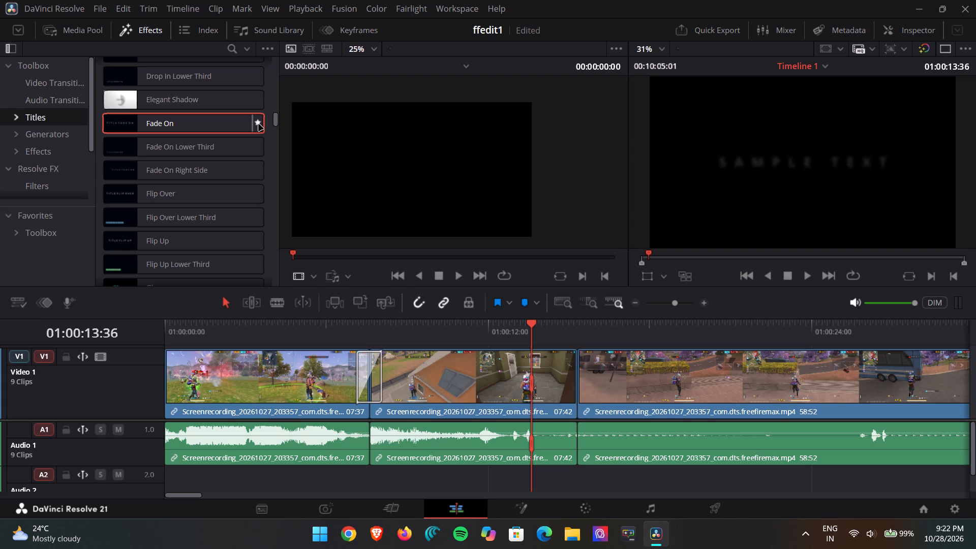
# Preview the Fusion Titles from Flip Over Lower Third to Neon Flicker, including Horizontal Line Reveal, Jitter and Lift Lower Third.
pyautogui.hscroll(1, 37, 176)
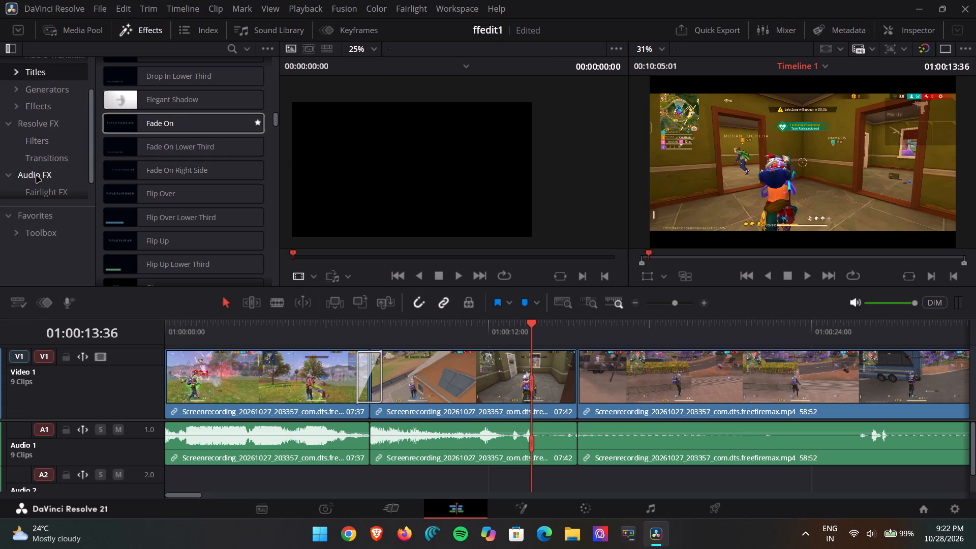
pyautogui.hscroll(1, 37, 176)
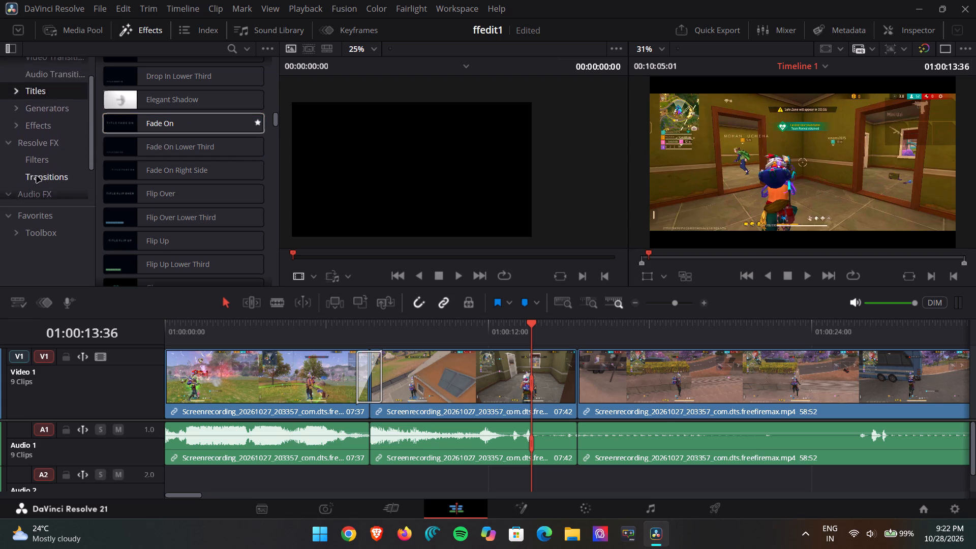
pyautogui.hscroll(1, 37, 176)
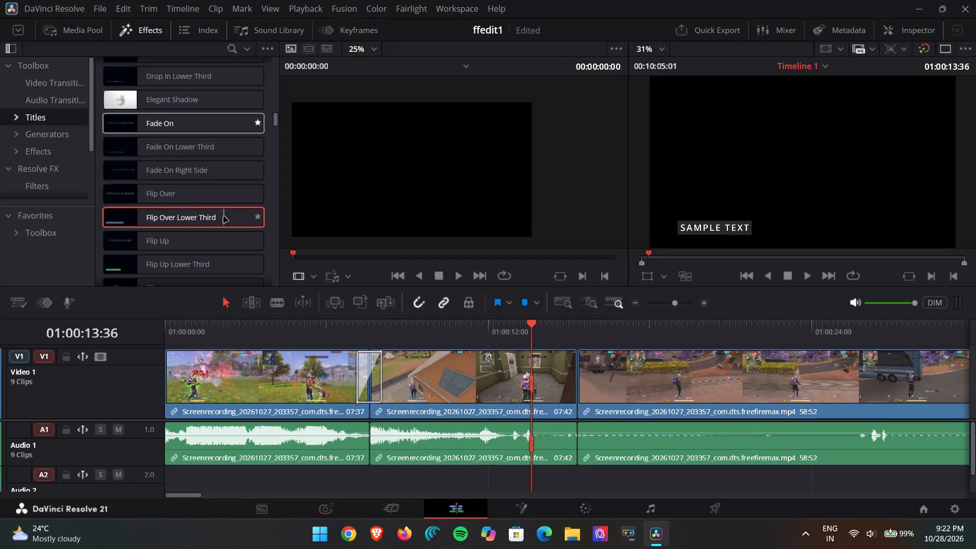
pyautogui.scroll(-1, 229, 237)
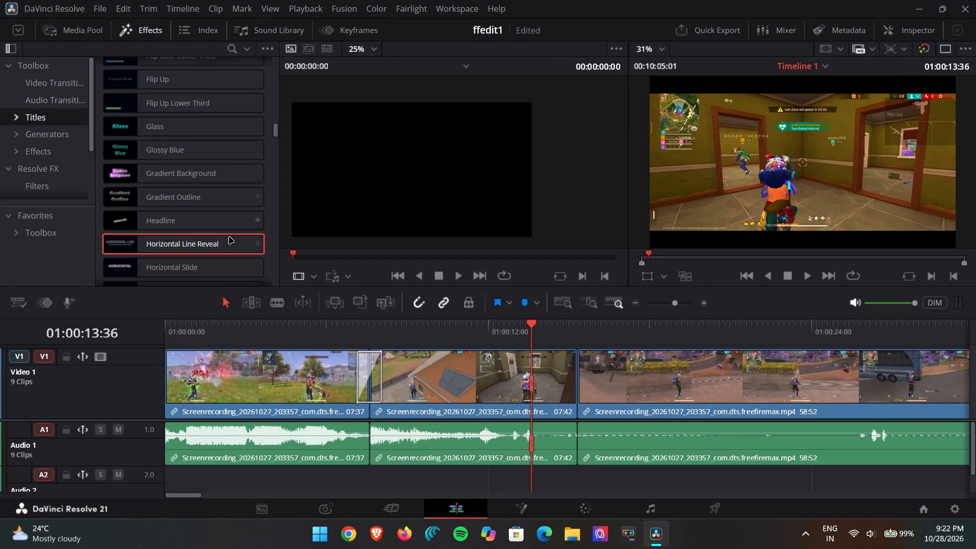
pyautogui.scroll(-1, 229, 237)
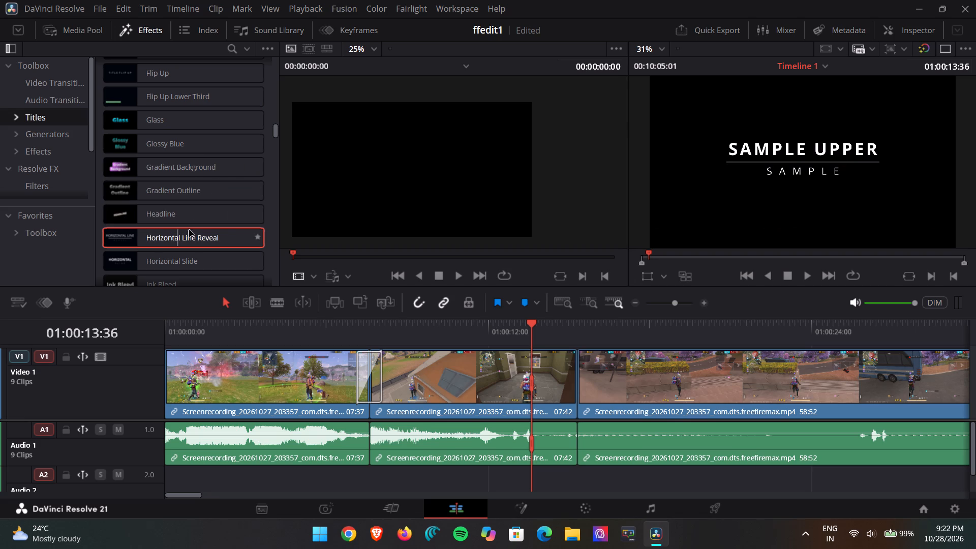
pyautogui.scroll(1, 226, 230)
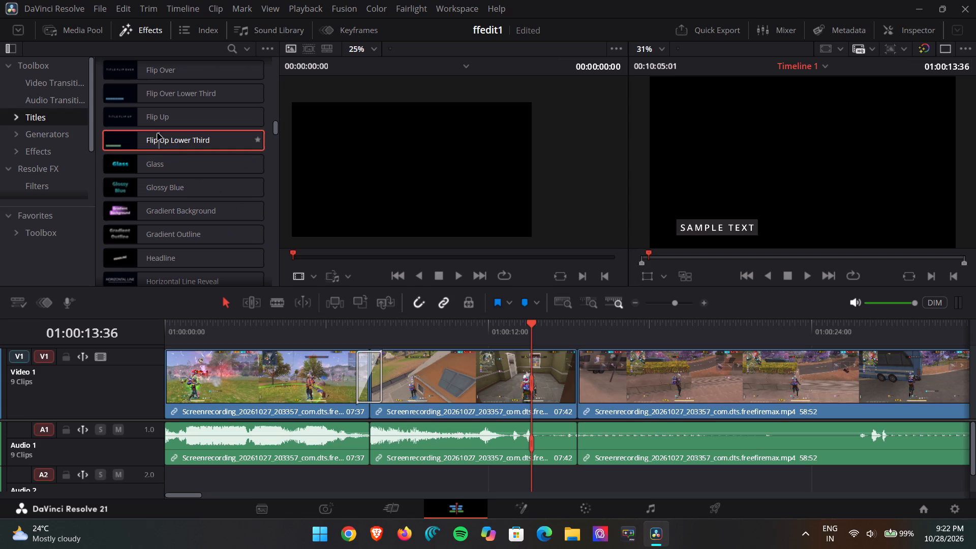
pyautogui.scroll(-1, 187, 130)
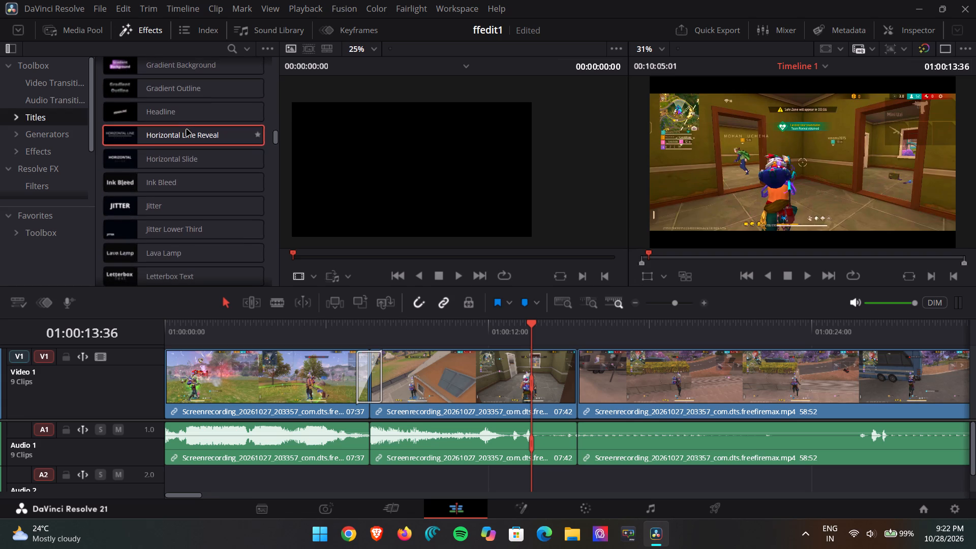
pyautogui.scroll(-1, 187, 130)
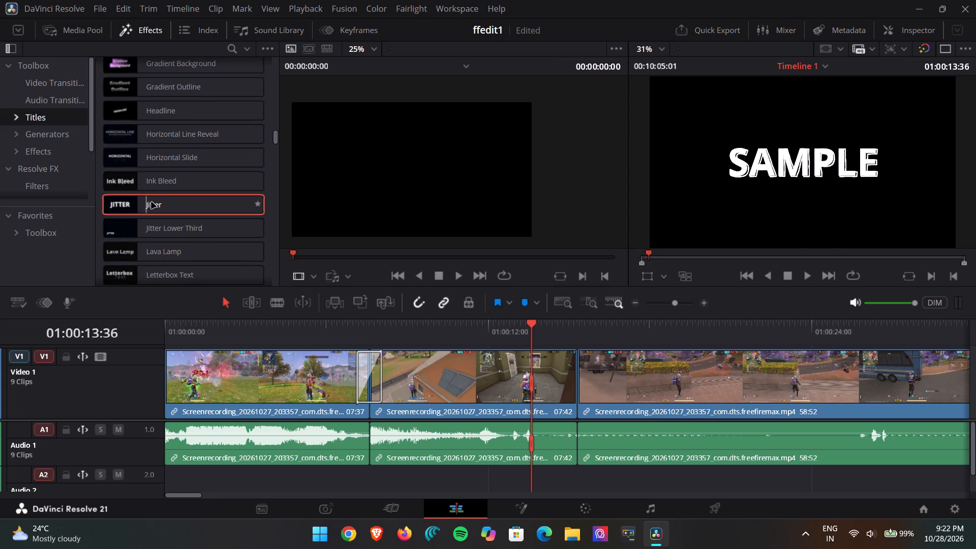
pyautogui.scroll(-1, 258, 202)
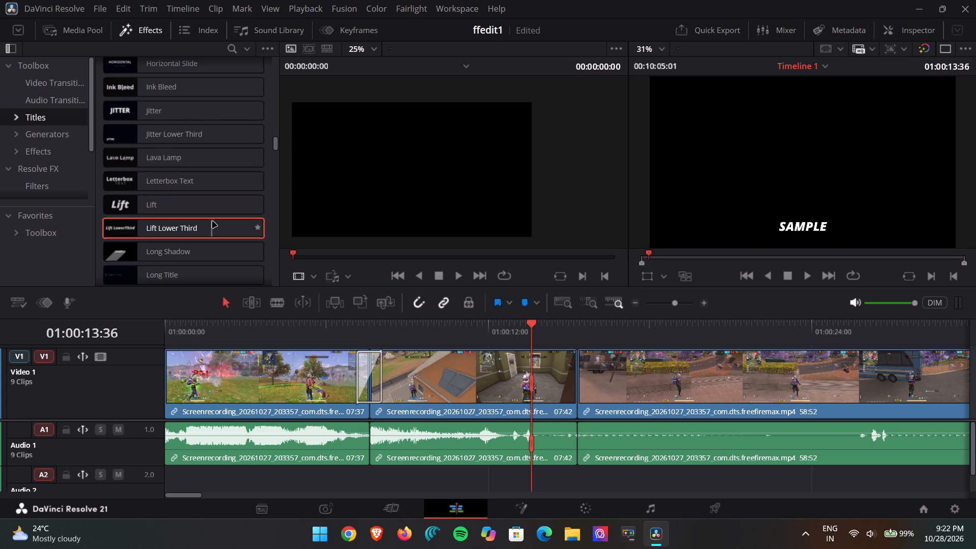
pyautogui.scroll(-1, 212, 222)
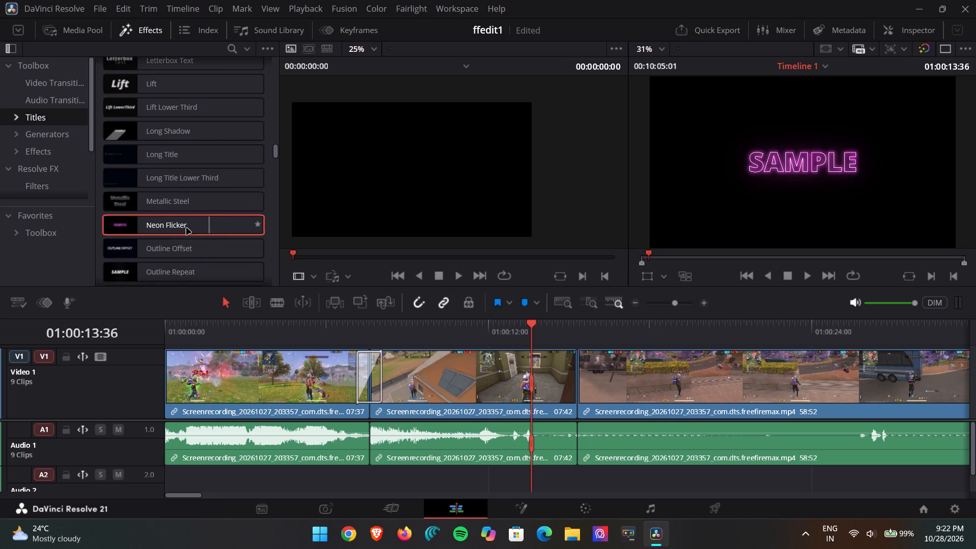
# Preview the Fusion Titles from Random Write On to the Text Fly Thru area, including Rolling Text, Space and Sunrise.
pyautogui.scroll(-2, 219, 231)
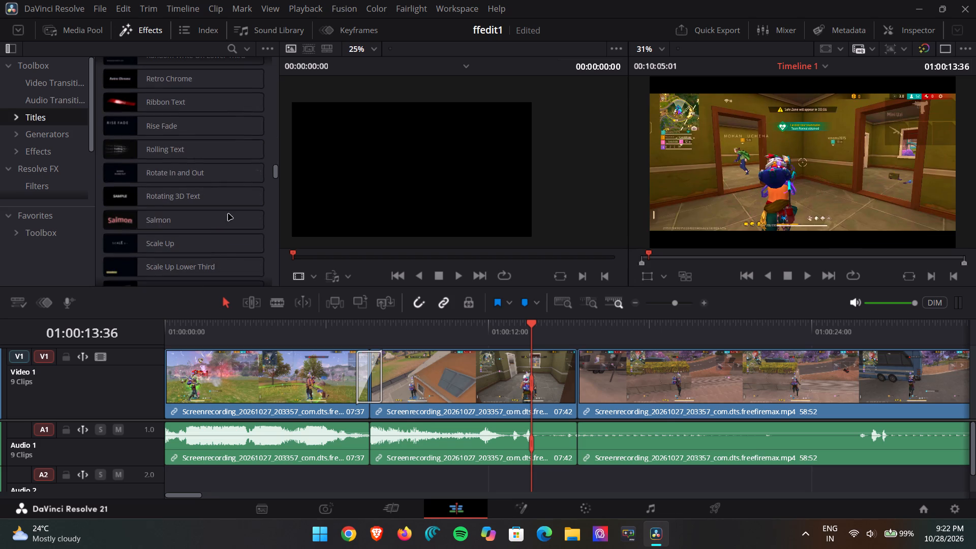
pyautogui.scroll(1, 186, 100)
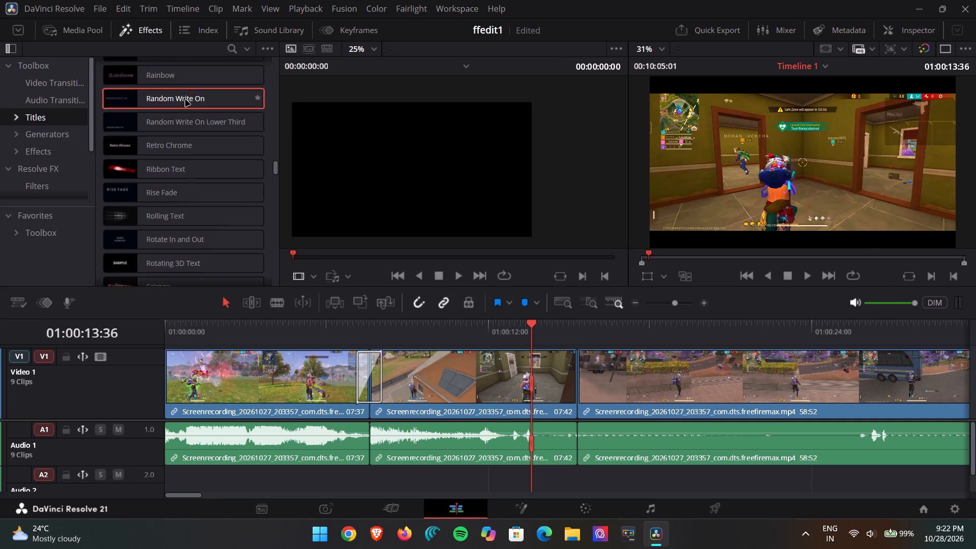
pyautogui.scroll(1, 186, 100)
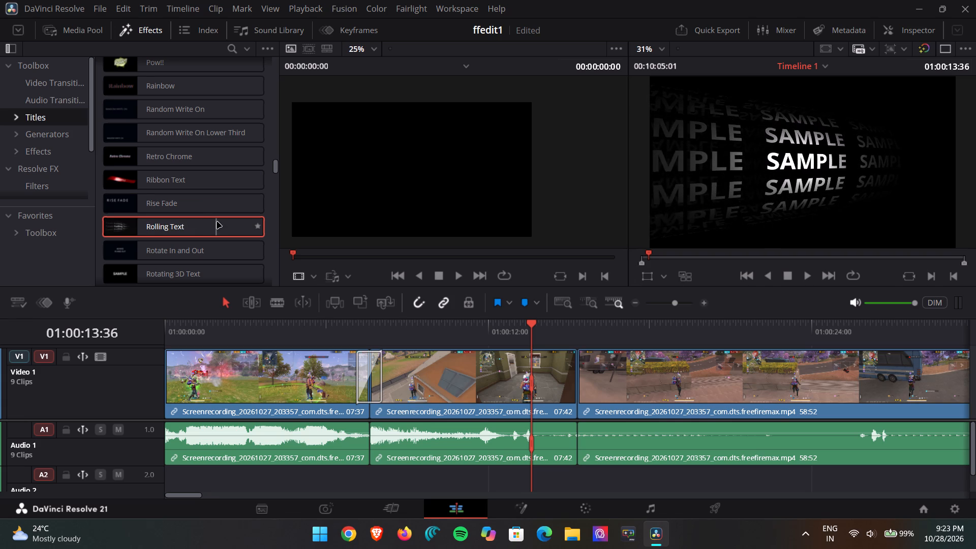
pyautogui.scroll(-1, 217, 222)
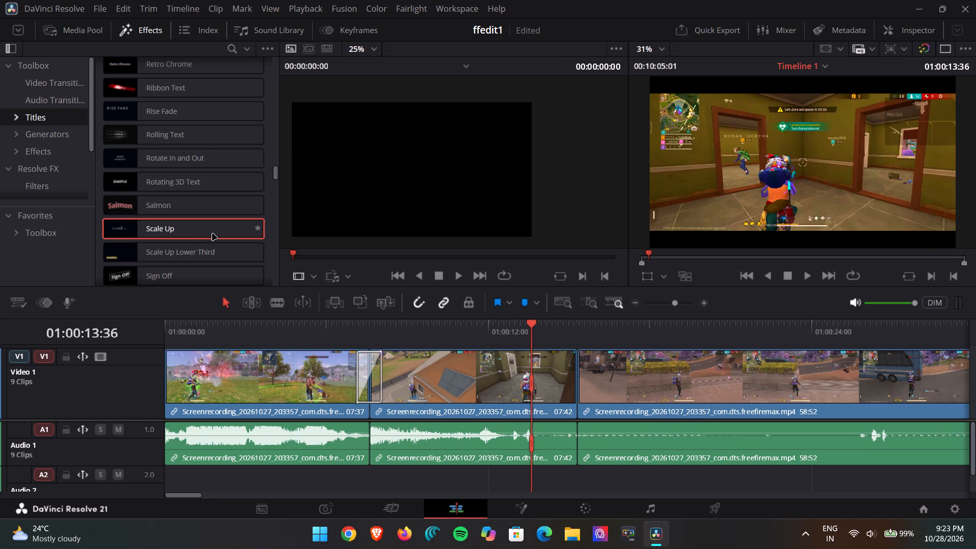
pyautogui.scroll(-2, 231, 229)
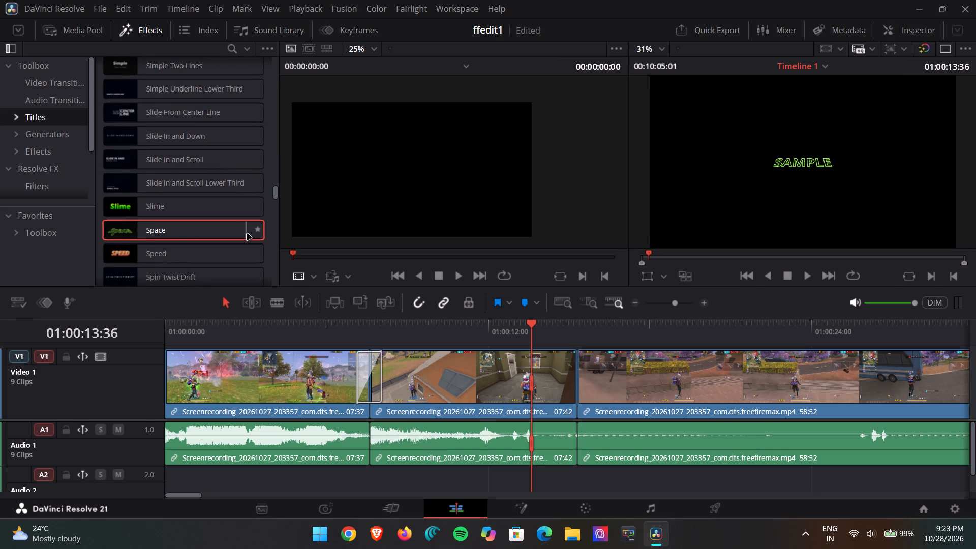
pyautogui.scroll(-1, 248, 249)
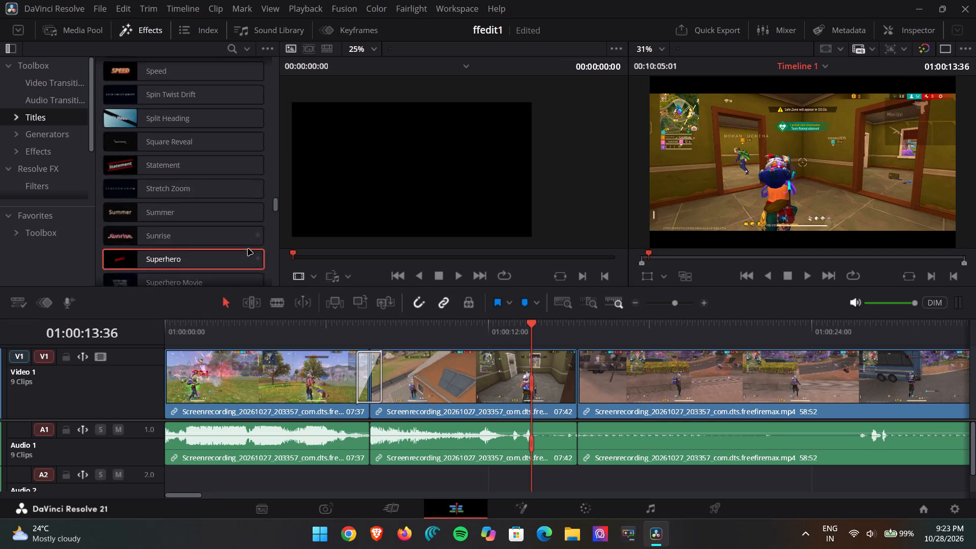
pyautogui.scroll(-1, 248, 249)
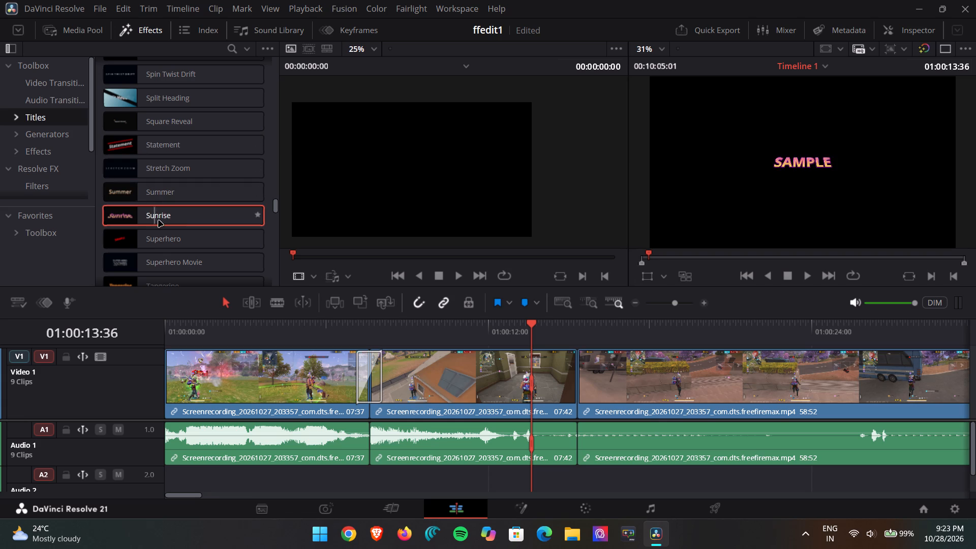
pyautogui.scroll(-2, 170, 238)
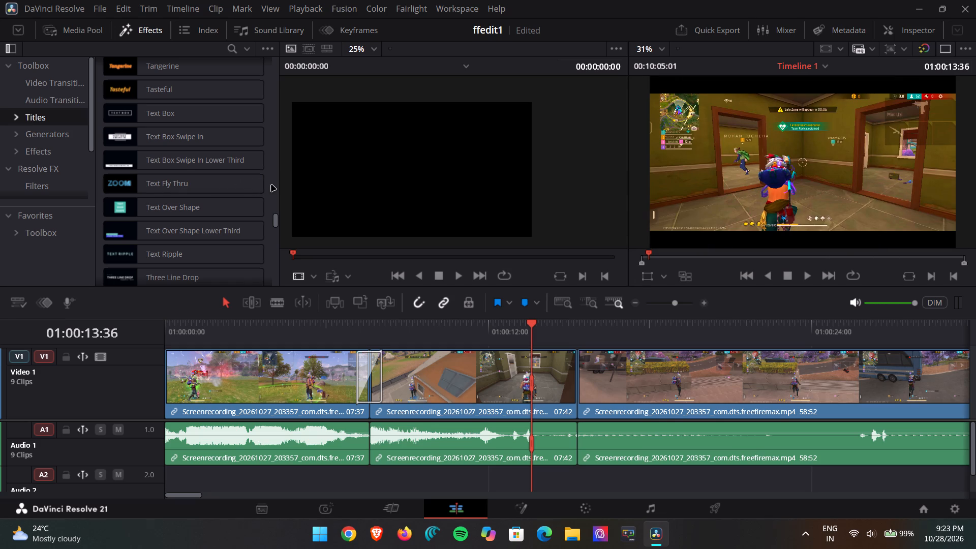
# Add the Text Fly Thru Fusion title to the favorites.
pyautogui.click(256, 184)
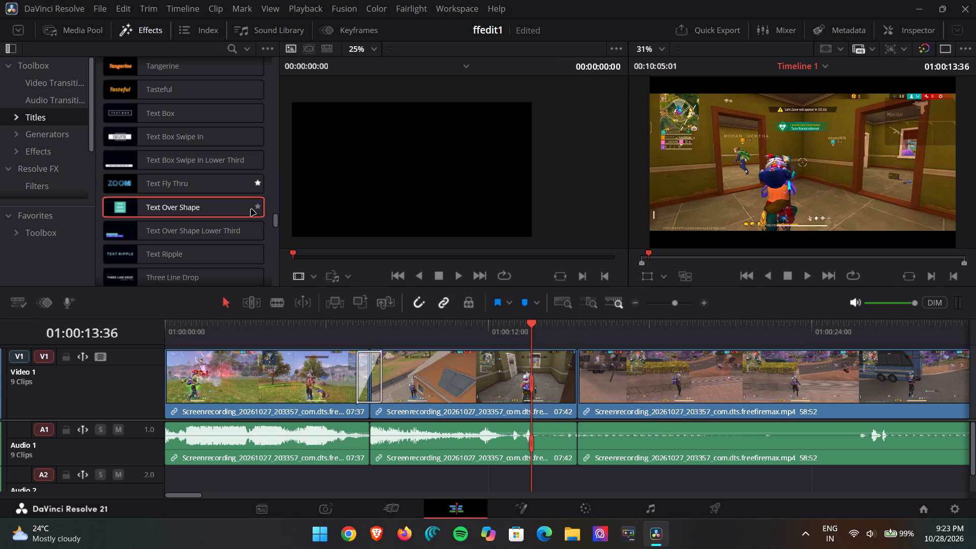
# Show the favorite titles in the effects library's Favorites section.
pyautogui.click(14, 232)
pyautogui.click(28, 250)
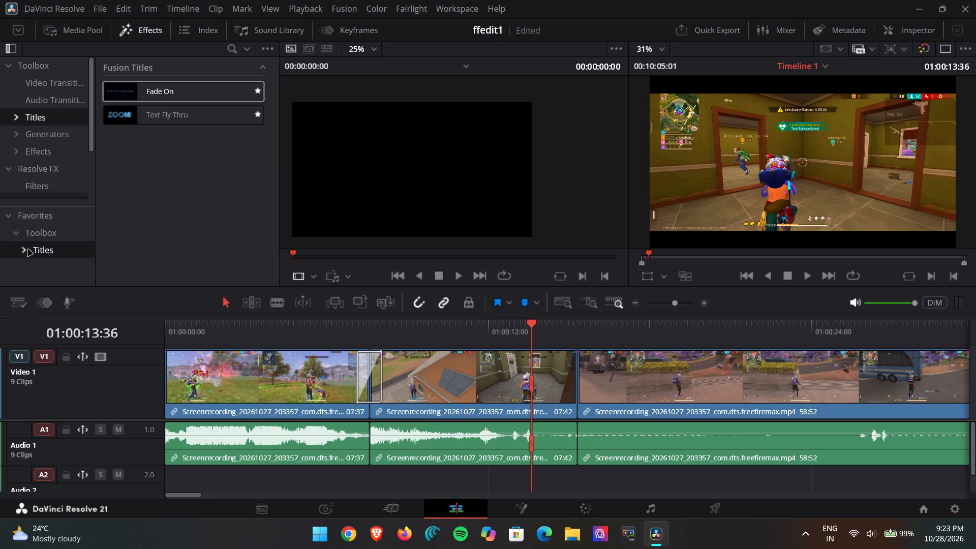
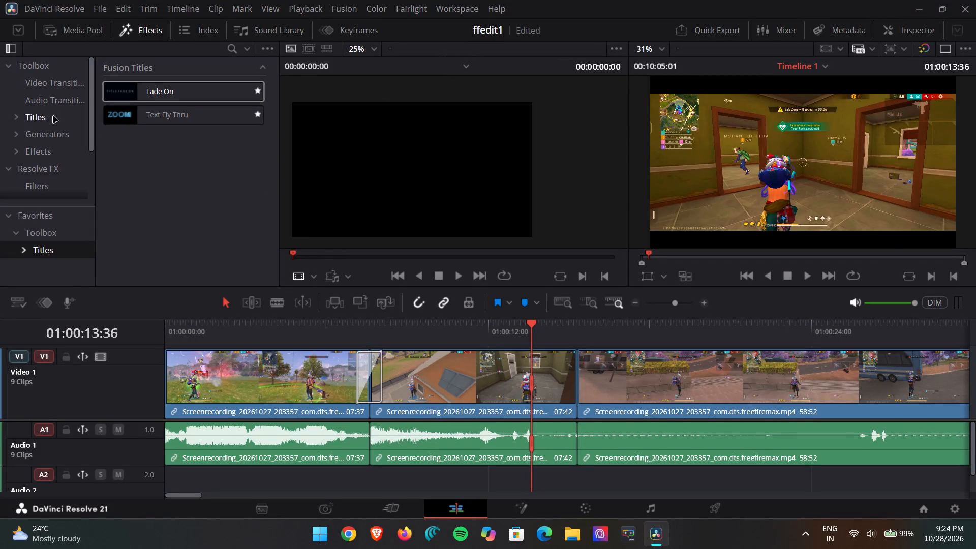
# Browse and preview the Generators and Fusion Generators, including 100mV Steps, Contours, Disc Wall and Stage Curtains.
pyautogui.click(38, 136)
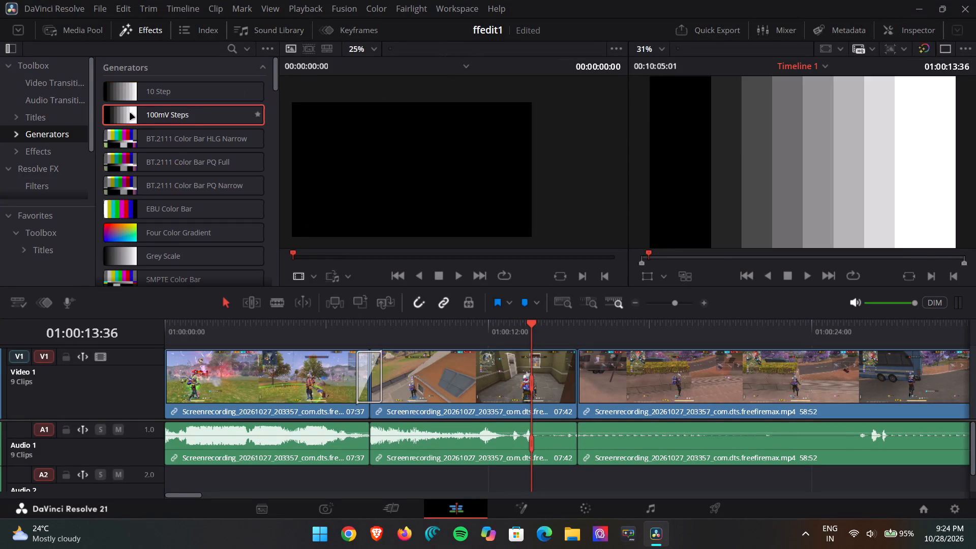
pyautogui.scroll(-2, 176, 220)
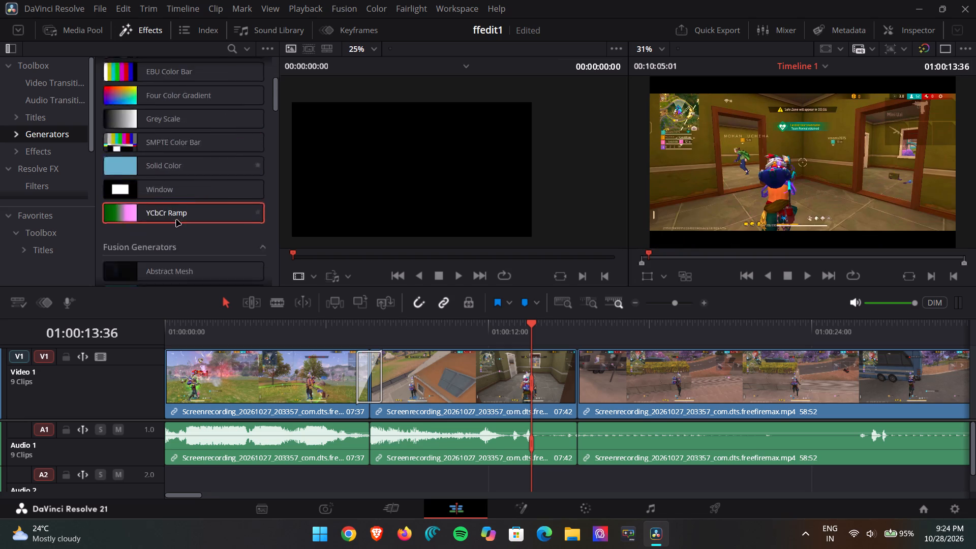
pyautogui.scroll(-3, 176, 220)
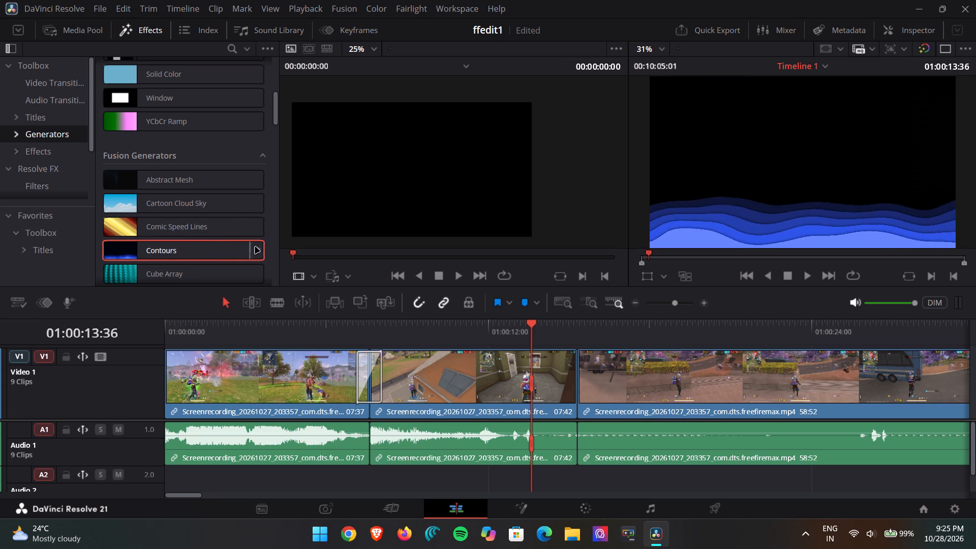
pyautogui.scroll(-3, 191, 221)
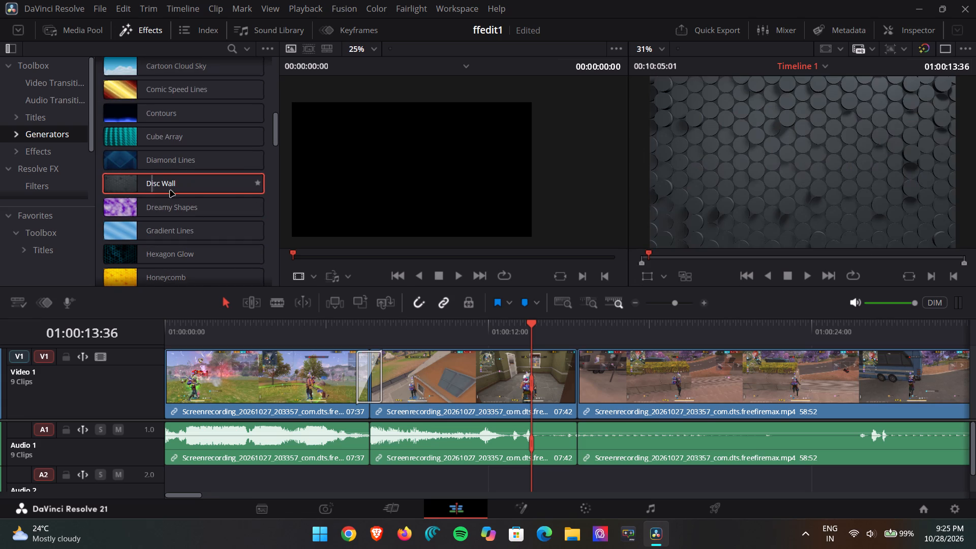
pyautogui.scroll(-3, 152, 235)
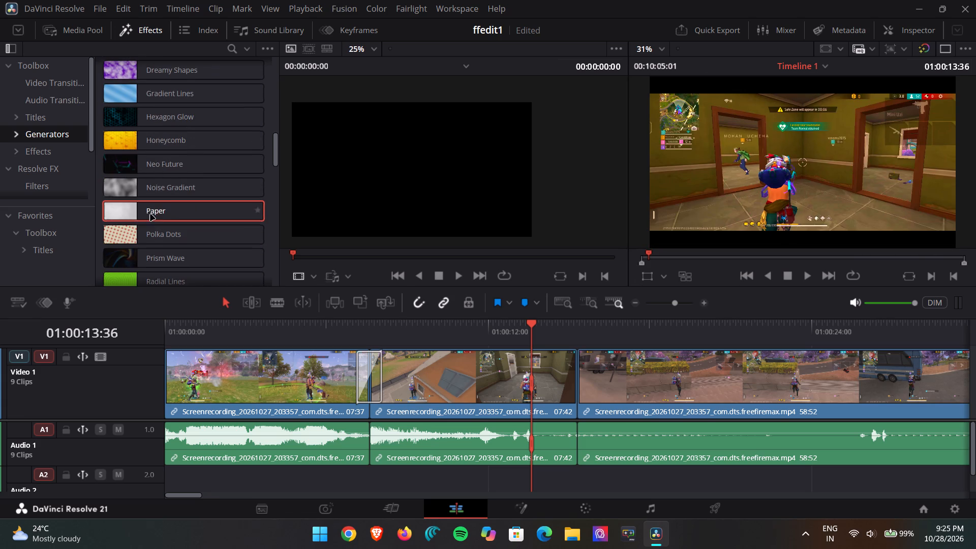
pyautogui.scroll(-3, 193, 223)
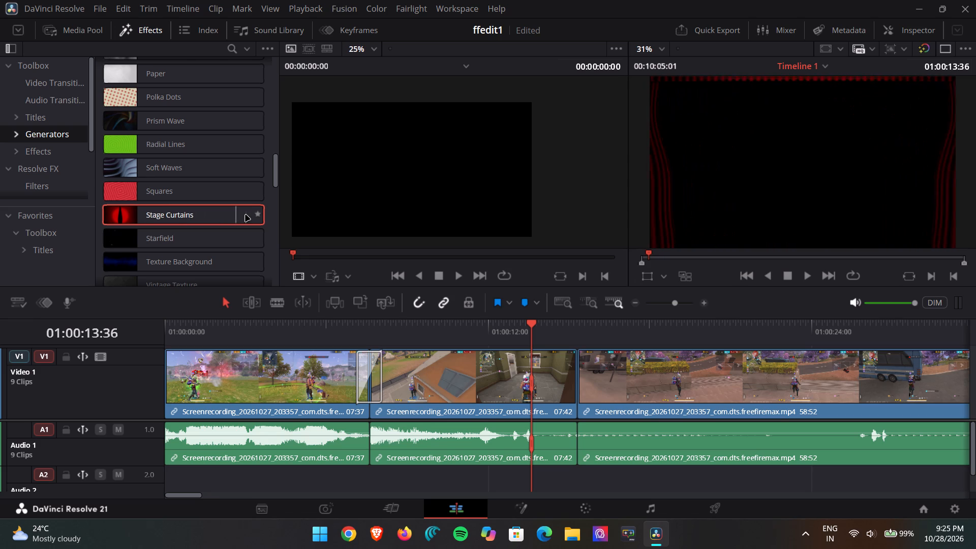
pyautogui.scroll(-2, 119, 221)
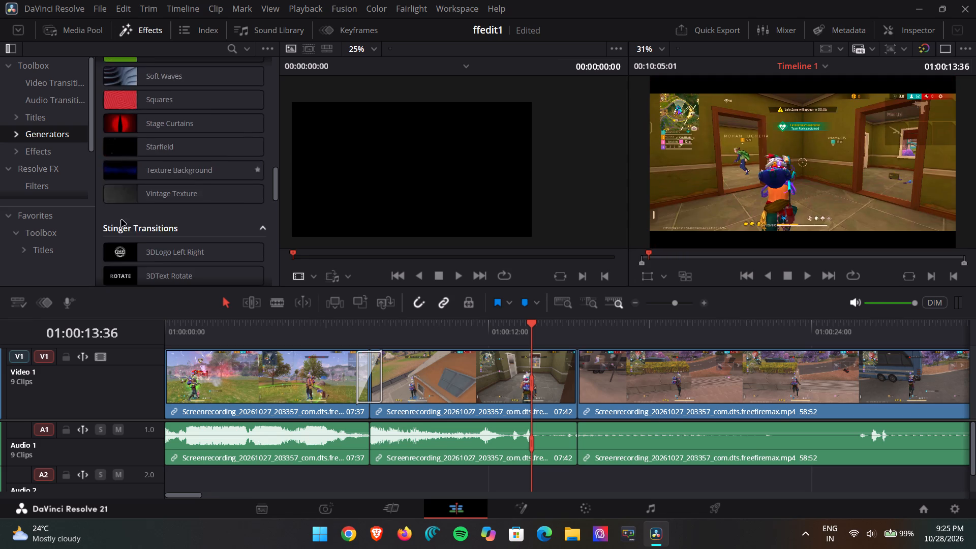
# Browse the Stinger Transitions and Krokodove generators, previewing 3DText Rotate and continuing through to Shapes.
pyautogui.scroll(-1, 121, 220)
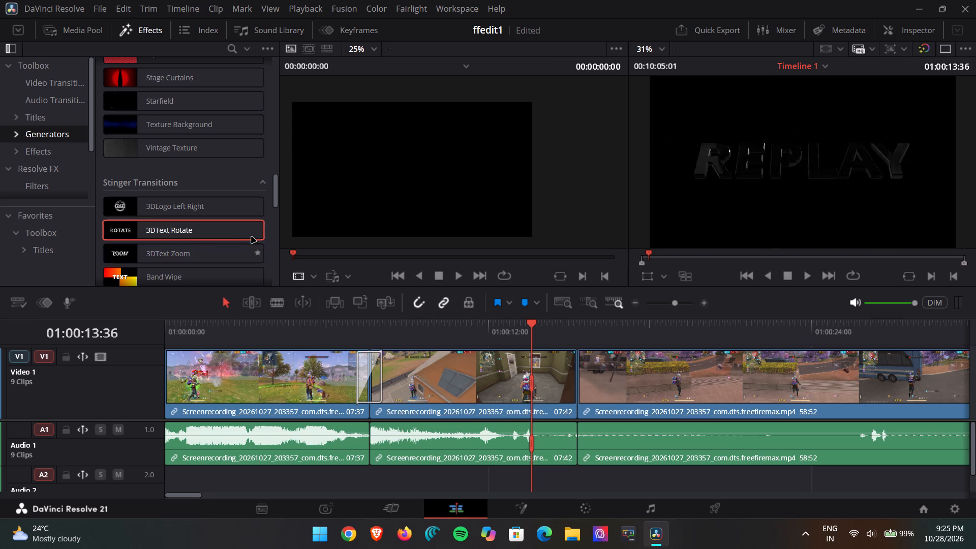
pyautogui.scroll(-2, 253, 234)
pyautogui.scroll(-4, 175, 211)
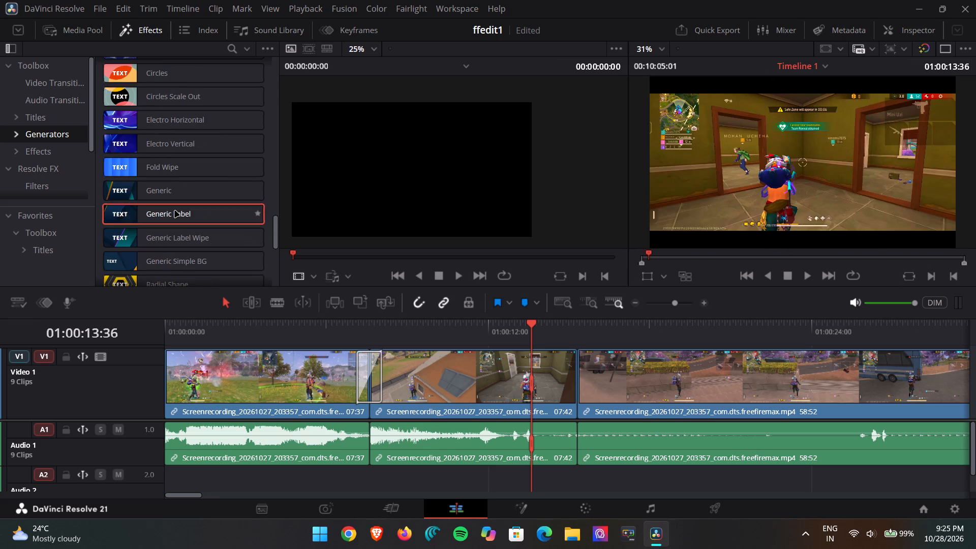
pyautogui.scroll(-6, 175, 211)
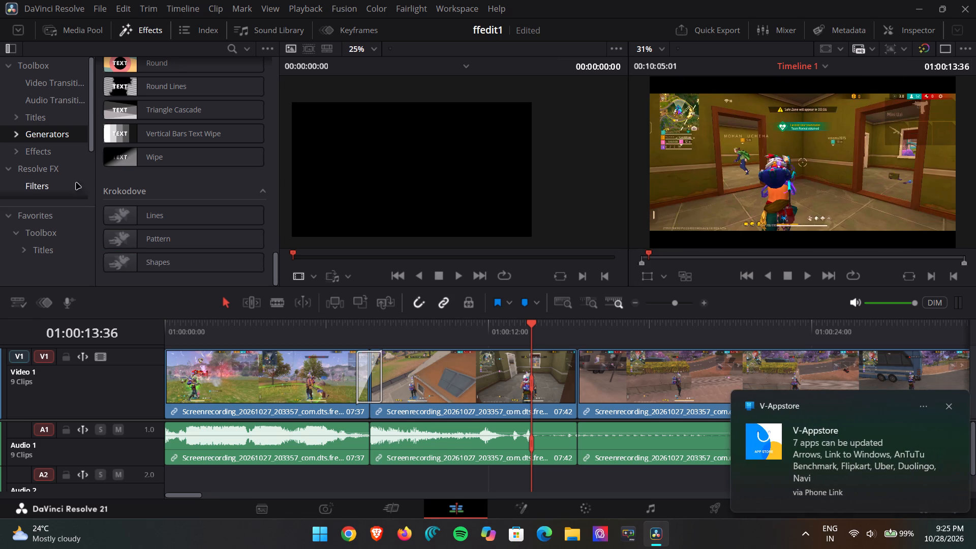
# Browse the toolbox Effects, the Resolve FX list and the Resolve FX Transitions, previewing Krokodove Duplicate and Burn Away.
pyautogui.click(52, 152)
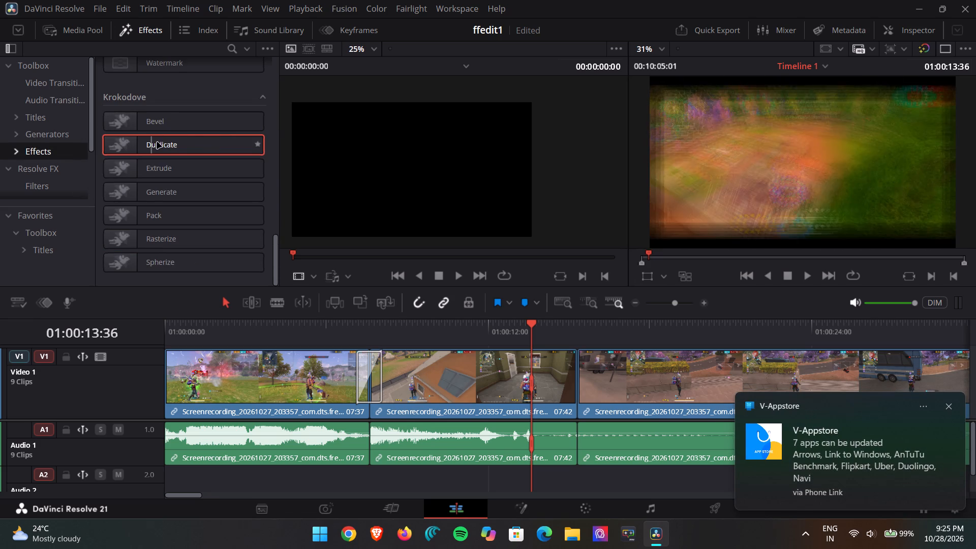
pyautogui.scroll(9, 178, 145)
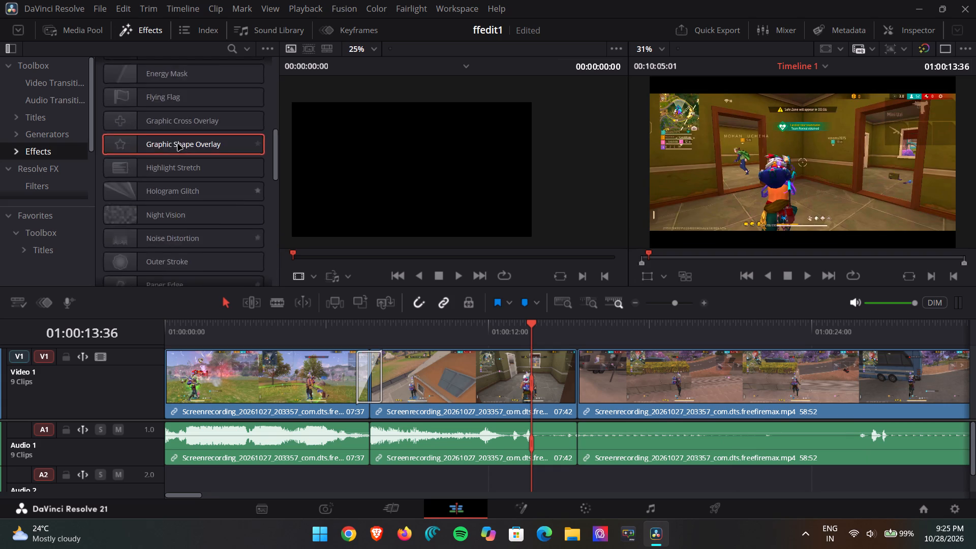
pyautogui.scroll(15, 178, 144)
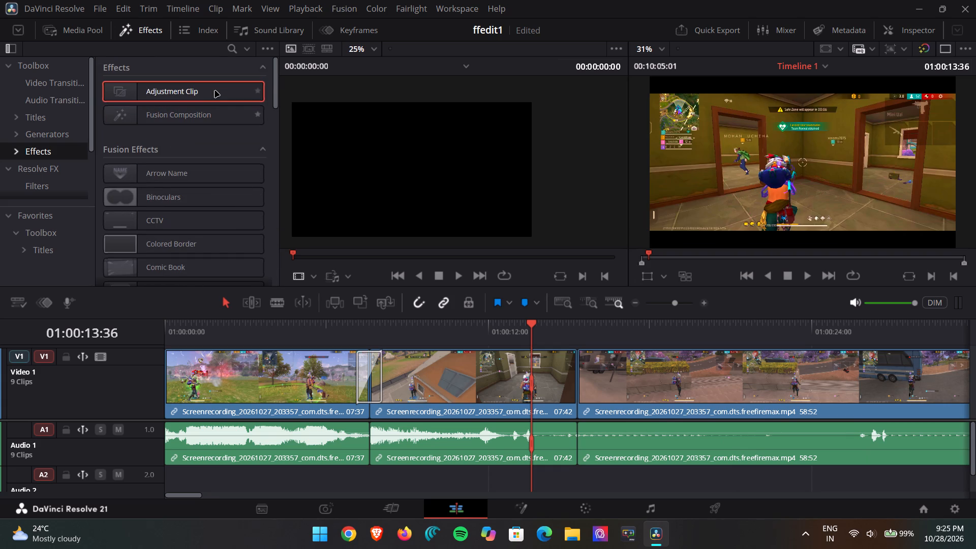
pyautogui.click(46, 168)
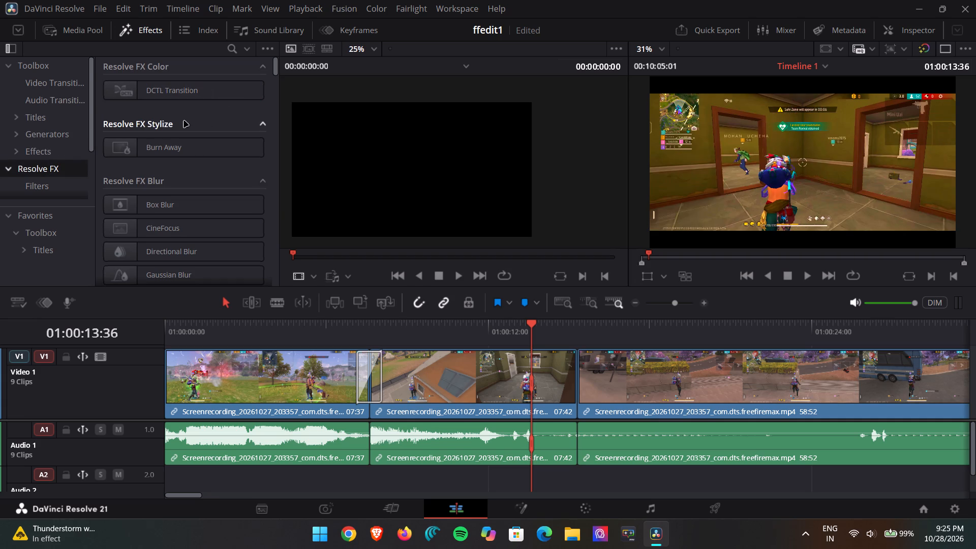
pyautogui.scroll(-1, 123, 197)
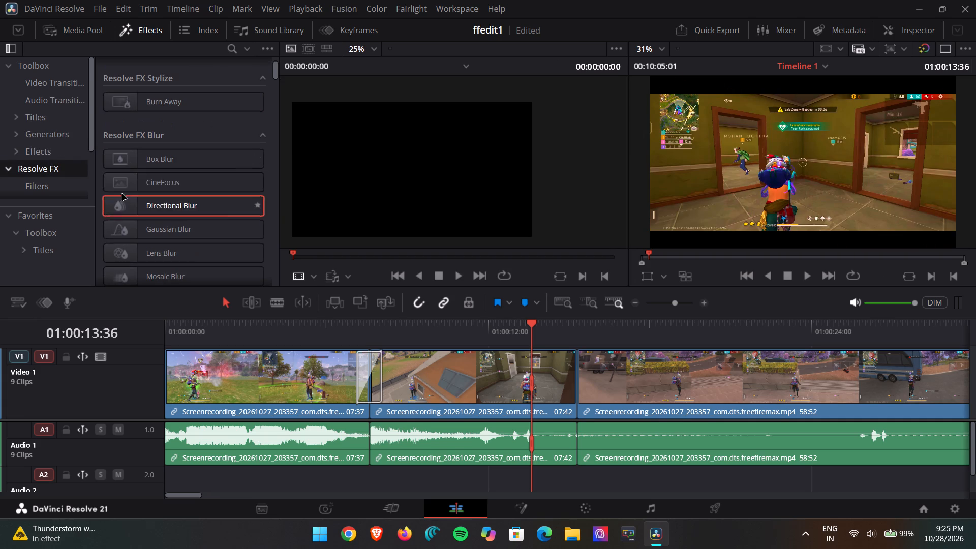
pyautogui.scroll(-3, 27, 173)
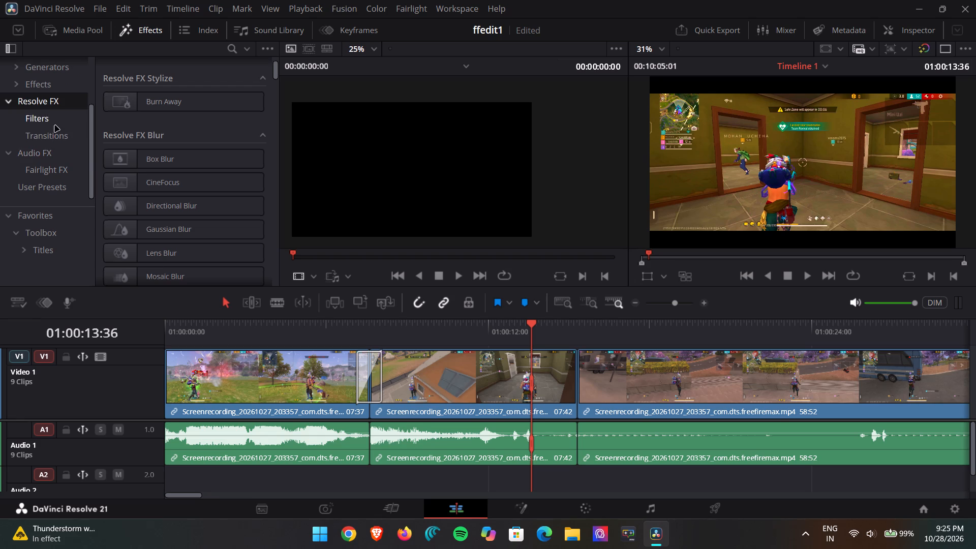
pyautogui.click(60, 139)
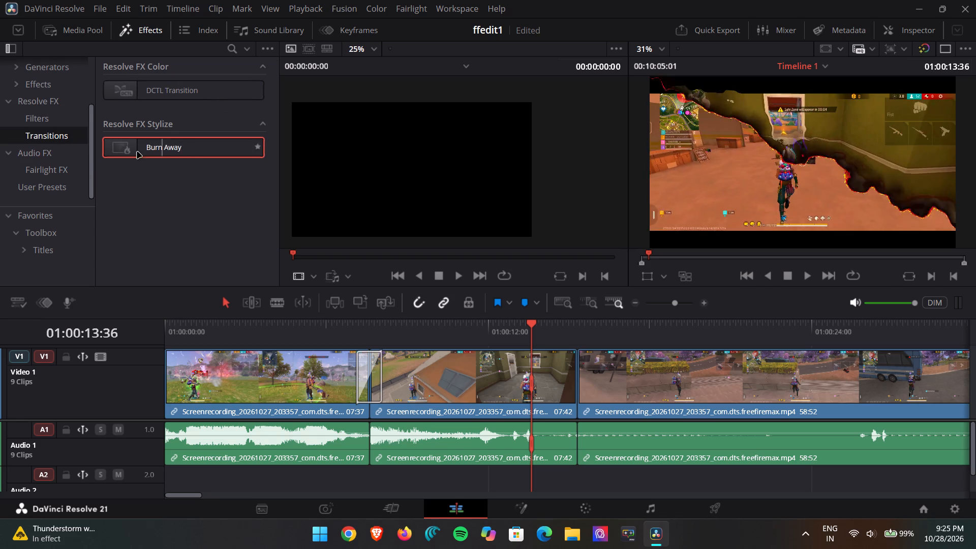
# Look through the Fairlight FX audio effects, including Chain FX, Chorus, De-Esser and De-Hummer, and check the User Presets.
pyautogui.click(56, 170)
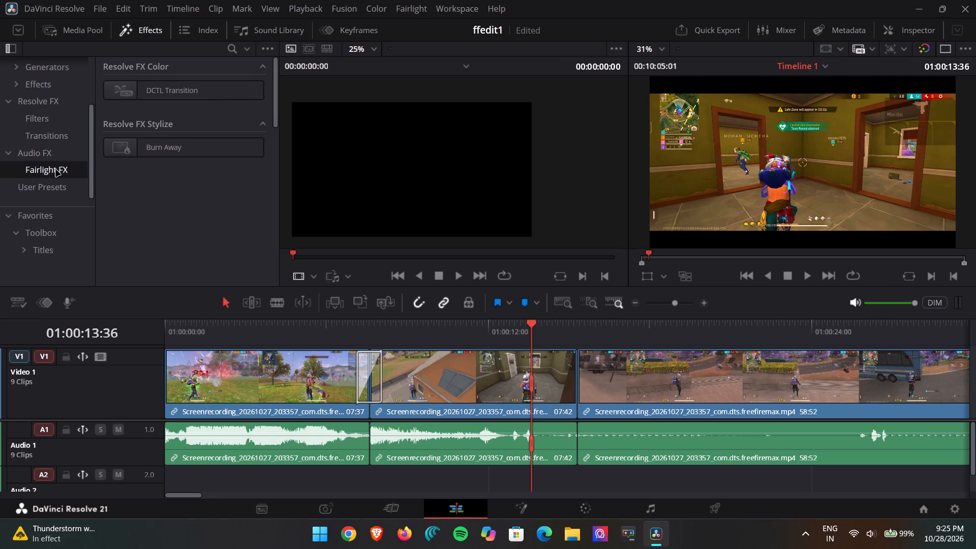
pyautogui.click(182, 96)
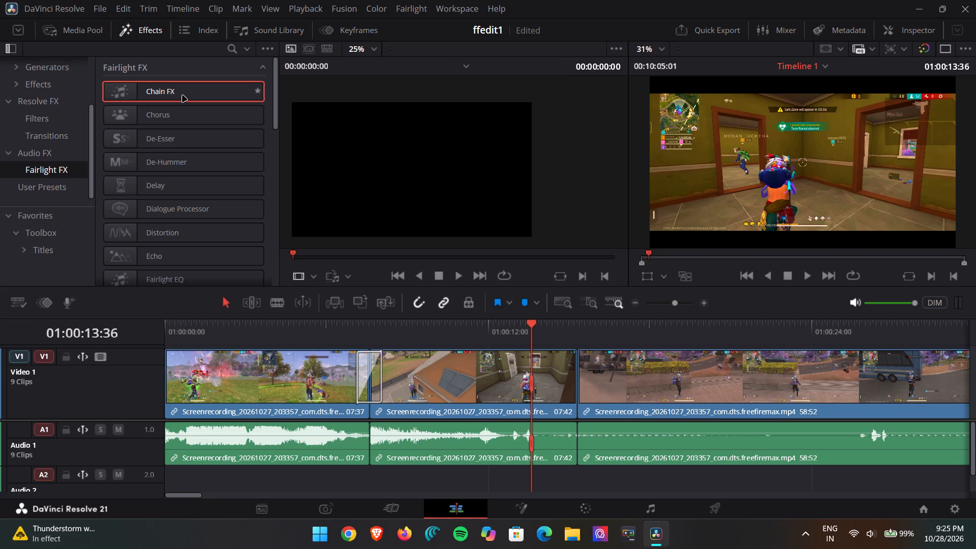
pyautogui.click(183, 94)
pyautogui.click(183, 111)
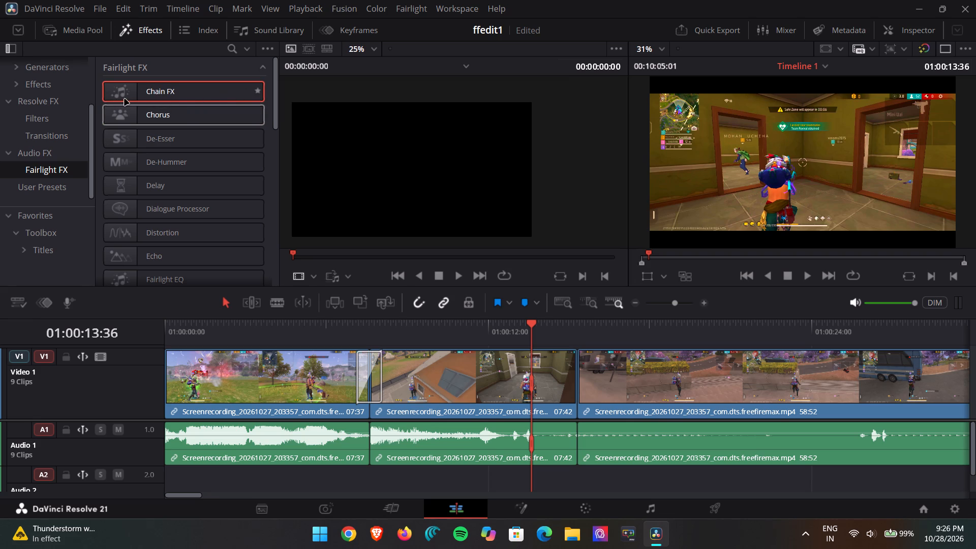
pyautogui.click(158, 140)
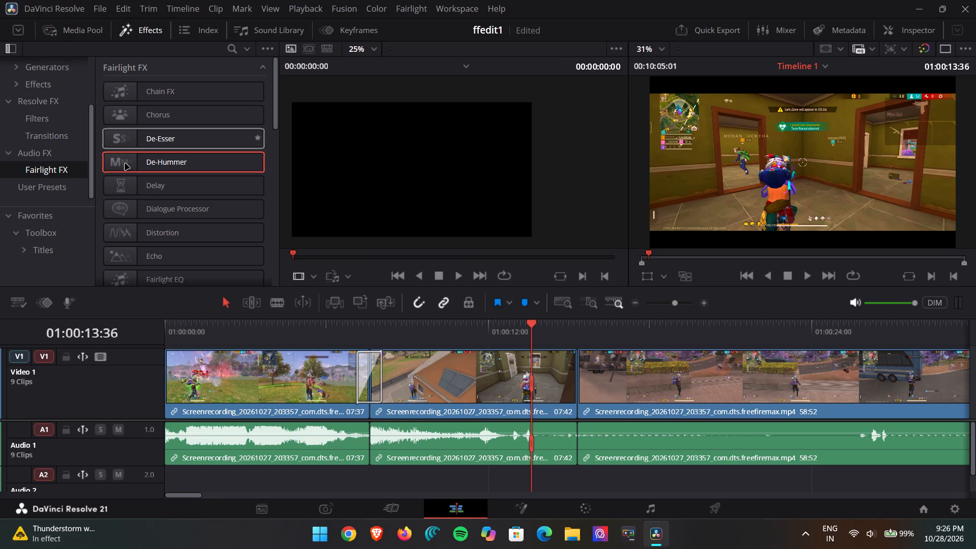
pyautogui.click(123, 167)
pyautogui.click(130, 183)
pyautogui.scroll(-6, 143, 186)
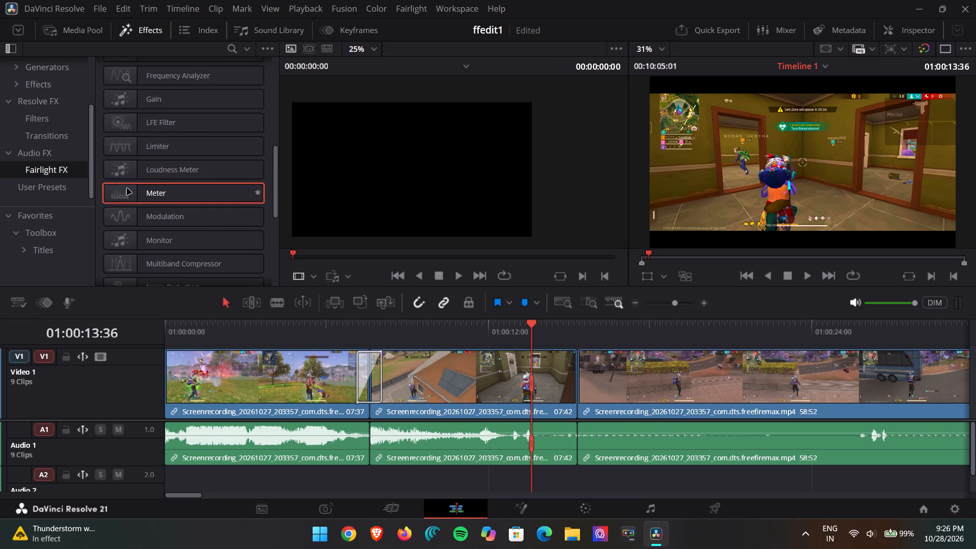
pyautogui.scroll(-5, 145, 187)
pyautogui.click(36, 191)
pyautogui.scroll(1, 37, 189)
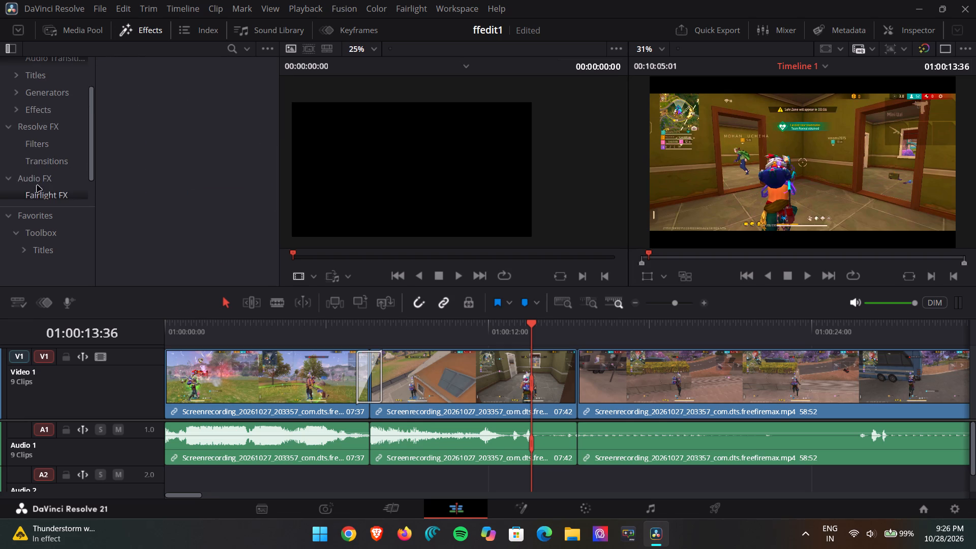
pyautogui.scroll(2, 46, 88)
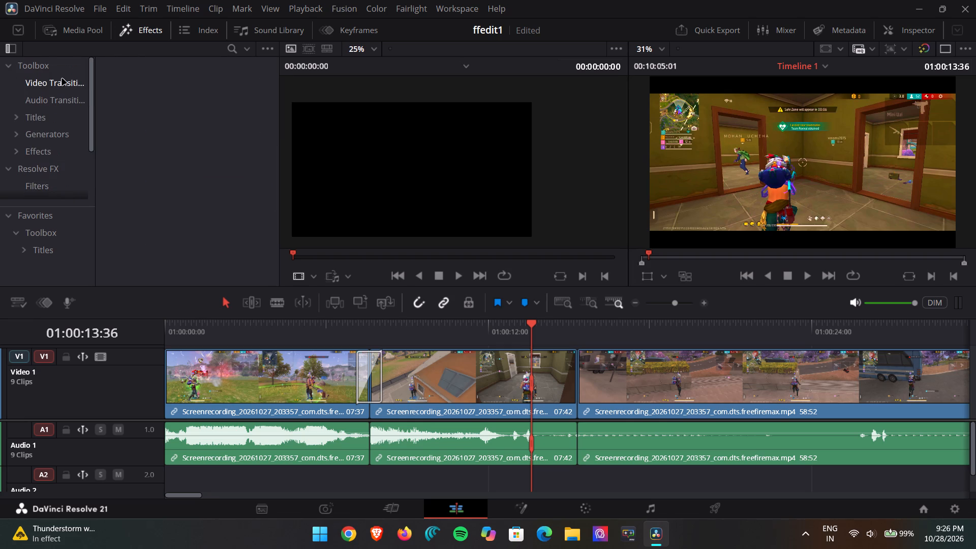
# Add a Blur Dissolve video transition centred on the cut between the second and third clips on Video 1.
pyautogui.click(62, 78)
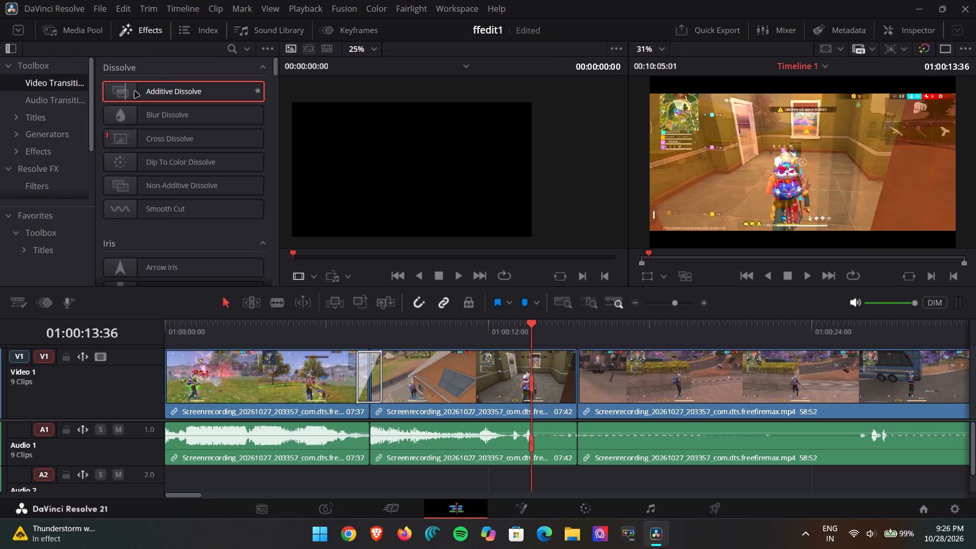
pyautogui.scroll(11, 159, 122)
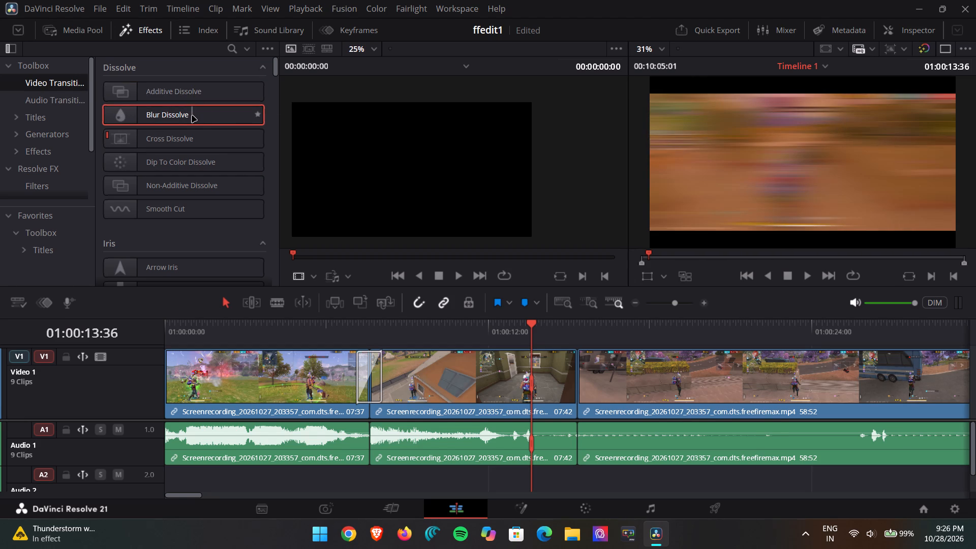
pyautogui.moveTo(330, 333); pyautogui.dragTo(332, 332)
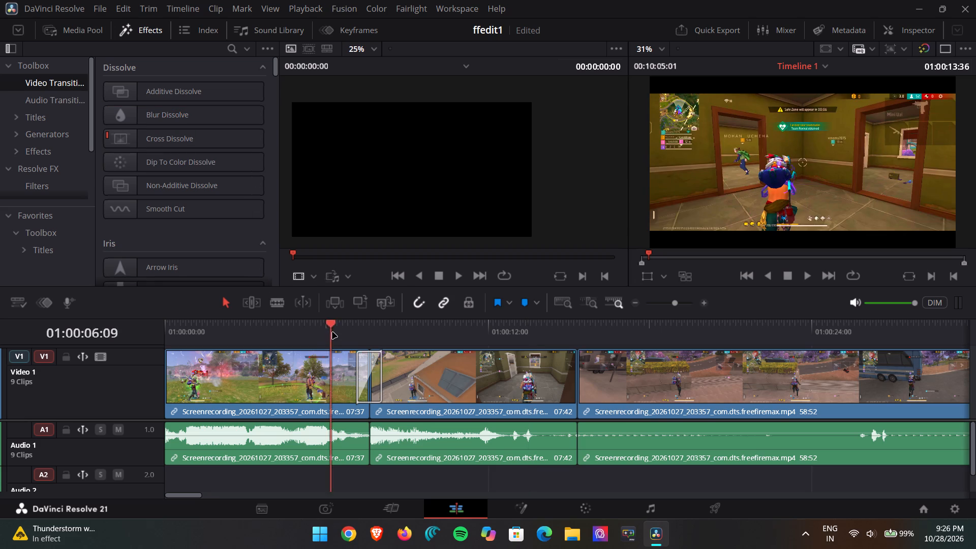
pyautogui.moveTo(332, 332); pyautogui.dragTo(378, 330)
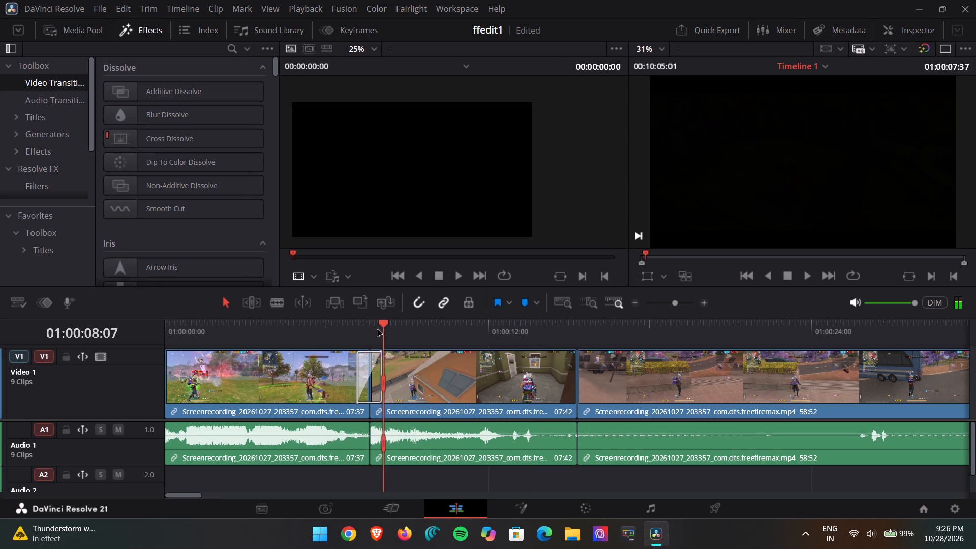
pyautogui.moveTo(378, 330); pyautogui.dragTo(445, 350)
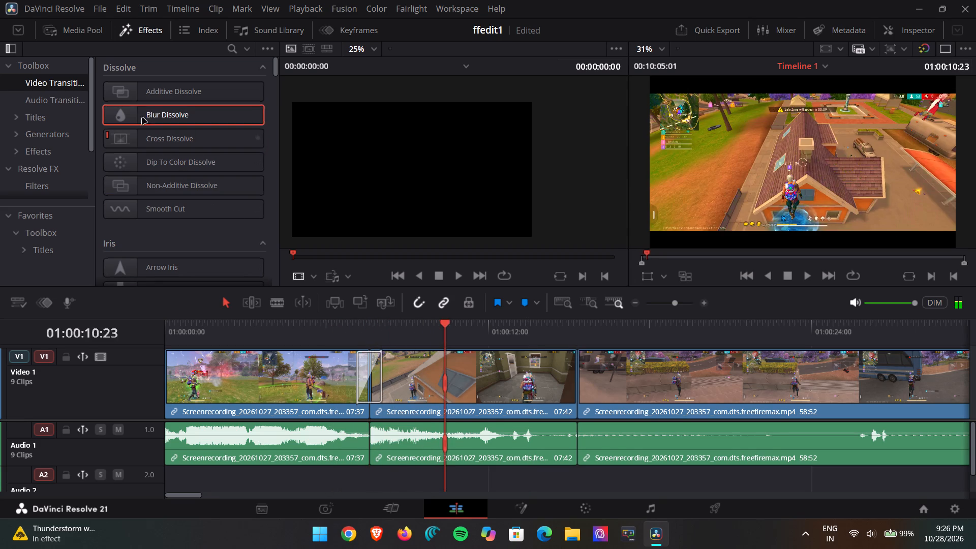
pyautogui.moveTo(153, 110); pyautogui.dragTo(557, 383)
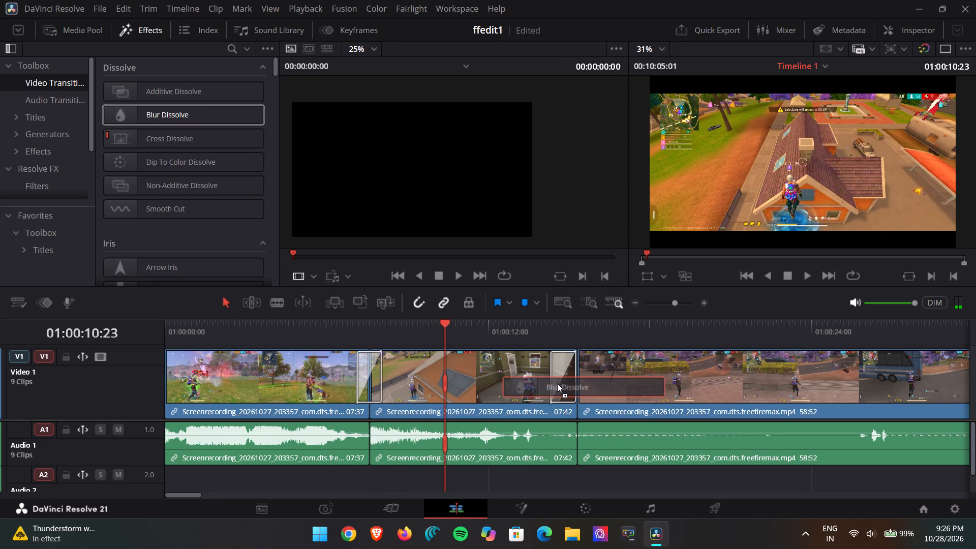
pyautogui.moveTo(557, 383); pyautogui.dragTo(575, 383)
# Play the timeline from about 01:00:13:54 across the Blur Dissolve to check the transition.
pyautogui.click(539, 328)
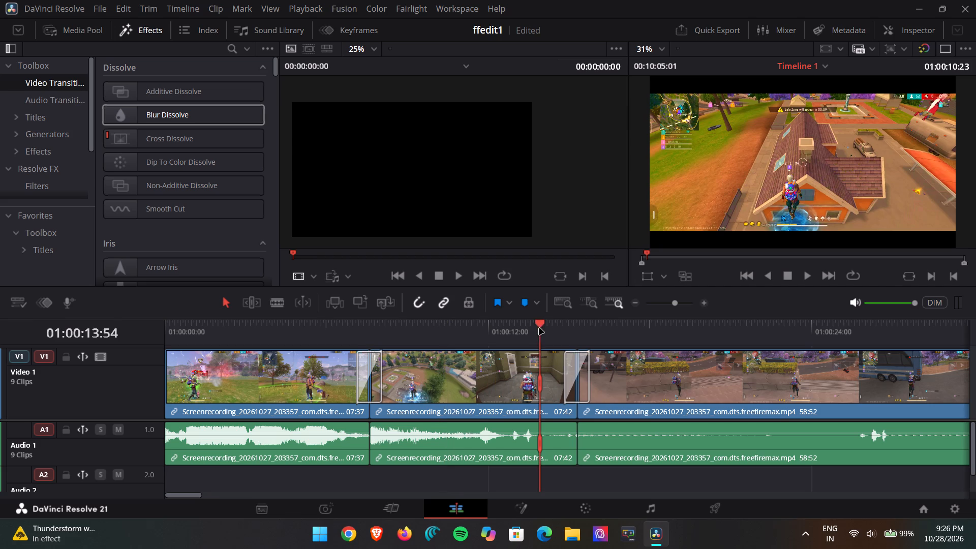
pyautogui.click(813, 273)
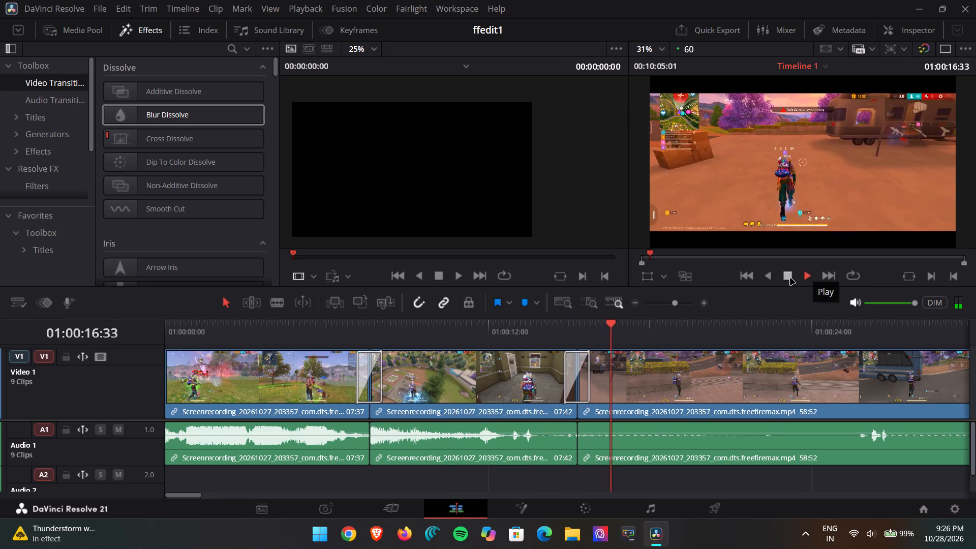
pyautogui.click(790, 279)
# Add a Non-Additive Dissolve video transition on the cut between the third and fourth clips on Video 1.
pyautogui.hscroll(-2, 564, 398)
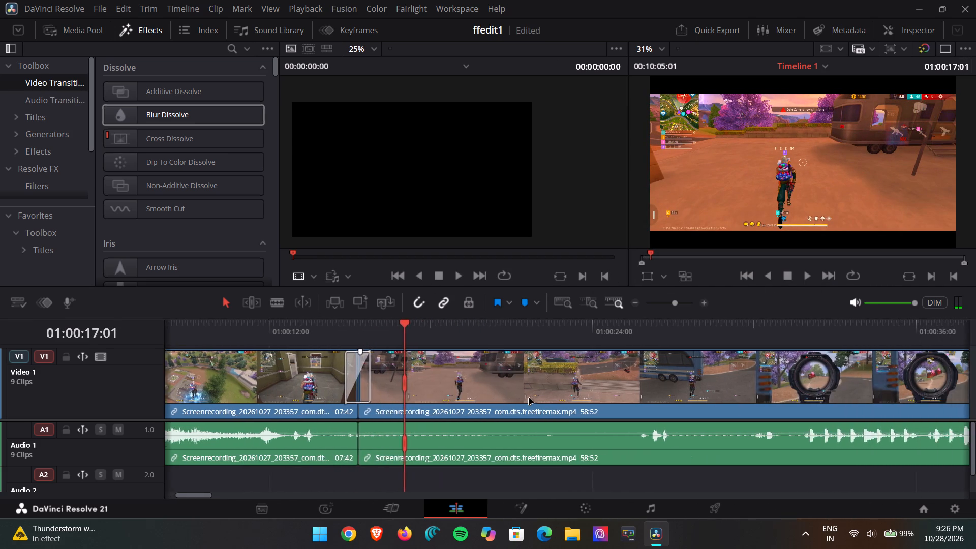
pyautogui.hscroll(-2, 529, 398)
pyautogui.hscroll(1, 364, 371)
pyautogui.hscroll(1, 318, 357)
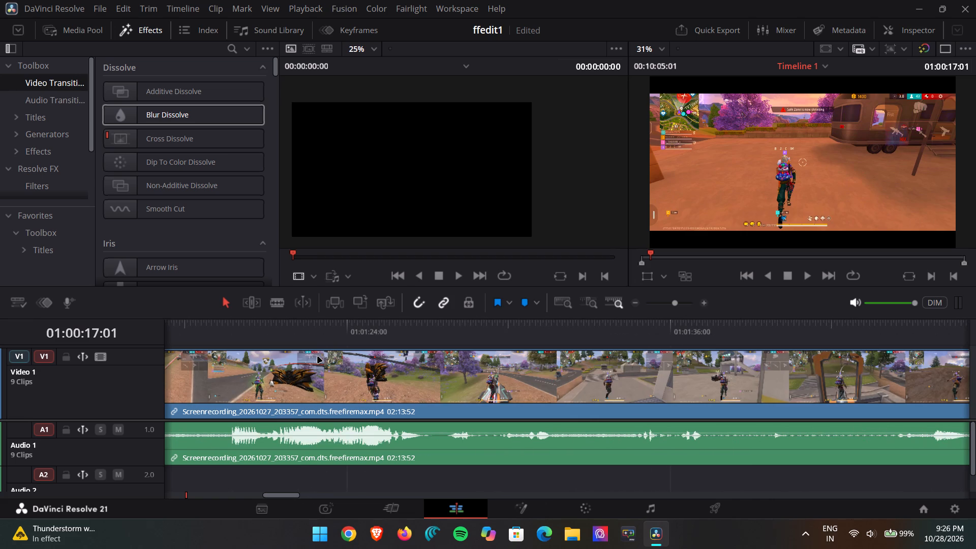
pyautogui.hotkey('ctrl', 'Right')
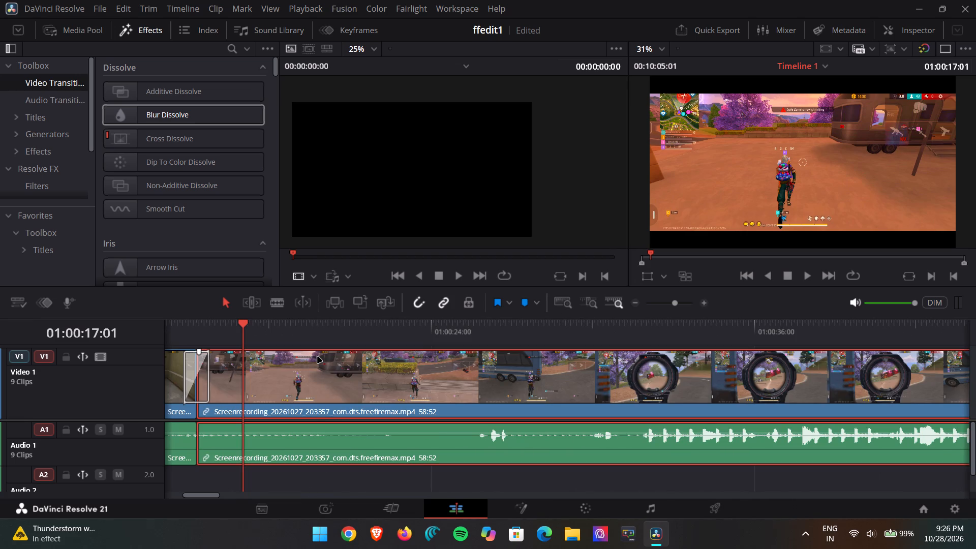
pyautogui.hotkey('ctrl', 'Right')
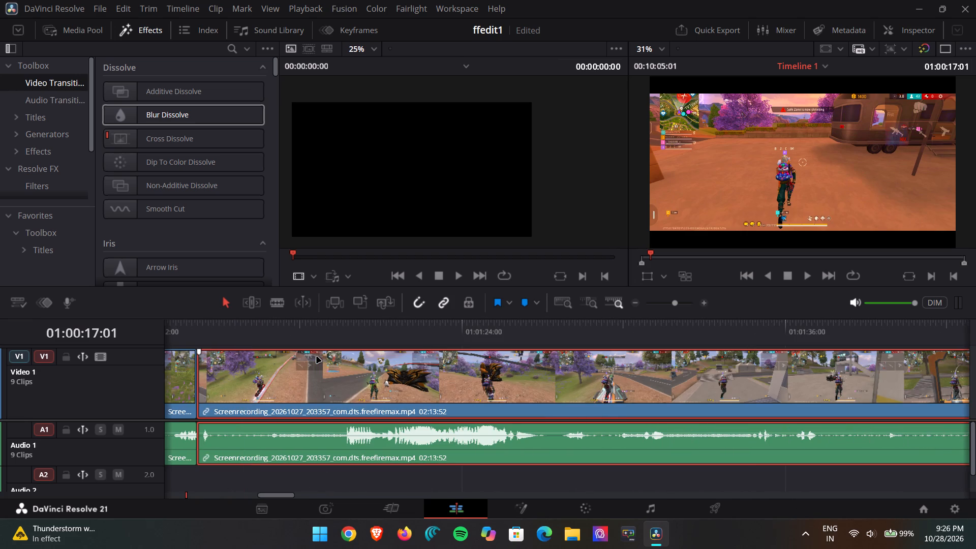
pyautogui.hscroll(4, 317, 357)
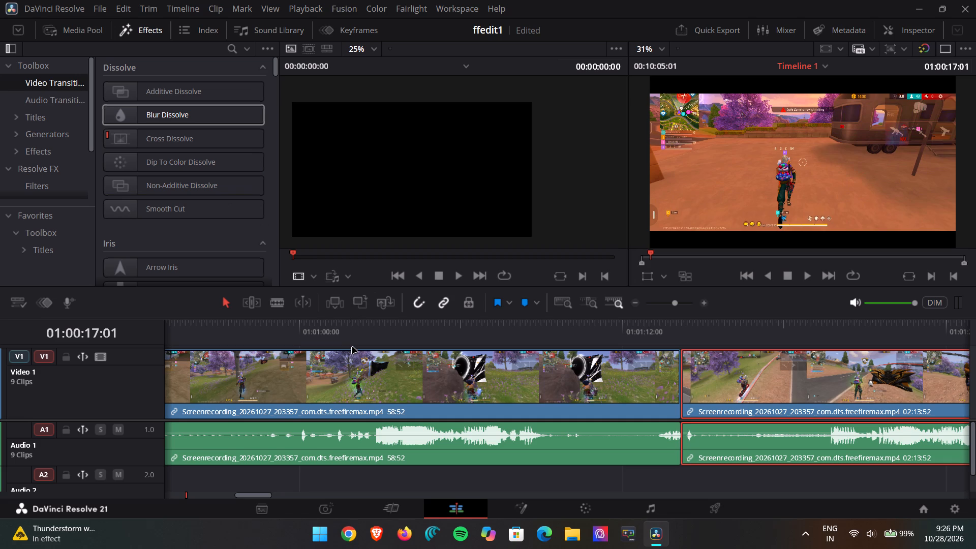
pyautogui.hscroll(5, 352, 347)
pyautogui.hscroll(-1, 352, 347)
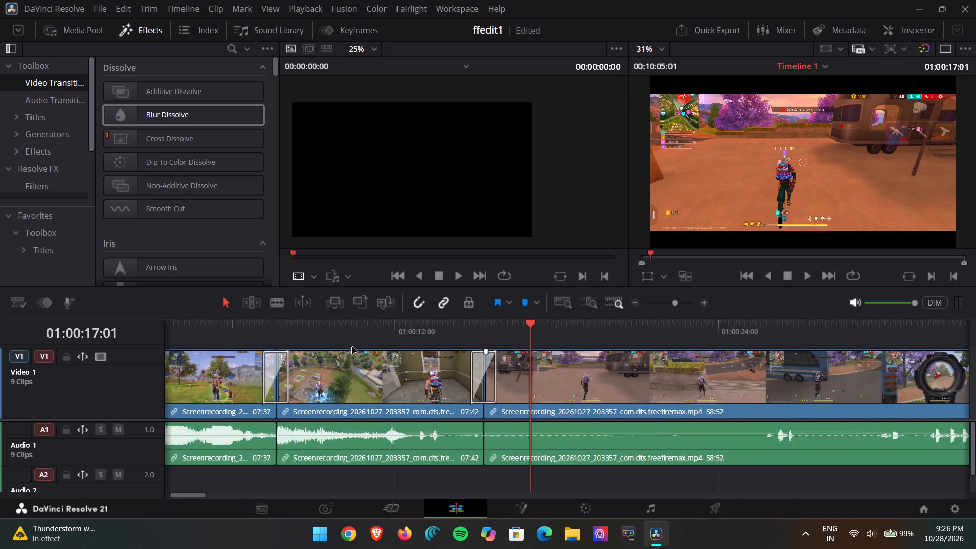
pyautogui.hscroll(-2, 352, 347)
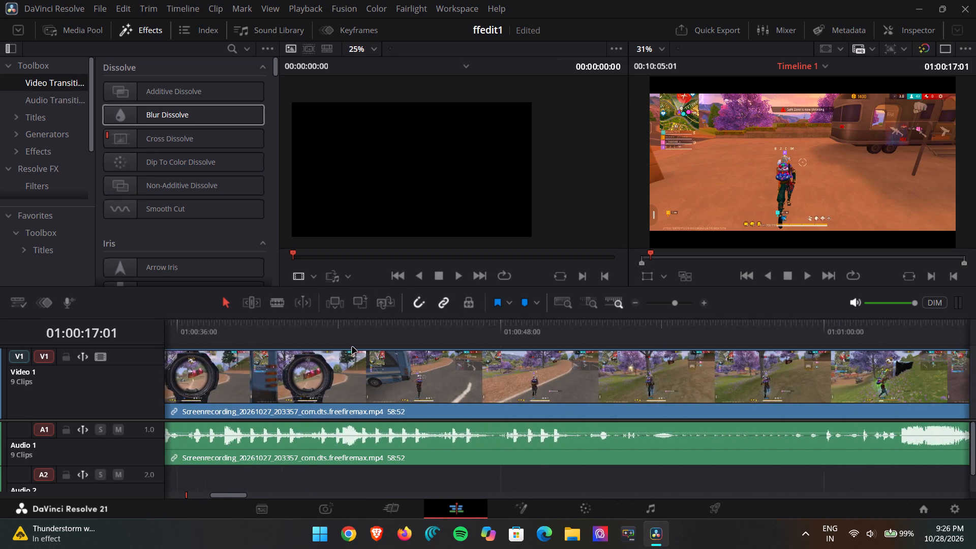
pyautogui.hscroll(-3, 352, 347)
pyautogui.click(491, 334)
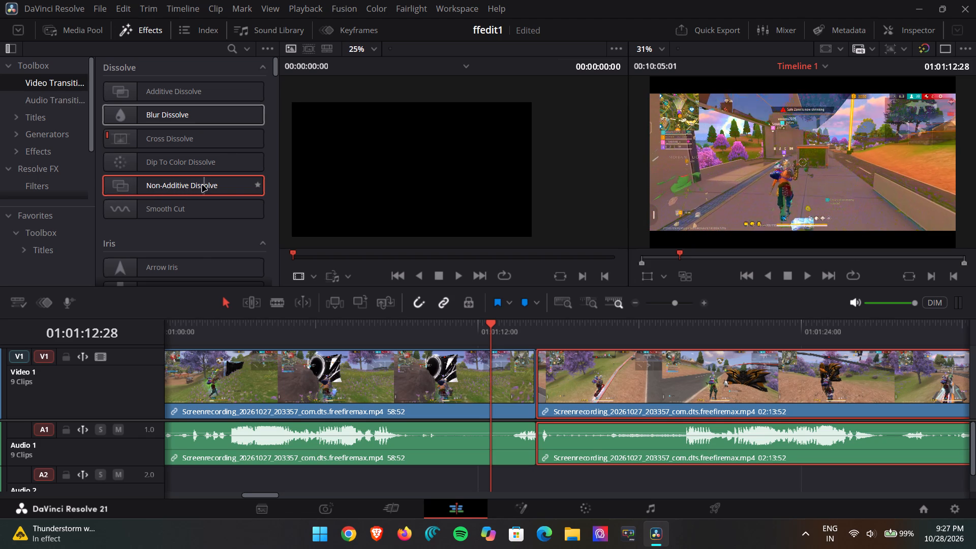
pyautogui.moveTo(202, 184); pyautogui.dragTo(548, 378)
# Play the timeline forward and in reverse across the Non-Additive Dissolve to check the transition.
pyautogui.click(812, 274)
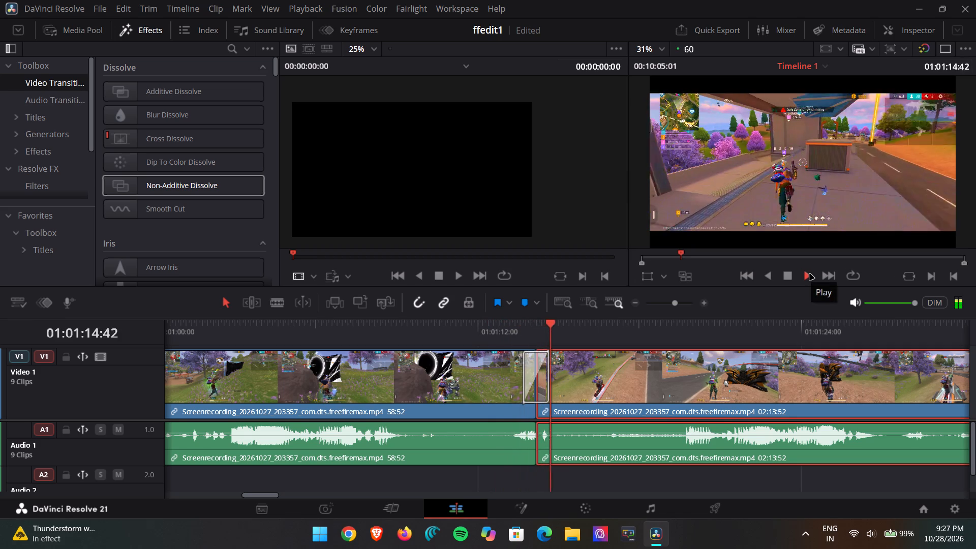
pyautogui.click(772, 273)
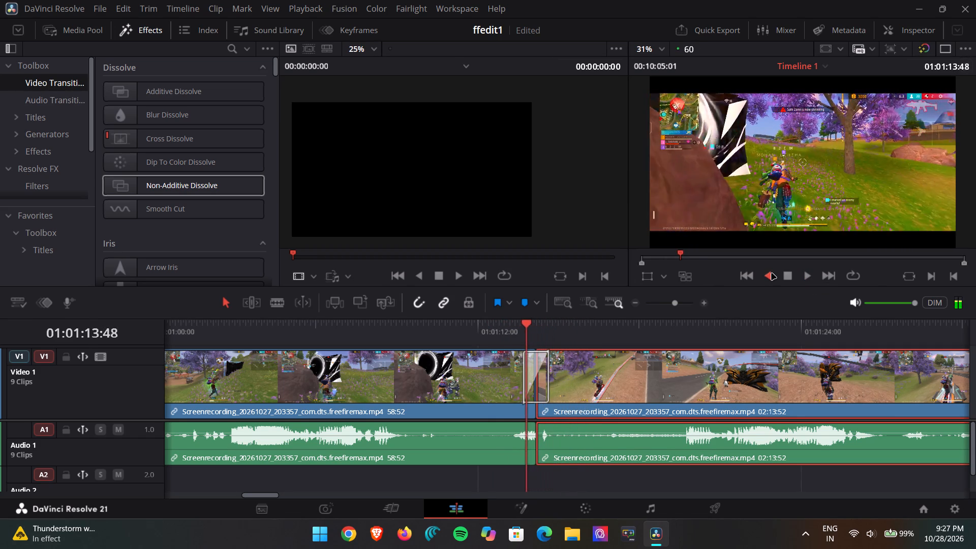
pyautogui.click(780, 274)
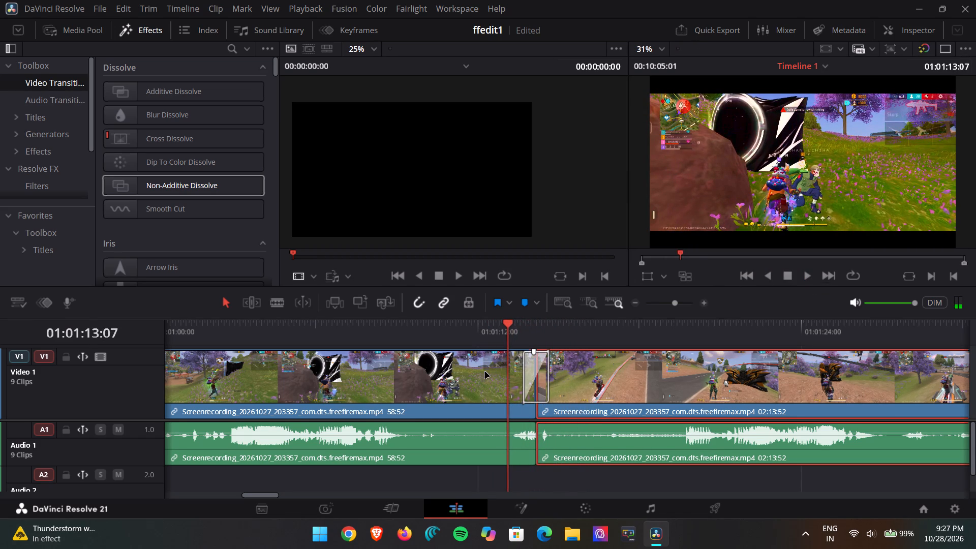
# Roll the edit point under the Non-Additive Dissolve about 11 frames later, extending the third clip and trimming the fourth.
pyautogui.click(485, 372)
pyautogui.moveTo(535, 369); pyautogui.dragTo(536, 369)
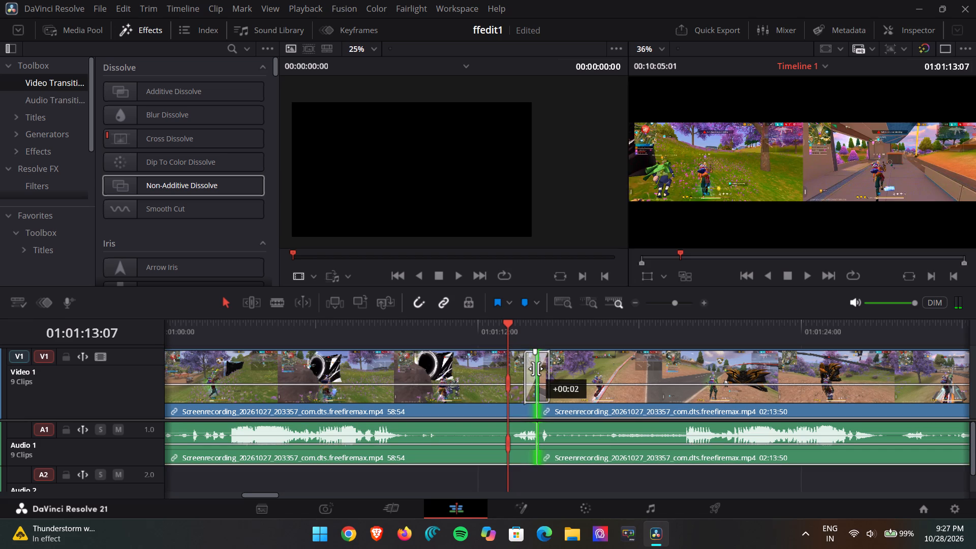
pyautogui.moveTo(536, 369); pyautogui.dragTo(537, 368)
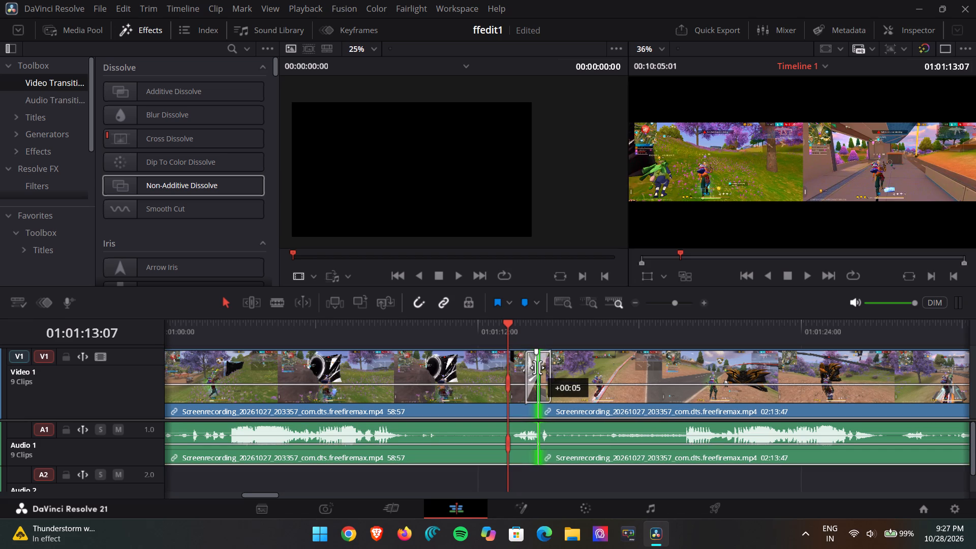
pyautogui.moveTo(537, 368); pyautogui.dragTo(539, 367)
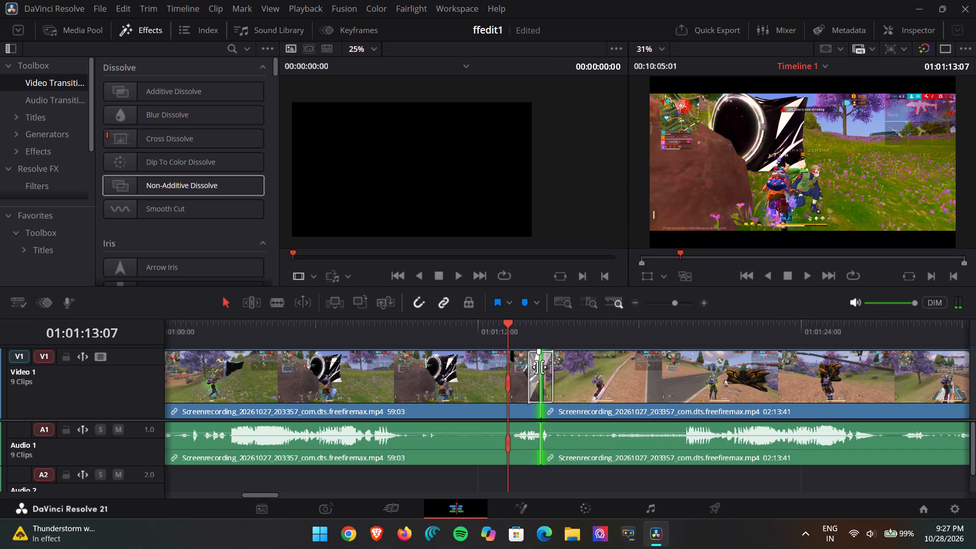
# Replay the section around the Non-Additive Dissolve forward and in reverse to review the rolled edit.
pyautogui.click(803, 276)
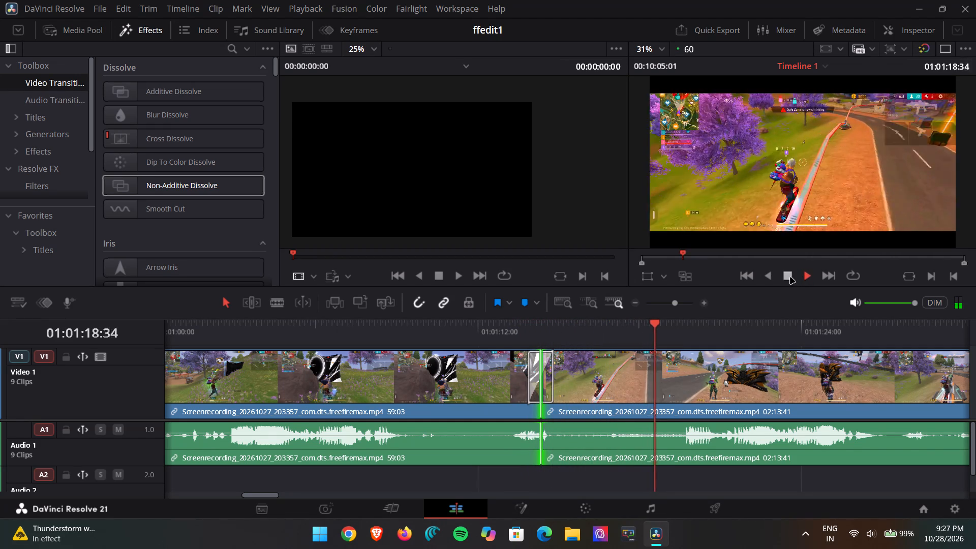
pyautogui.click(767, 272)
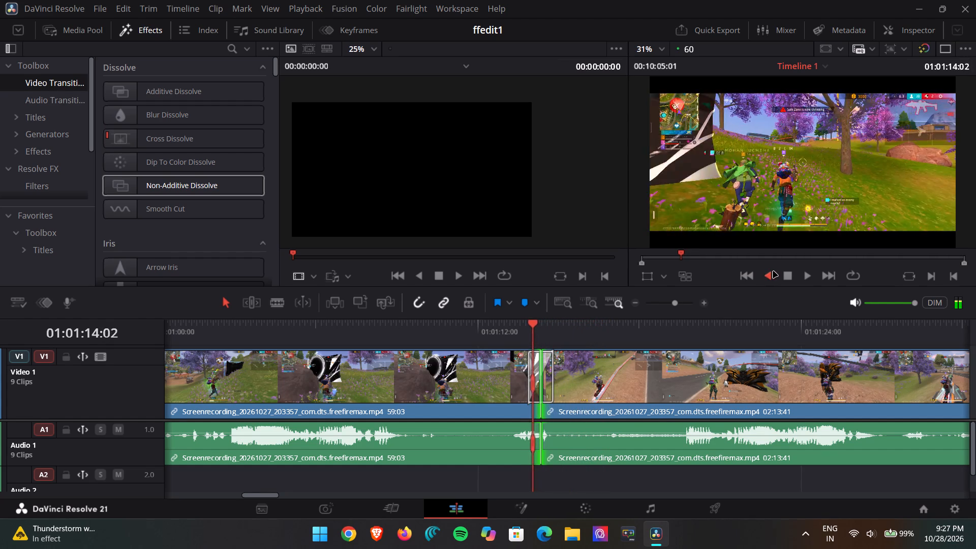
pyautogui.click(807, 274)
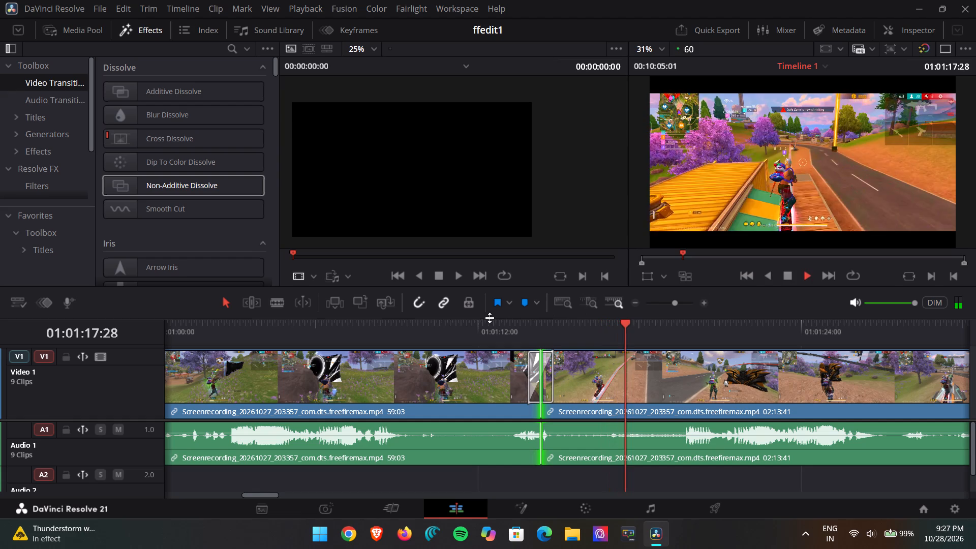
pyautogui.click(438, 328)
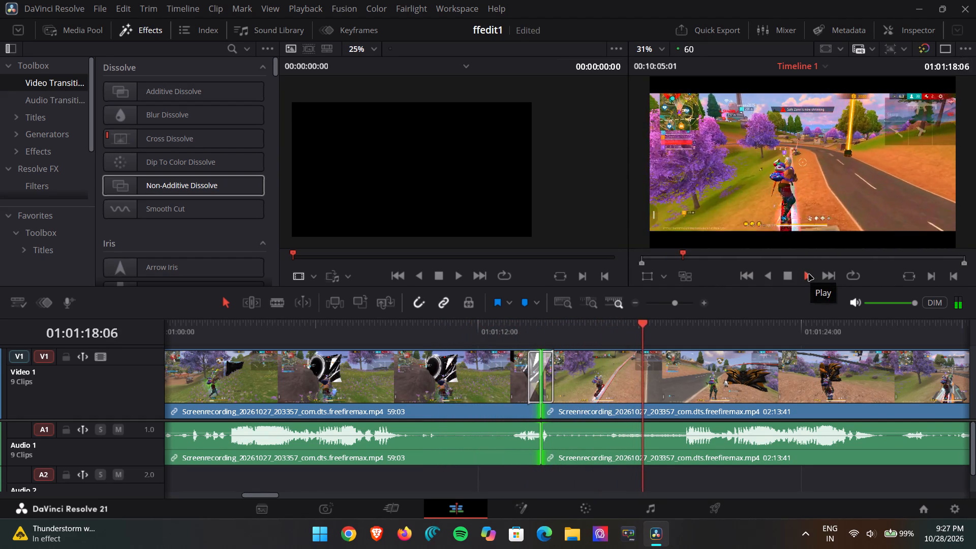
pyautogui.click(767, 274)
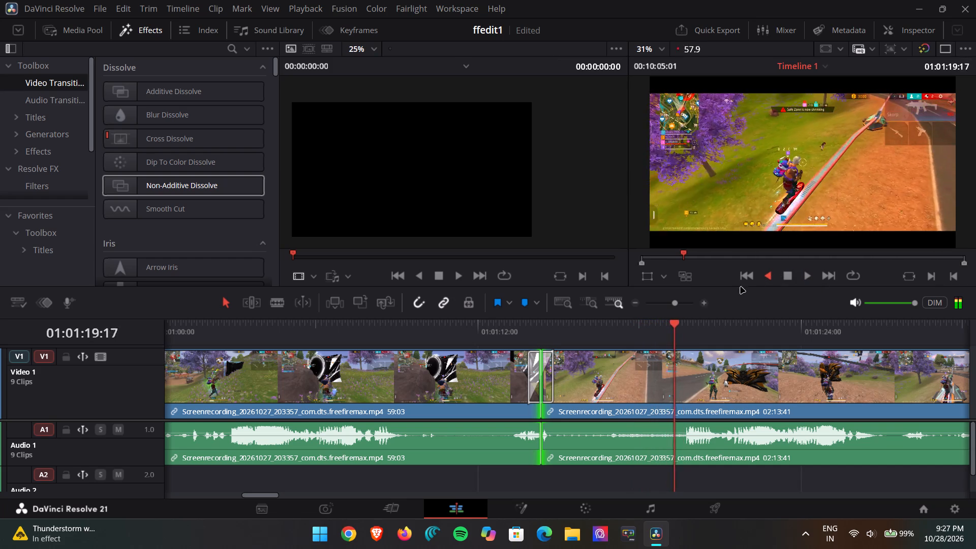
pyautogui.click(785, 274)
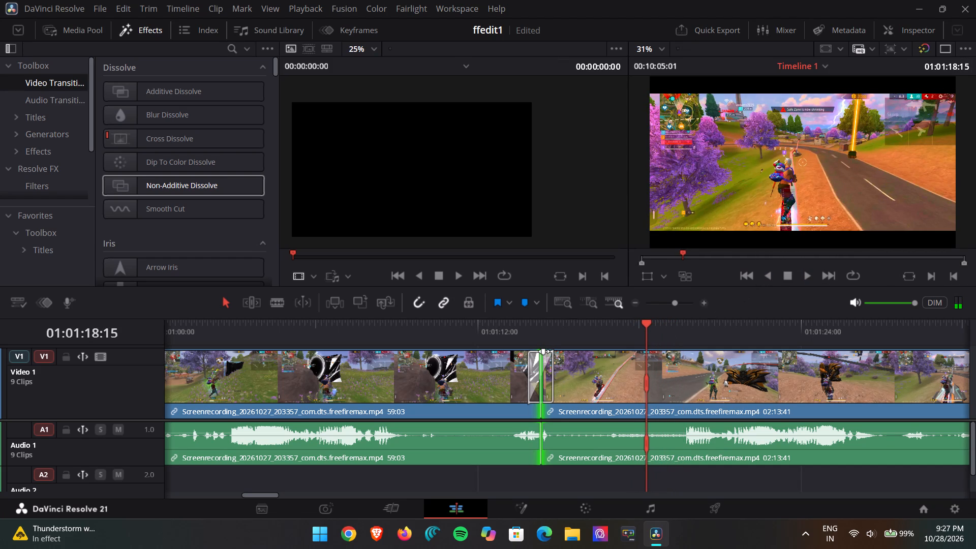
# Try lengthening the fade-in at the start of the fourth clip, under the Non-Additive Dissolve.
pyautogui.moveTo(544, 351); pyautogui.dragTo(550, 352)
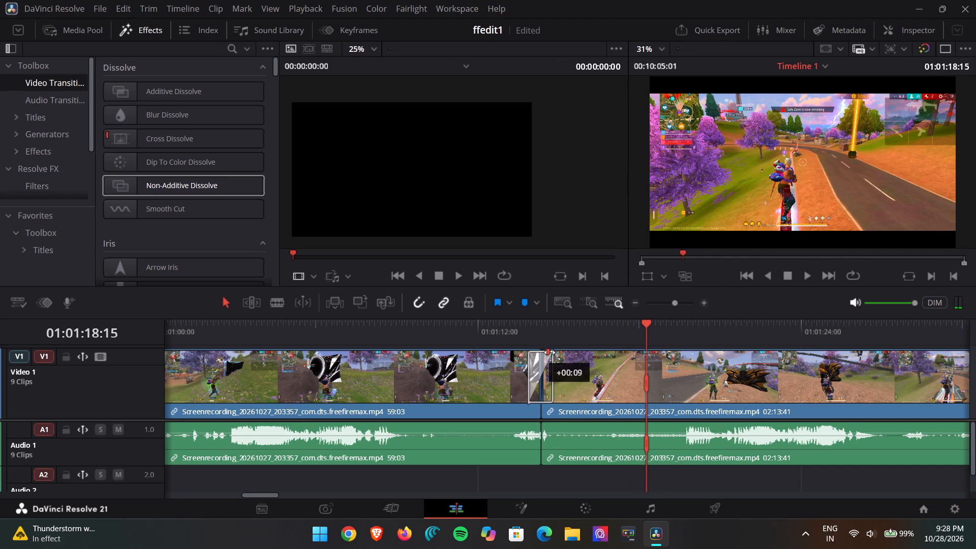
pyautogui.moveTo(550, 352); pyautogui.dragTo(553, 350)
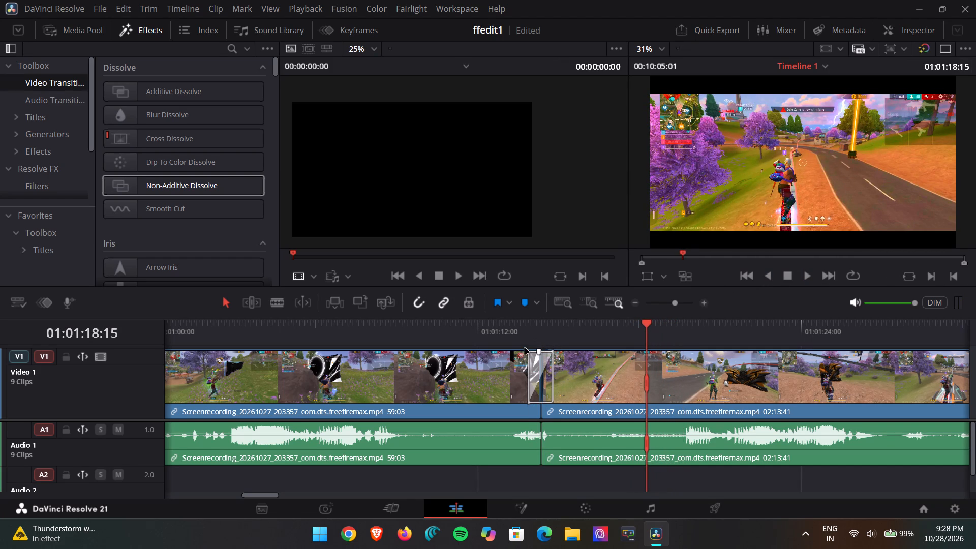
# Play forward and back across the dissolve from about 01:01:13:52 to check the third-to-fourth clip change.
pyautogui.click(527, 340)
pyautogui.click(792, 277)
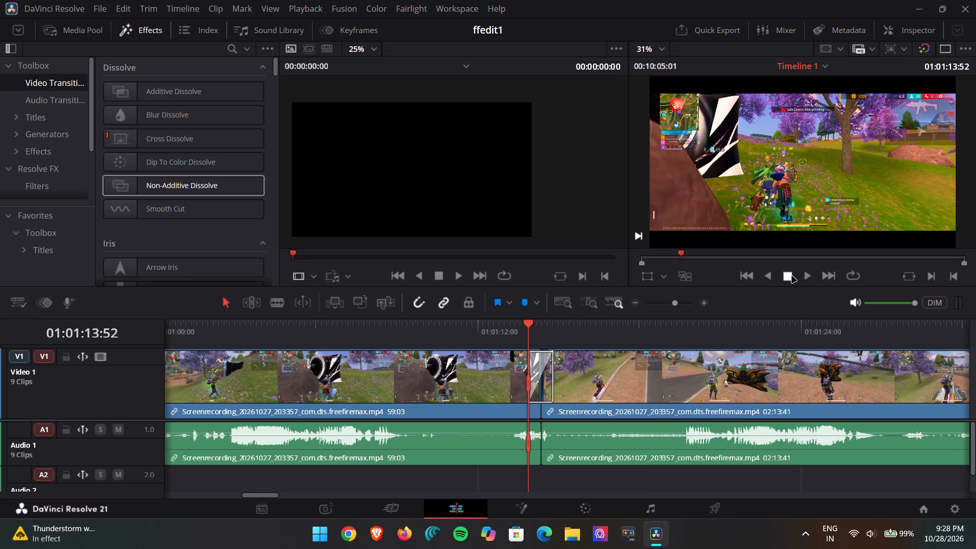
pyautogui.click(806, 274)
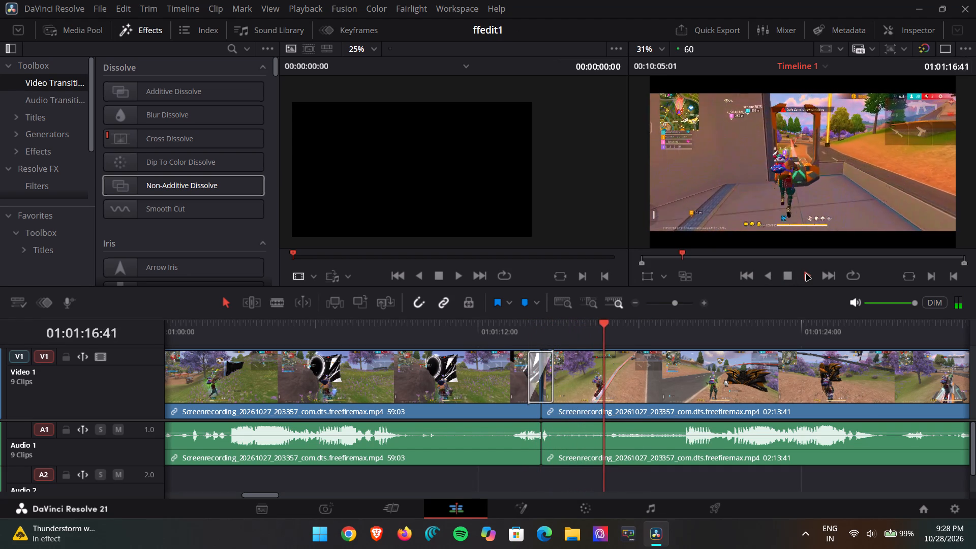
pyautogui.click(766, 276)
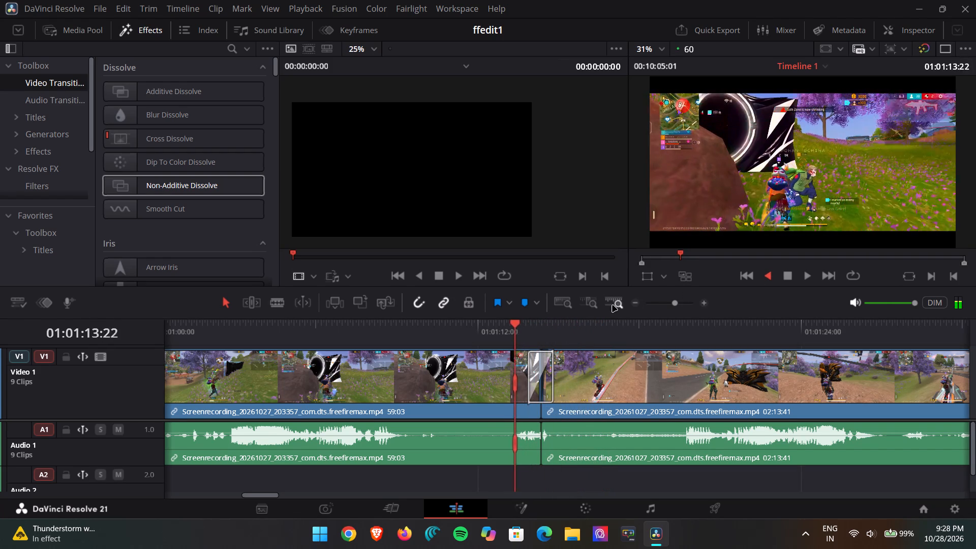
pyautogui.click(787, 277)
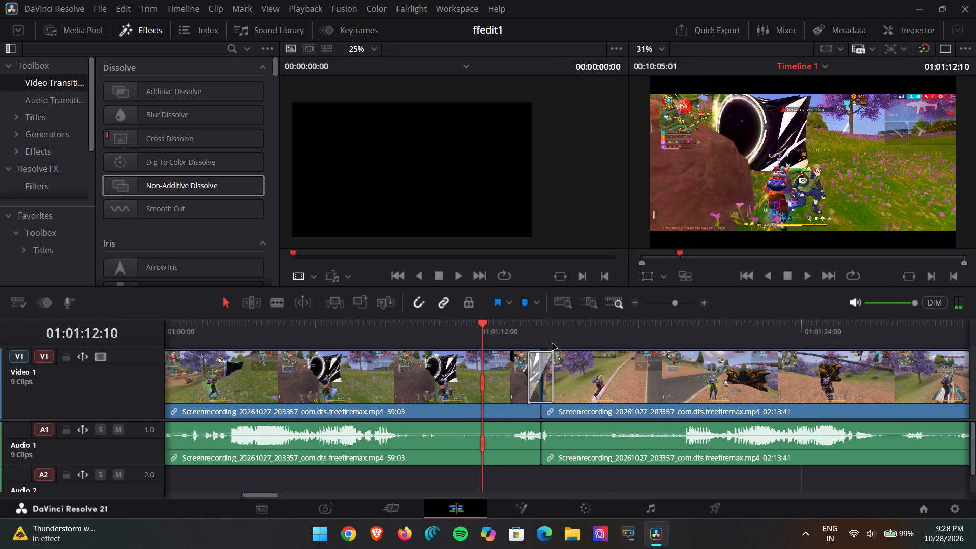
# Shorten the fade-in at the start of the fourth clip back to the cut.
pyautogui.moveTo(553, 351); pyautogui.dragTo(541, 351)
# Play the timeline from about 01:01:12:10 across the Non-Additive Dissolve to recheck the transition.
pyautogui.click(805, 277)
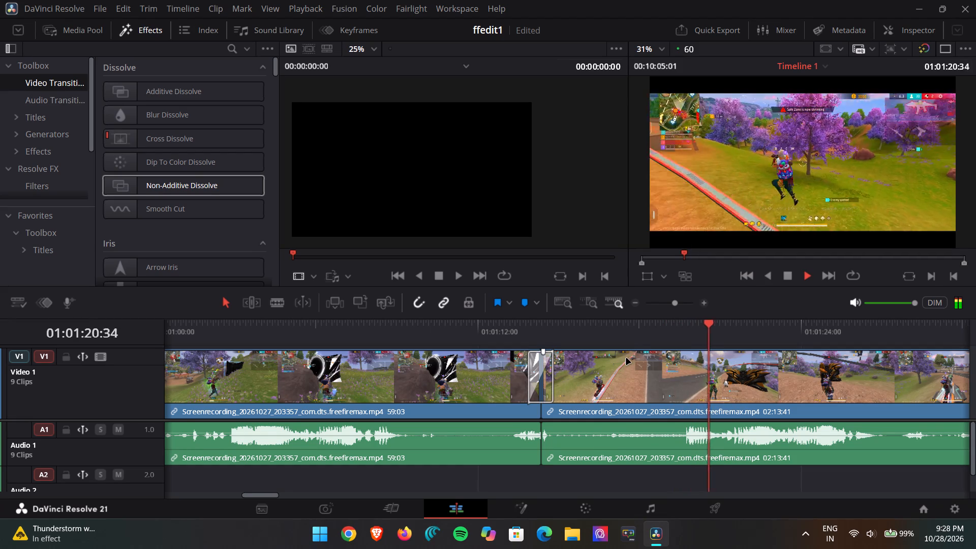
pyautogui.click(787, 277)
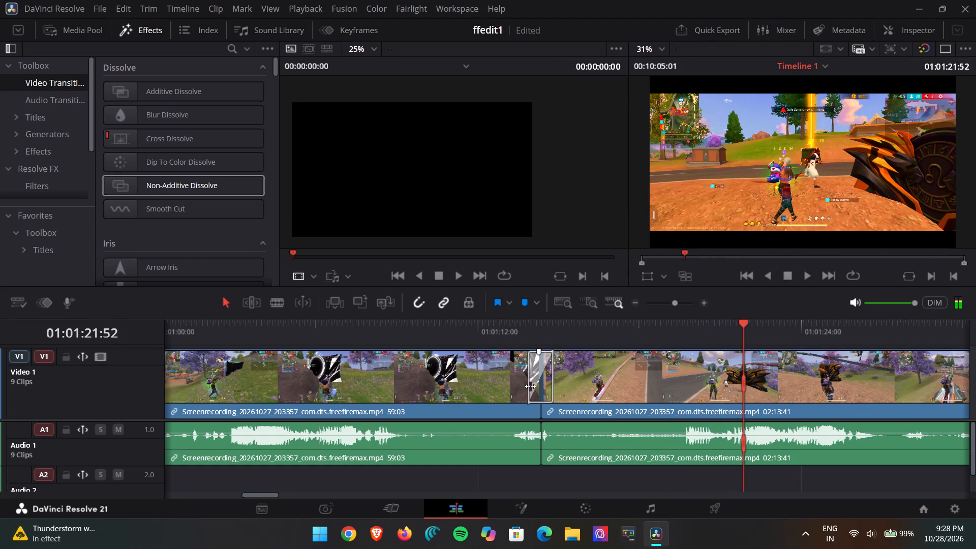
# Roll the edit point between the third and fourth clips about 16 frames later, moving the dissolve with it.
pyautogui.moveTo(541, 370); pyautogui.dragTo(547, 369)
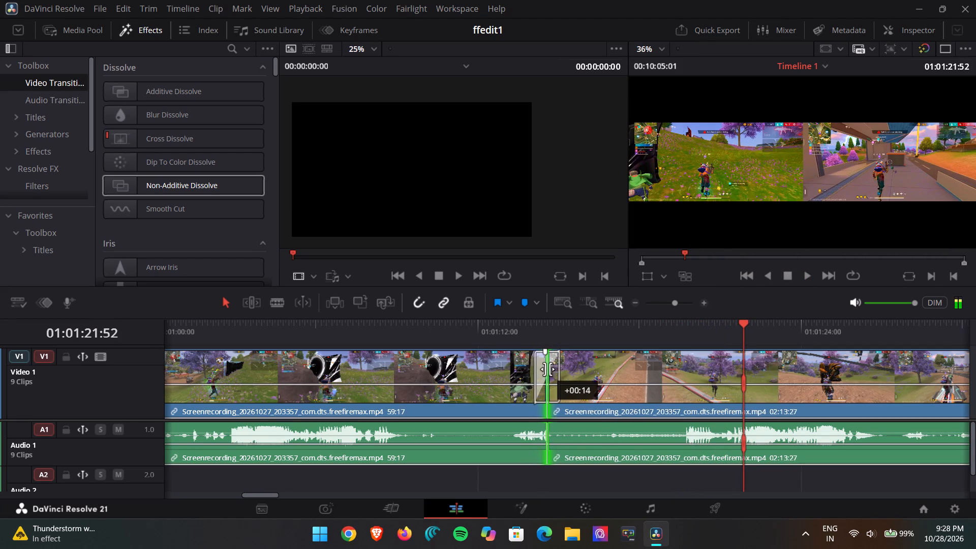
pyautogui.moveTo(547, 369); pyautogui.dragTo(548, 369)
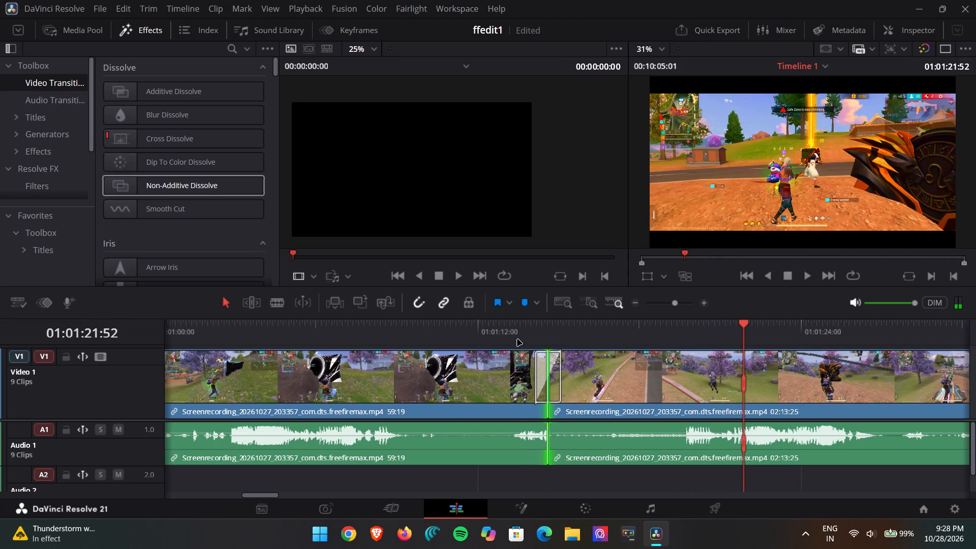
# Play from just before the Non-Additive Dissolve and review the fourth clip's gameplay through about 01:01:43:48.
pyautogui.click(519, 336)
pyautogui.click(805, 278)
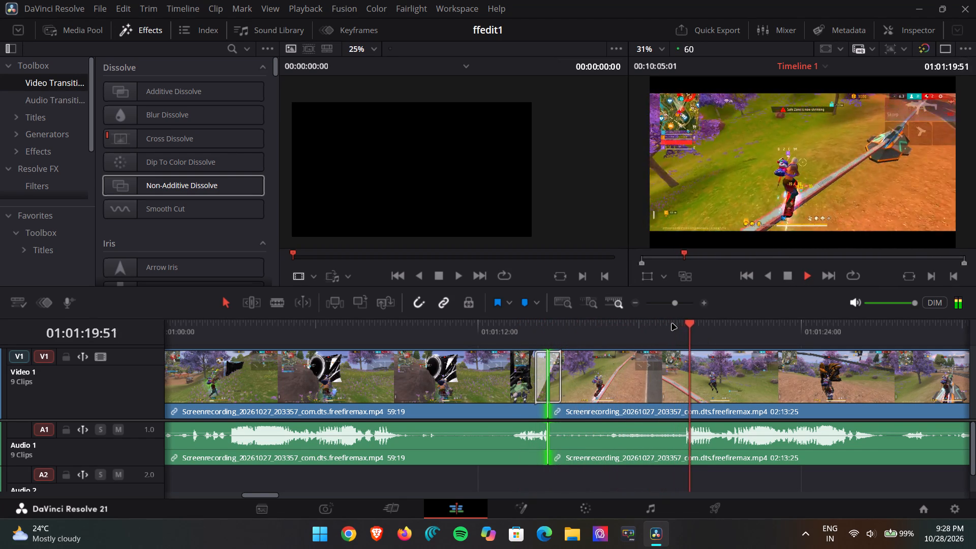
pyautogui.hscroll(-2, 672, 324)
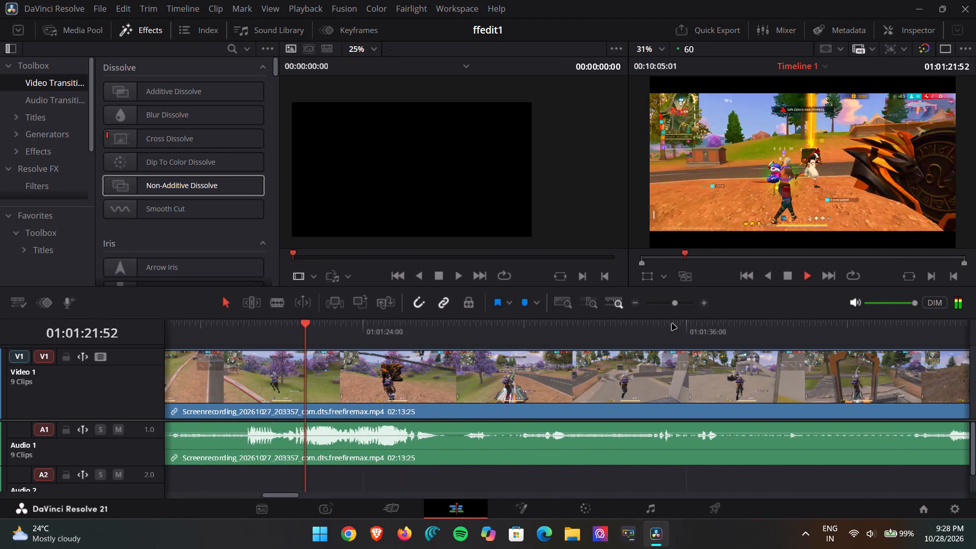
pyautogui.hscroll(-1, 672, 324)
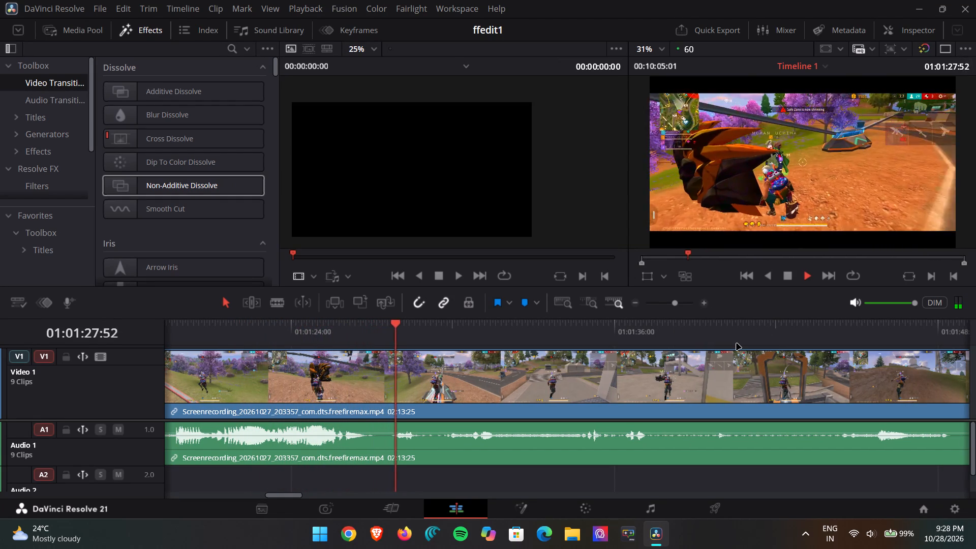
pyautogui.hscroll(-2, 737, 344)
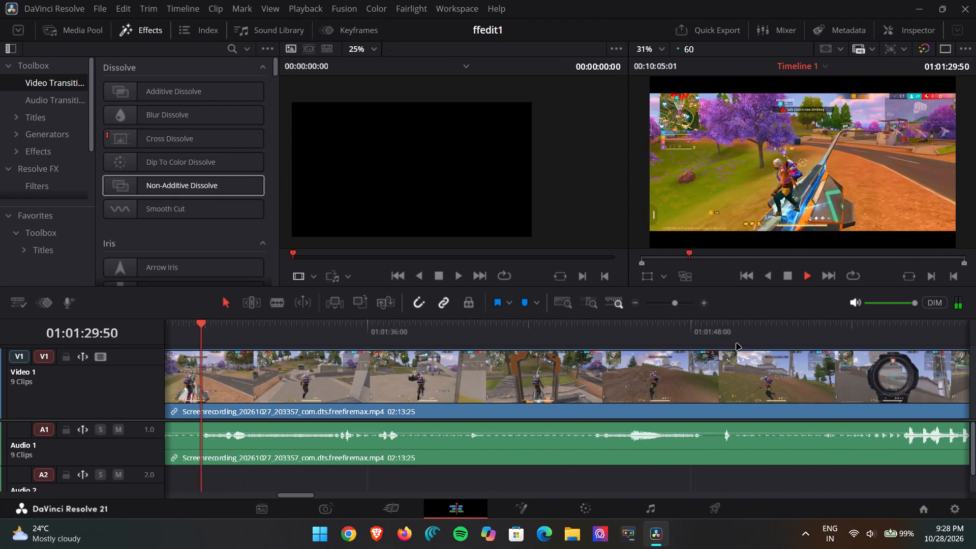
pyautogui.hscroll(-2, 737, 344)
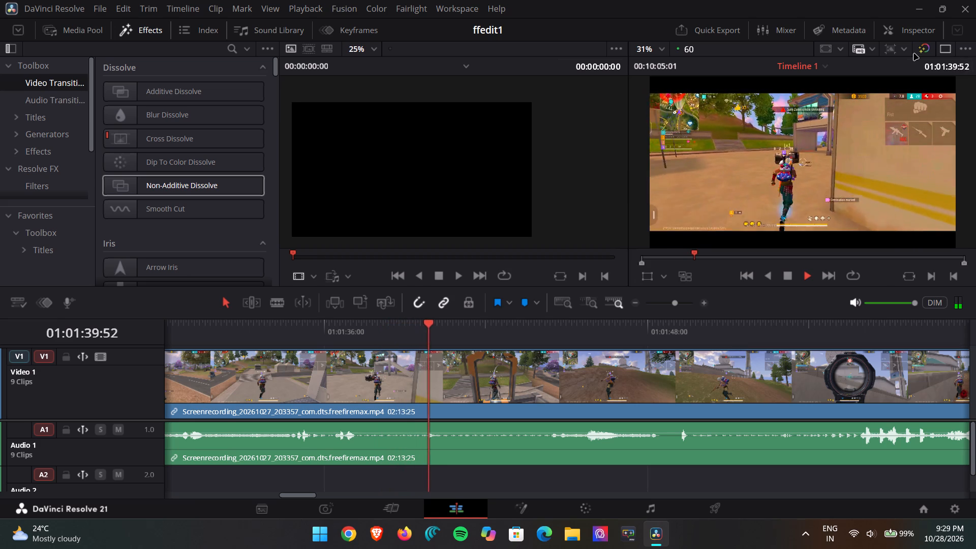
# Switch the viewer layout to a single, larger timeline viewer.
pyautogui.click(945, 48)
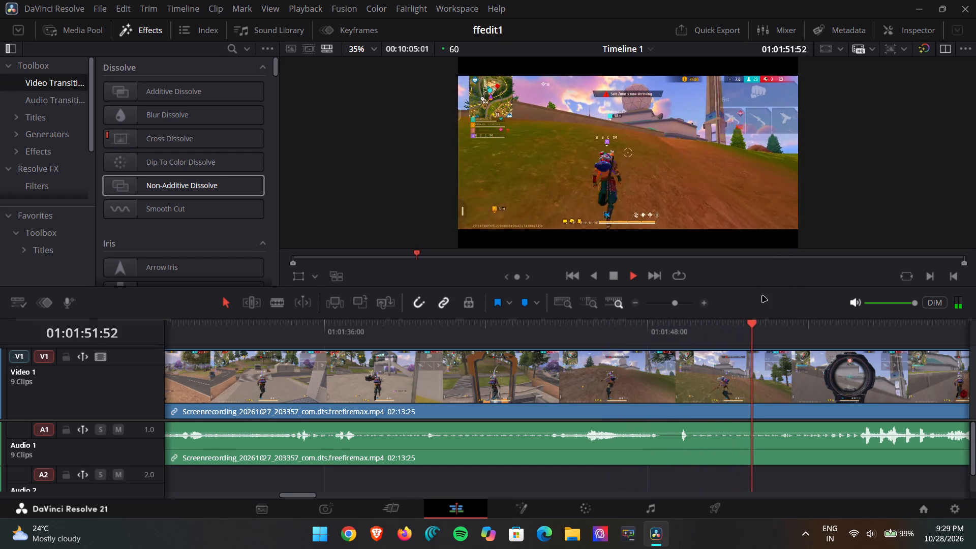
# Keep the timeline playing and examine the fourth clip's gameplay from about 01:01:51 through about 01:02:09, following the playhead.
pyautogui.hscroll(-3, 760, 319)
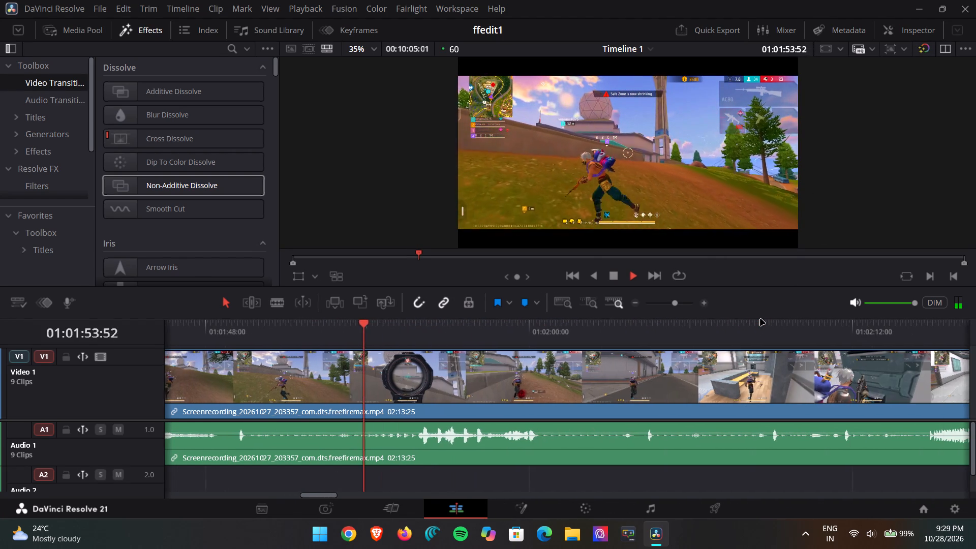
pyautogui.hscroll(-2, 760, 319)
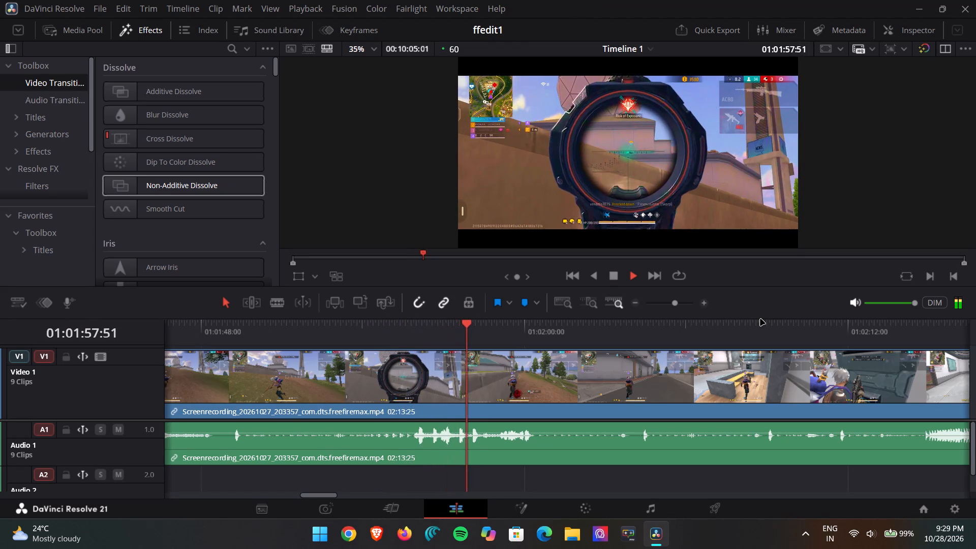
pyautogui.hscroll(-1, 801, 327)
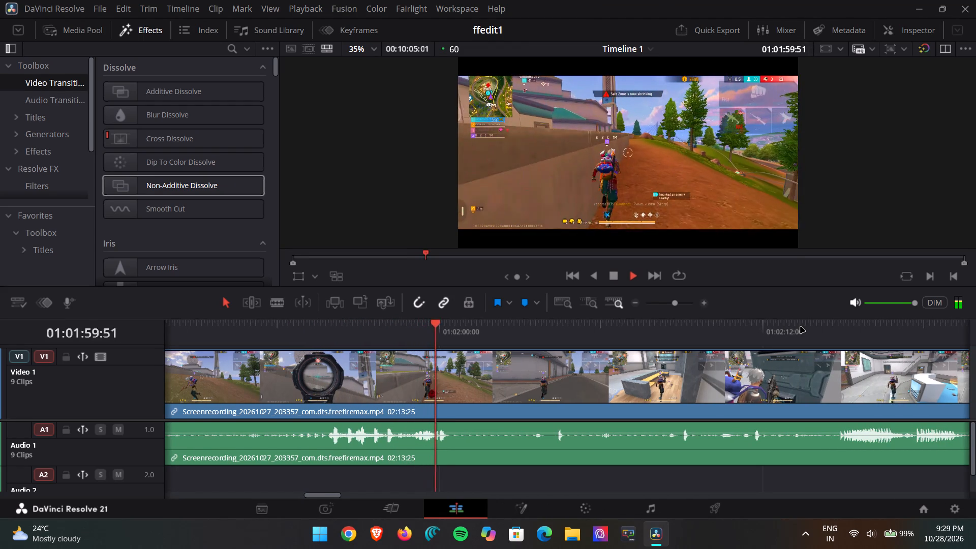
pyautogui.hscroll(-2, 801, 327)
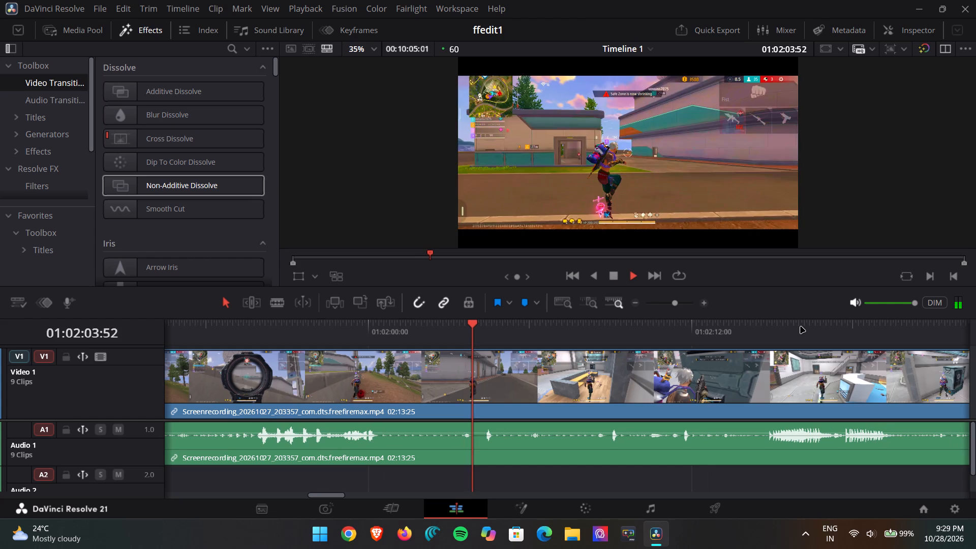
pyautogui.hscroll(-1, 801, 327)
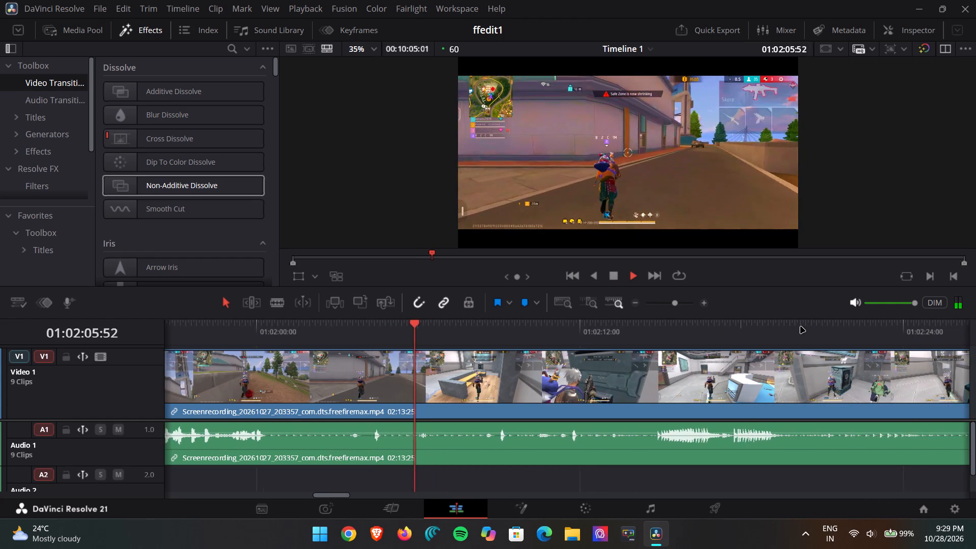
pyautogui.hscroll(-3, 801, 327)
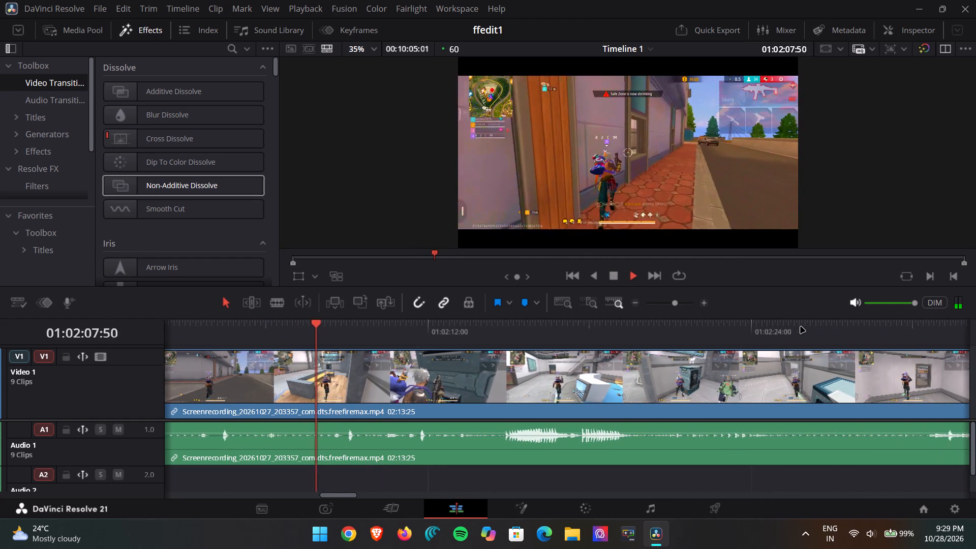
pyautogui.hscroll(-1, 801, 327)
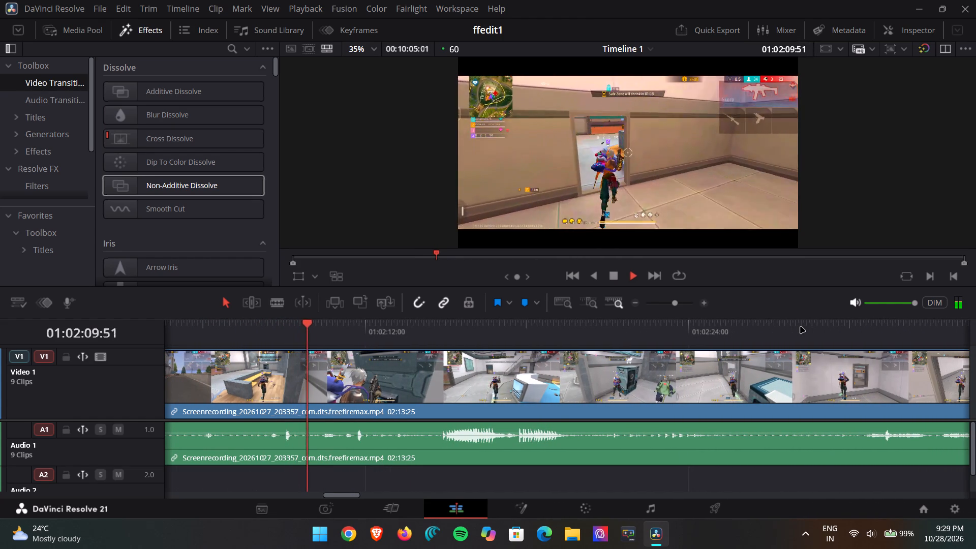